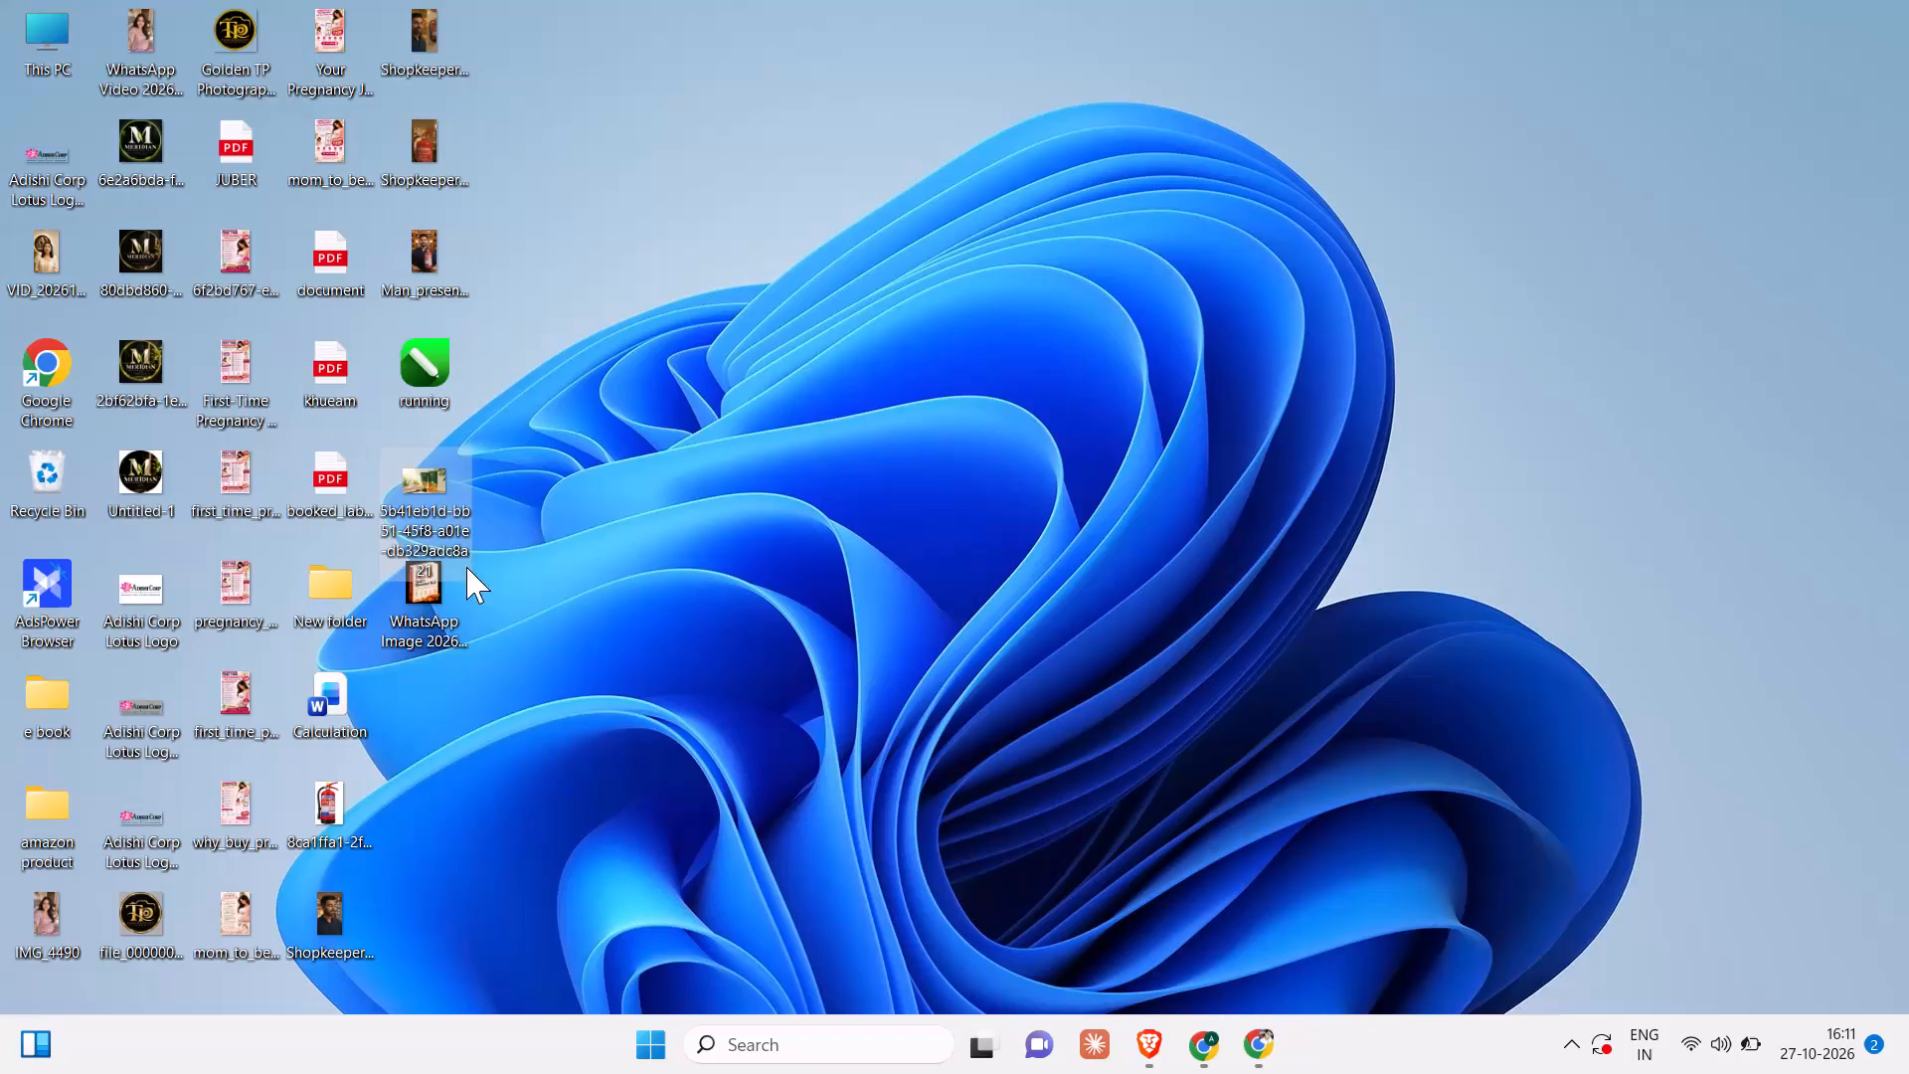
# Open Google Chrome with the Adnan profile and maximise its window.
pyautogui.tripleClick(40, 377)
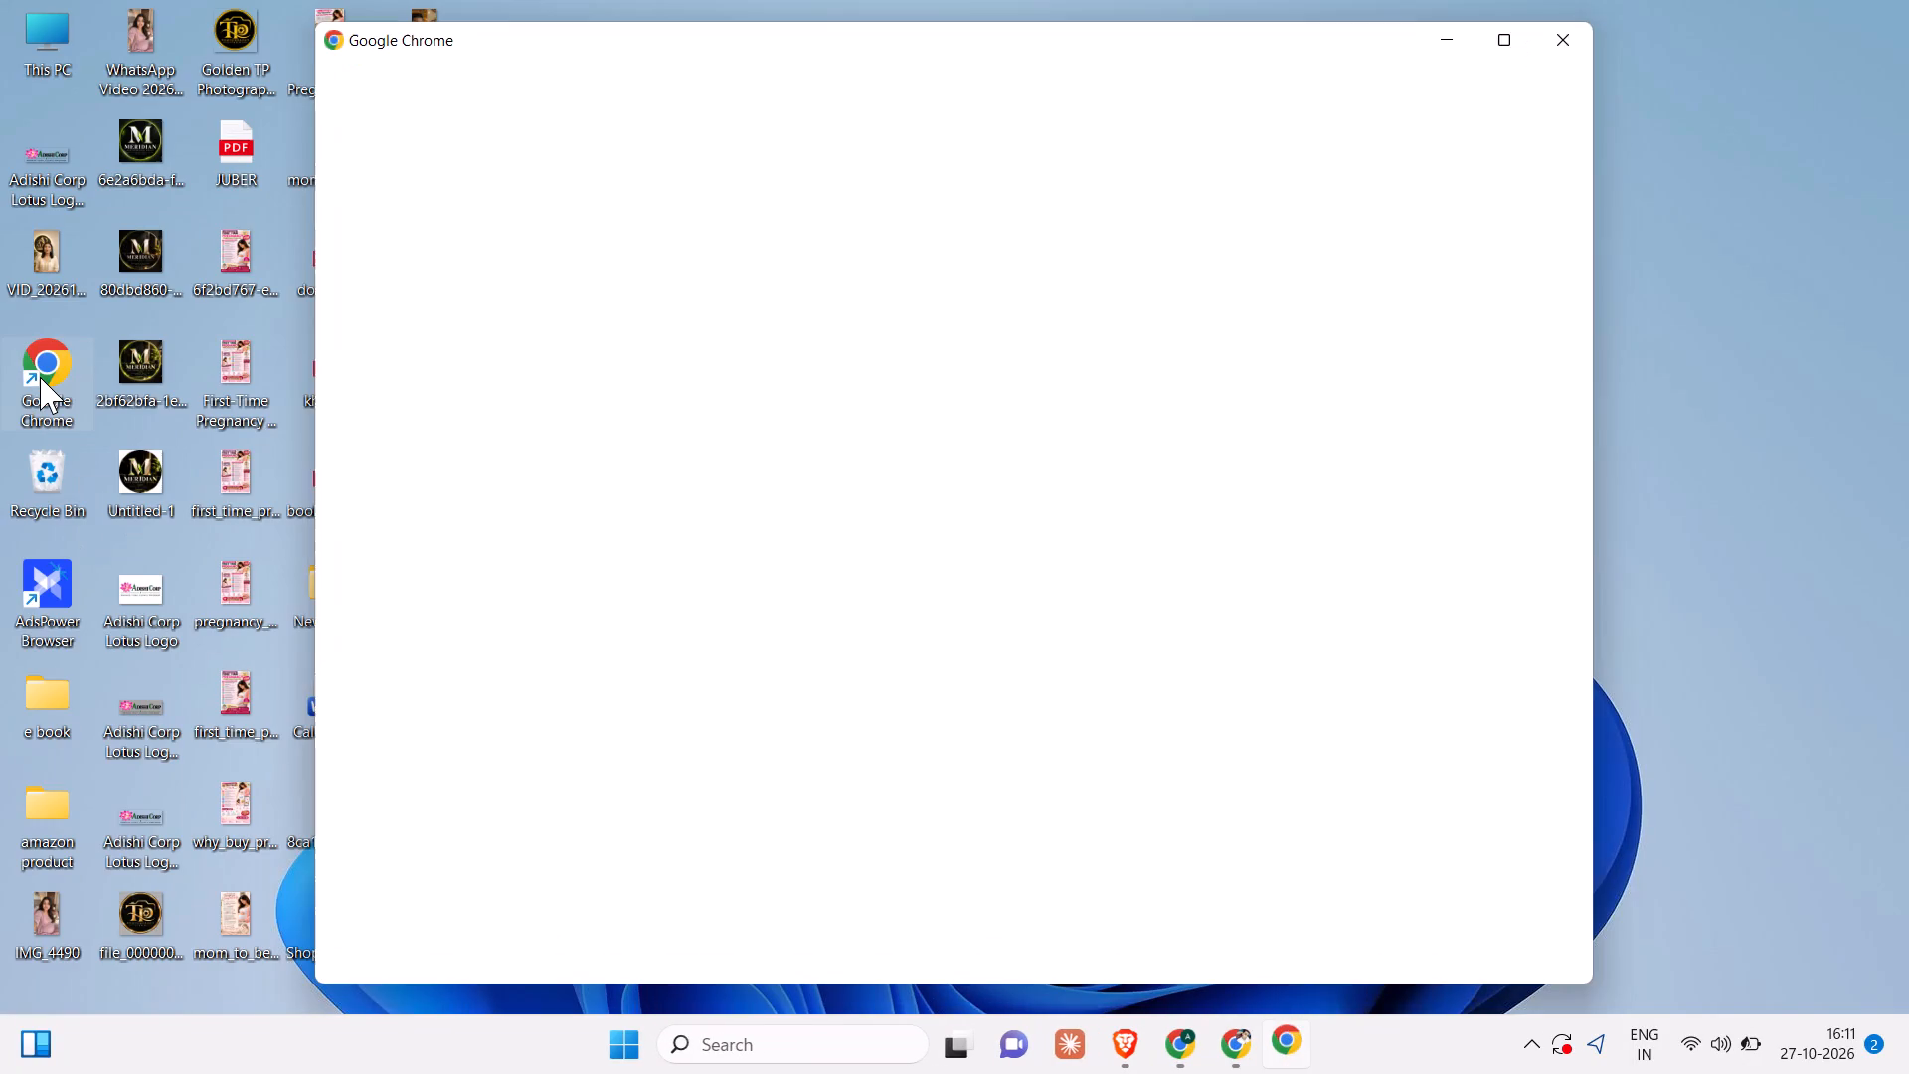
pyautogui.scroll(-2, 1017, 502)
pyautogui.click(1069, 426)
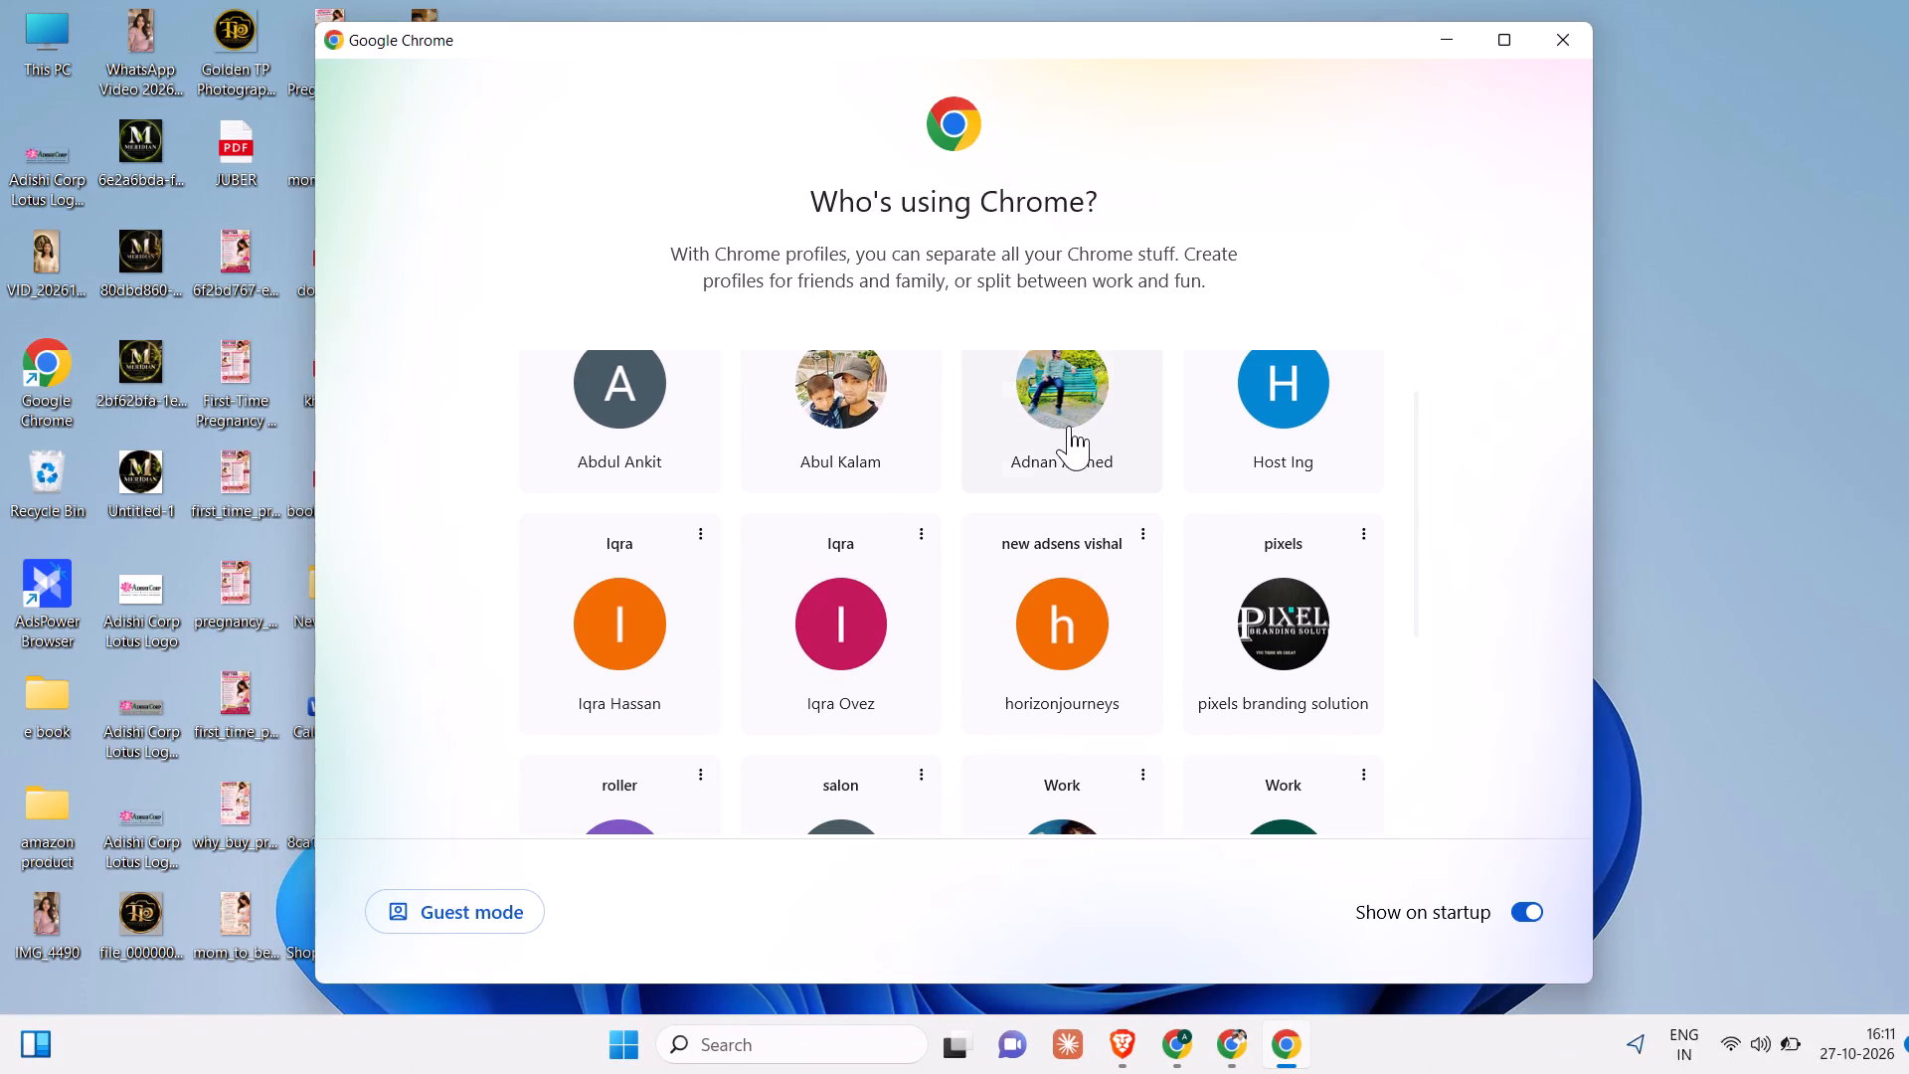
pyautogui.click(1408, 49)
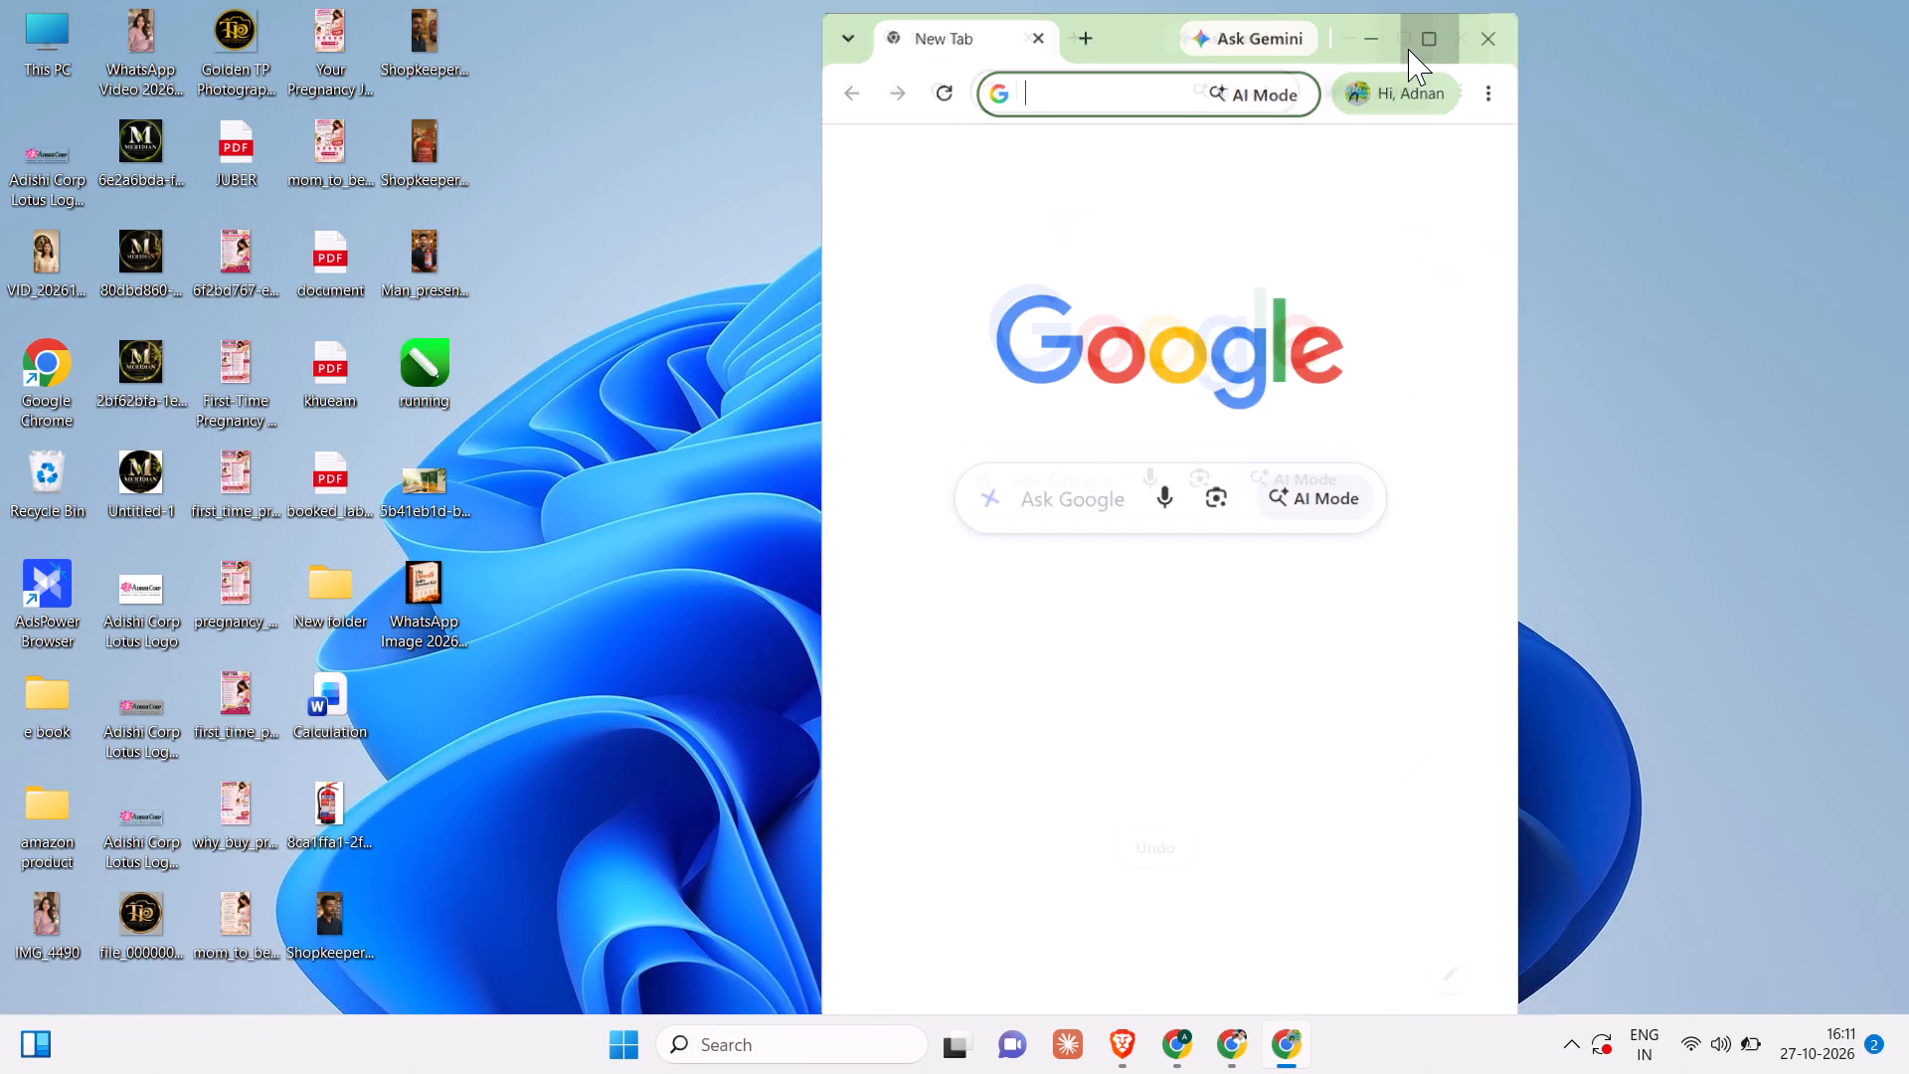
pyautogui.click(1300, 73)
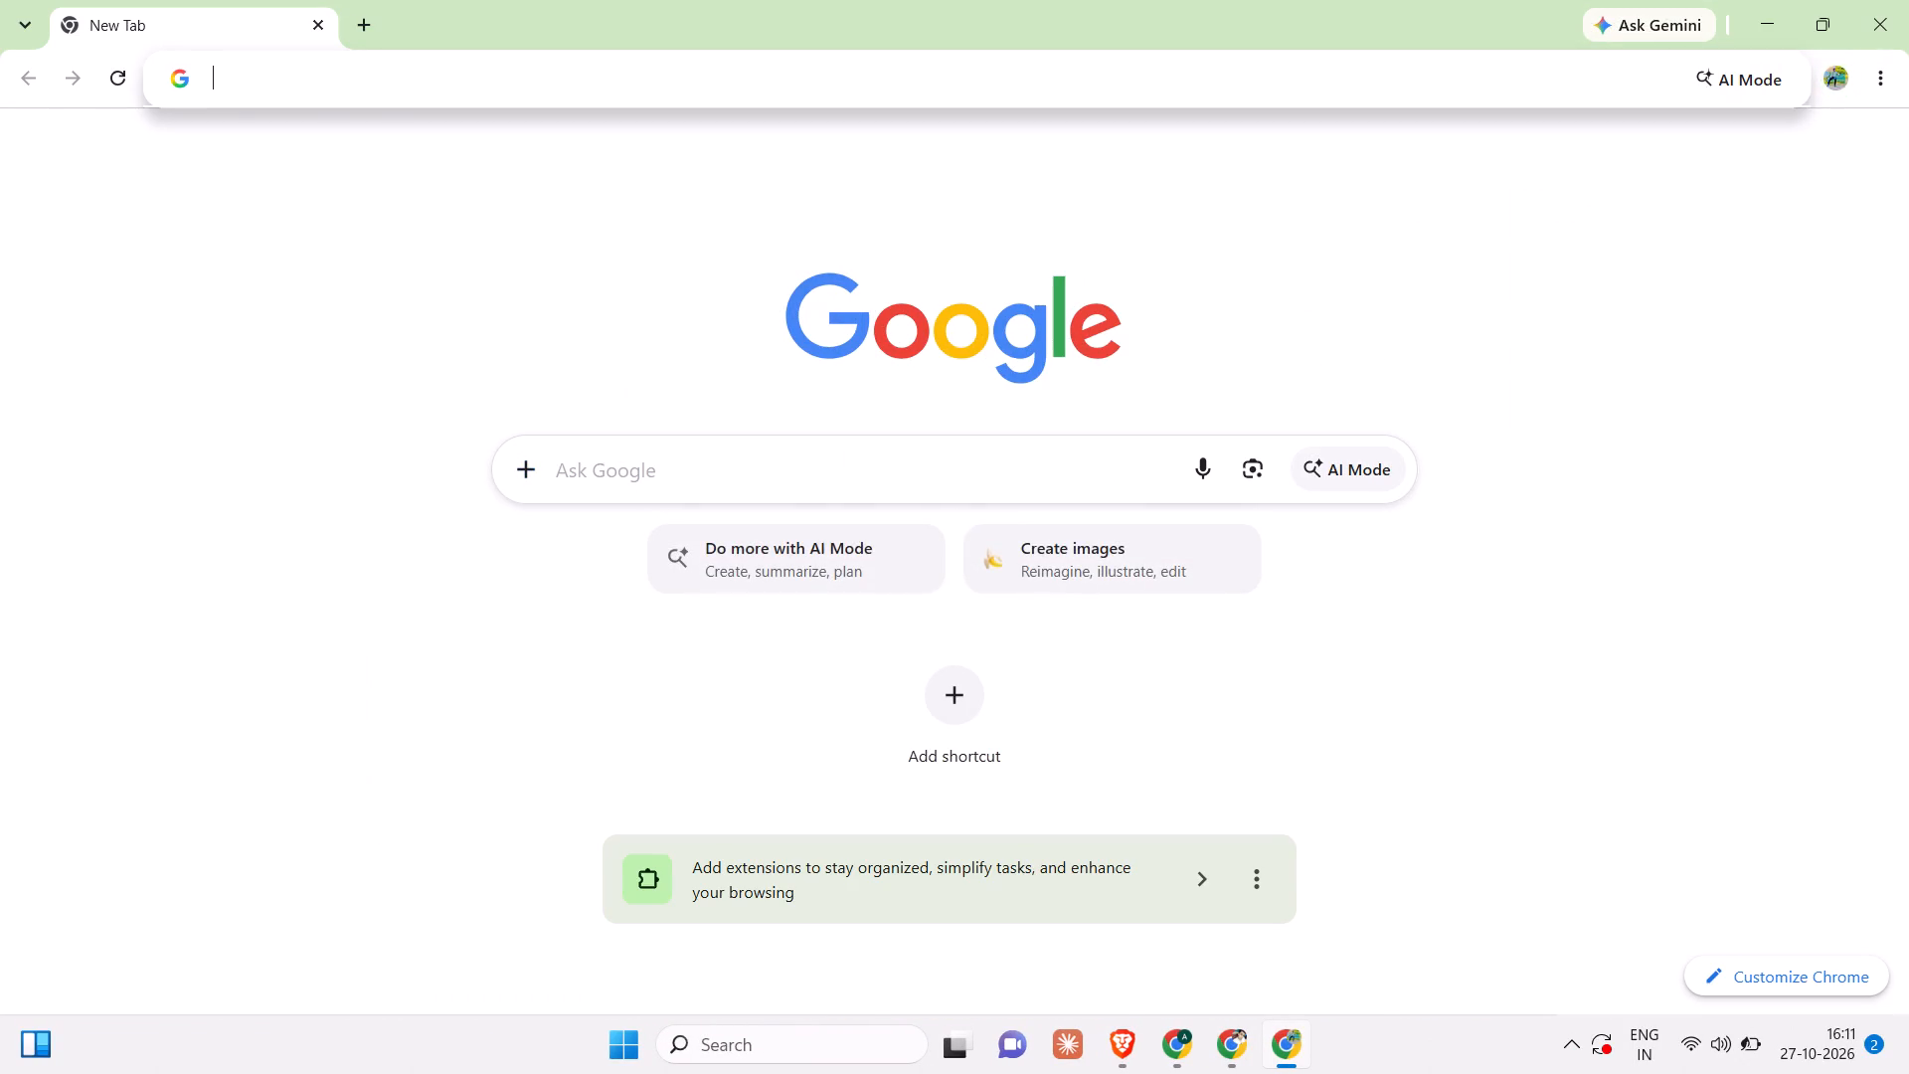
pyautogui.write('meta')
pyautogui.press('Down')
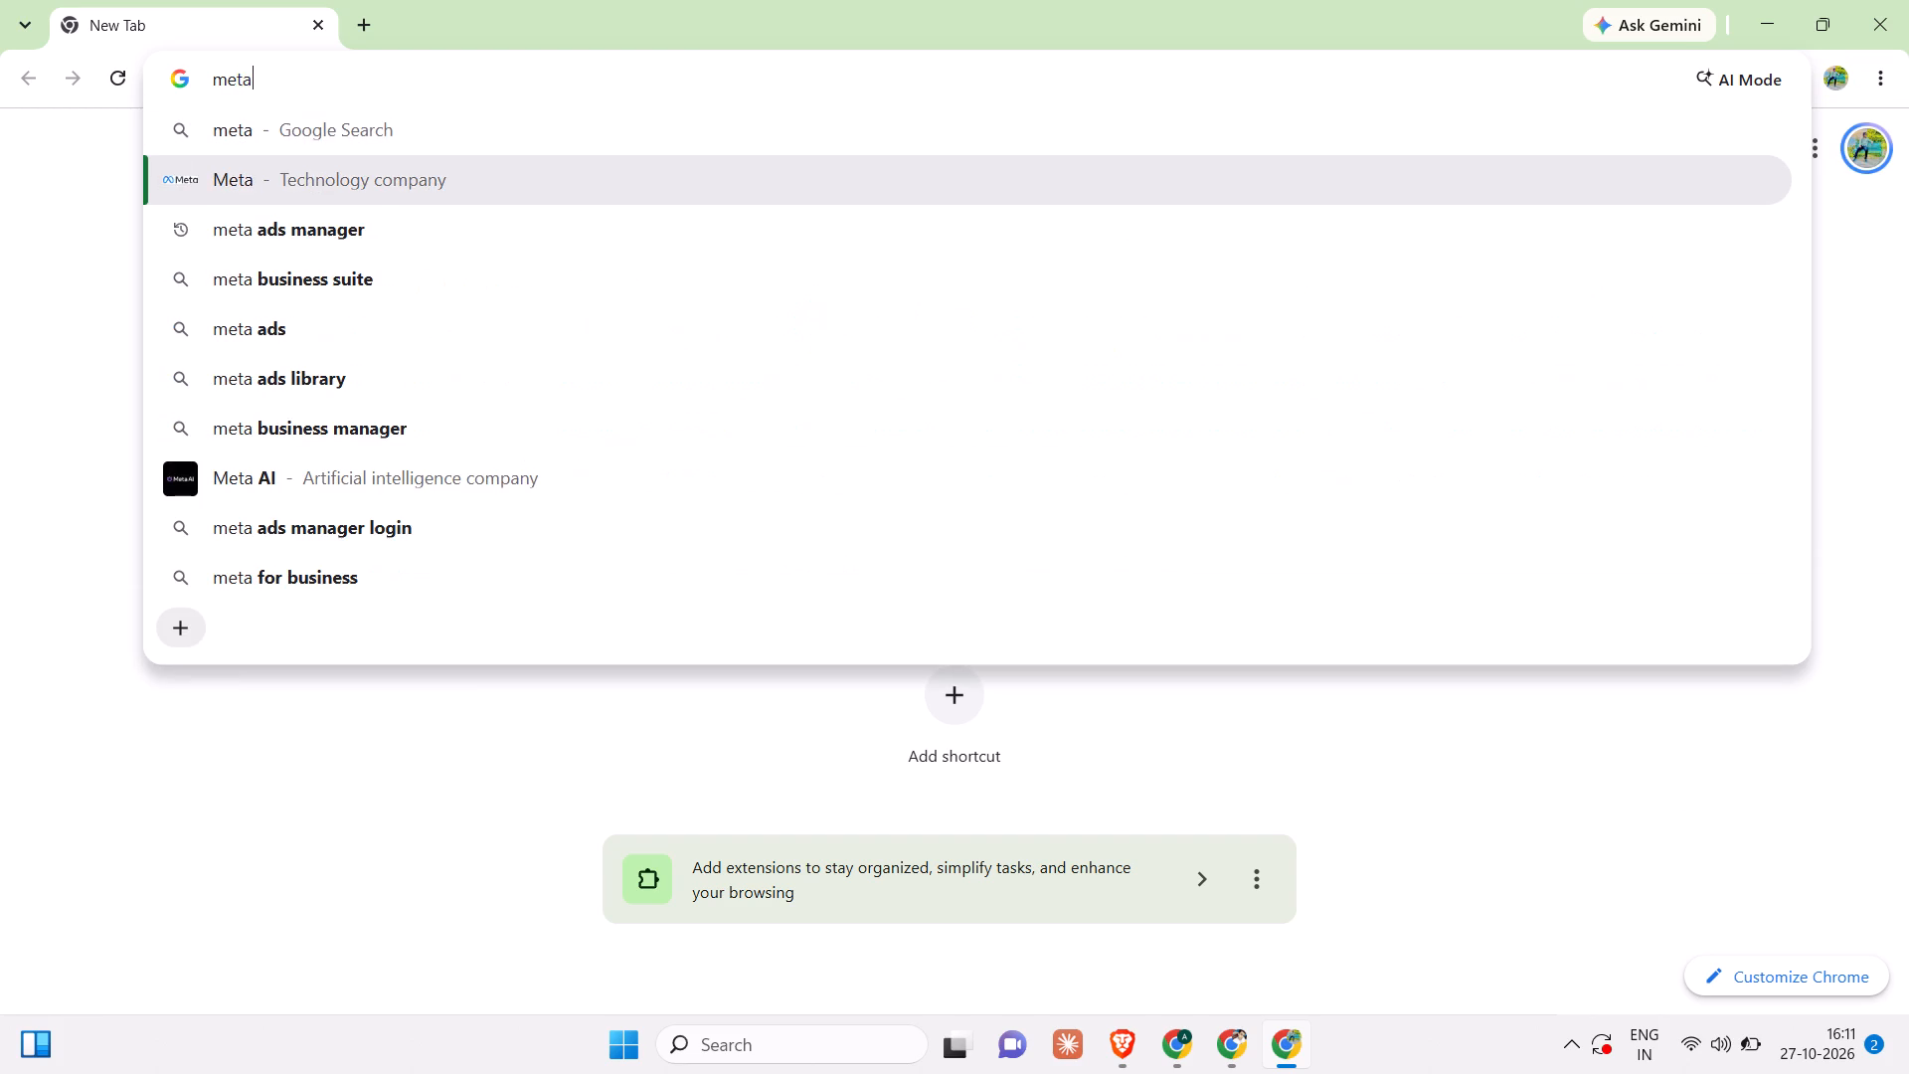
pyautogui.press('Down')
pyautogui.press('Return')
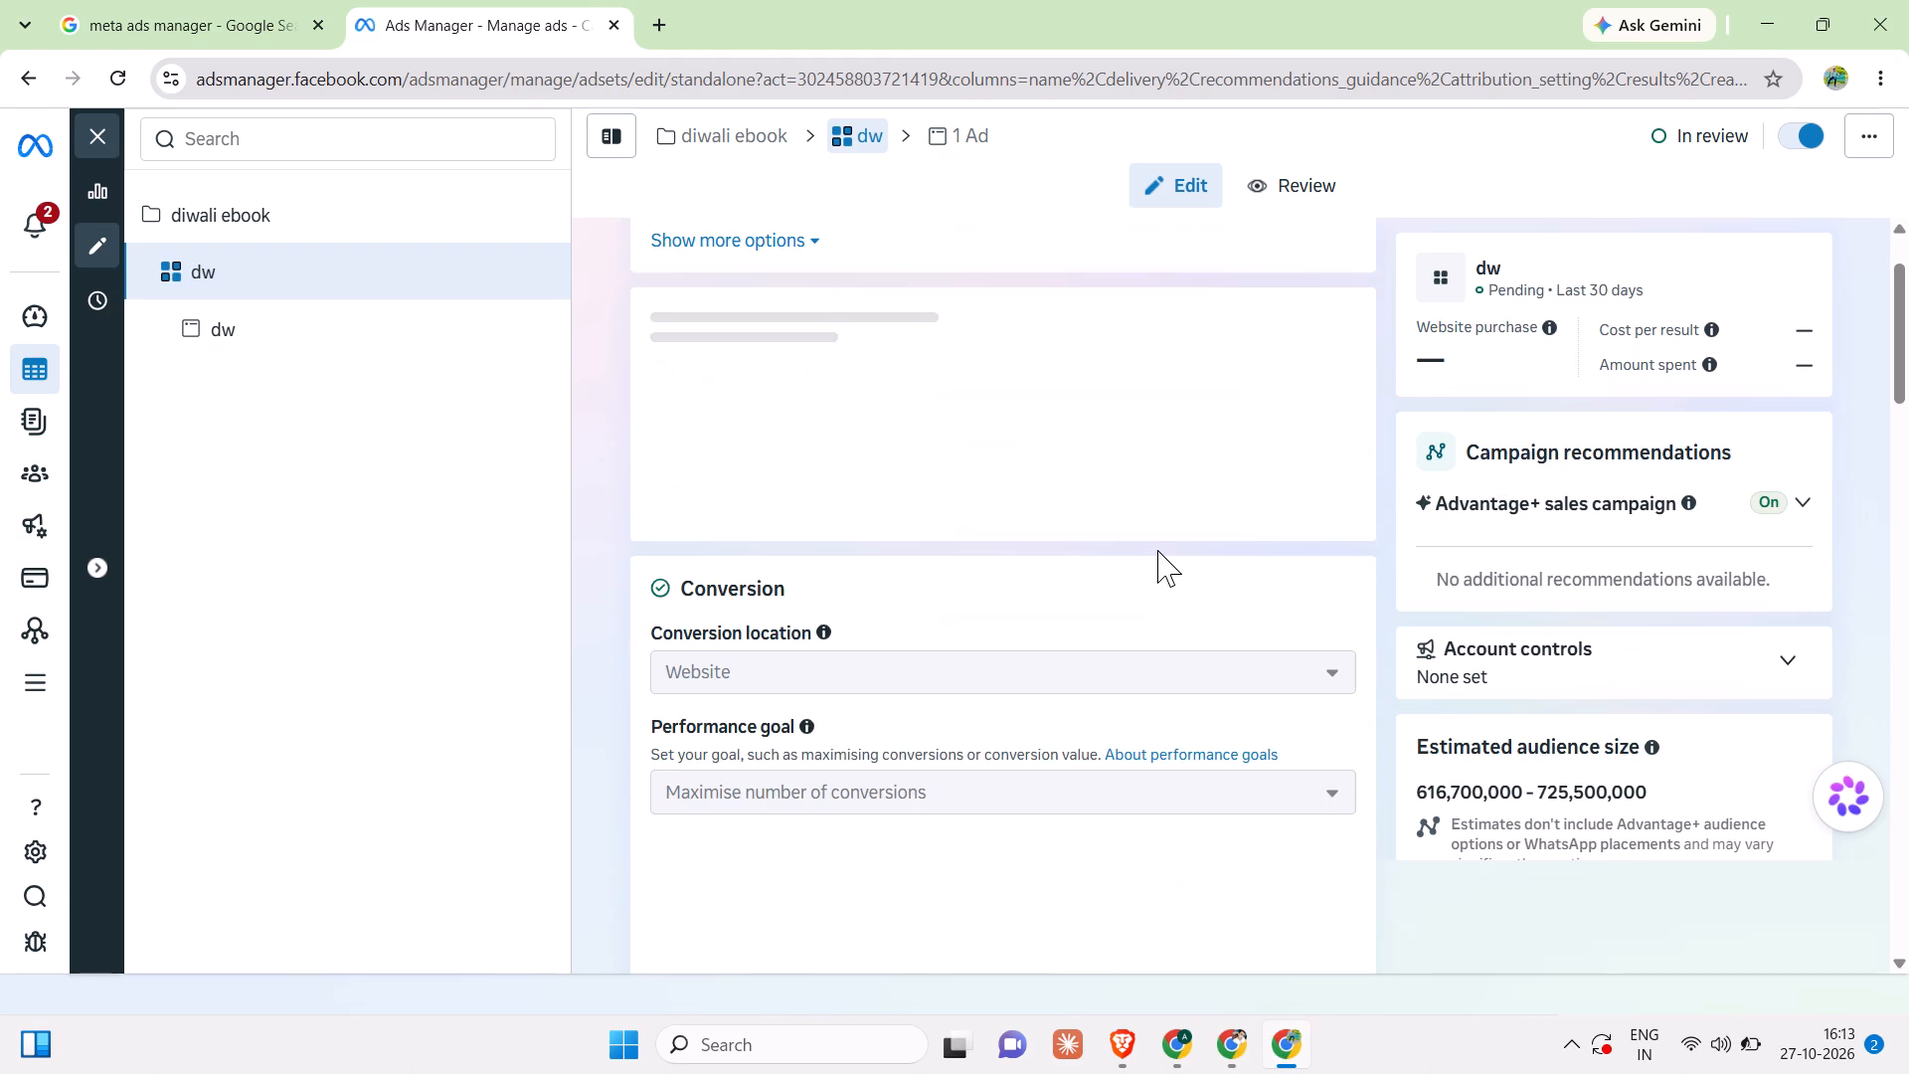
pyautogui.scroll(15, 1157, 550)
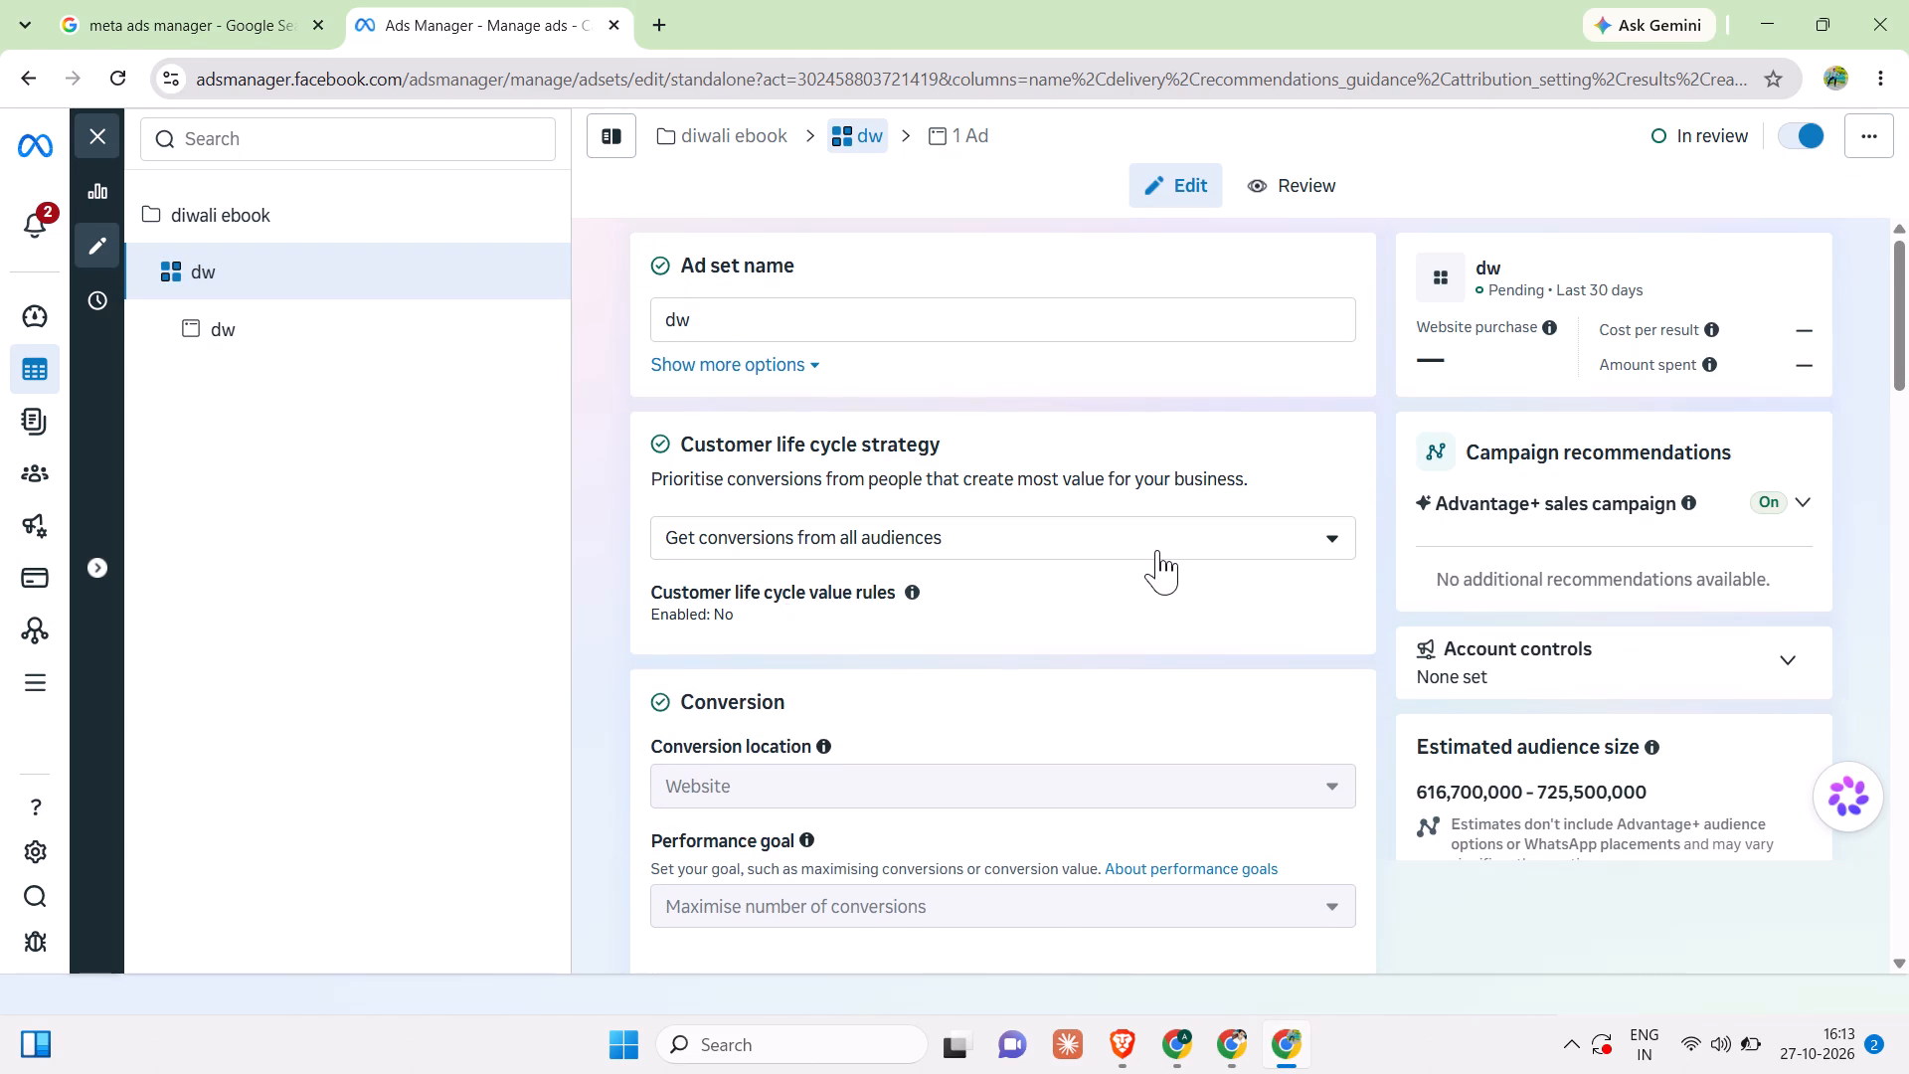
pyautogui.scroll(-5, 1157, 550)
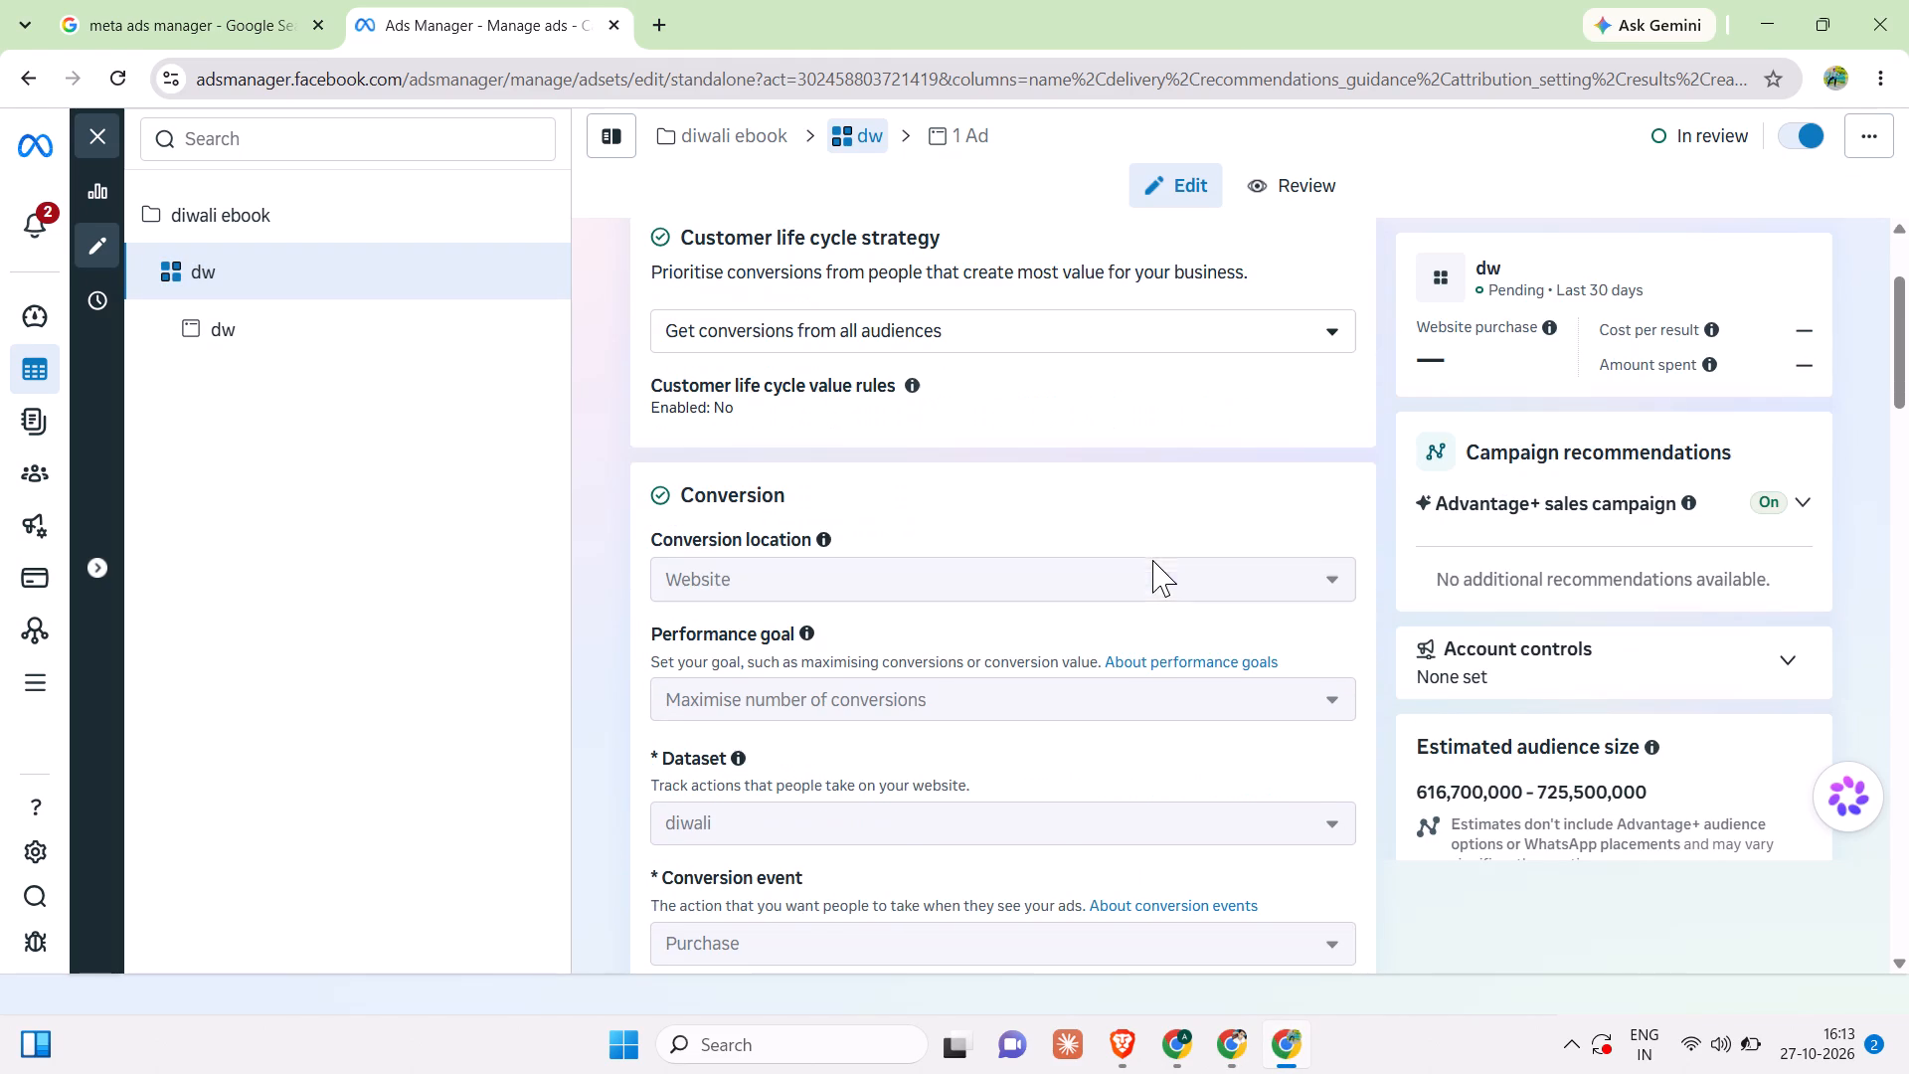
pyautogui.scroll(-8, 1112, 651)
pyautogui.scroll(-11, 1102, 779)
pyautogui.scroll(-3, 1143, 688)
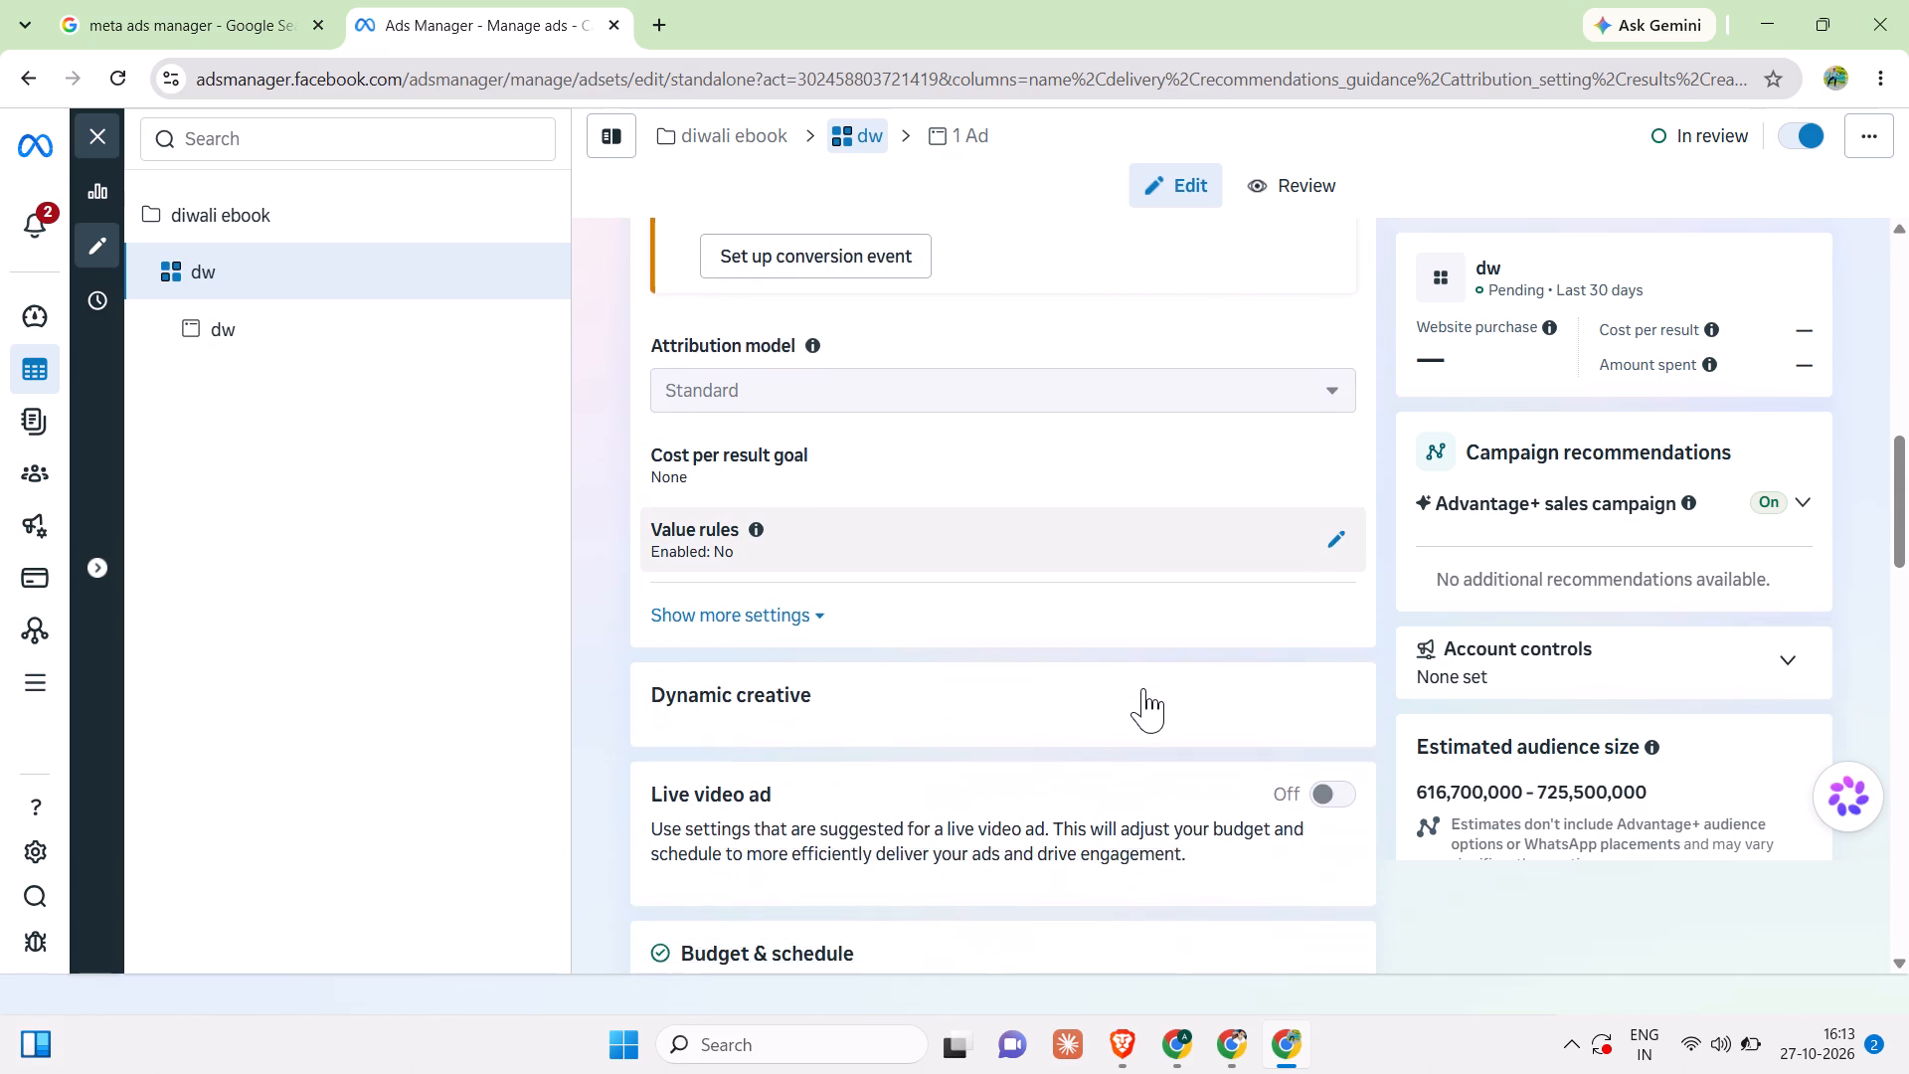
pyautogui.scroll(-8, 1143, 688)
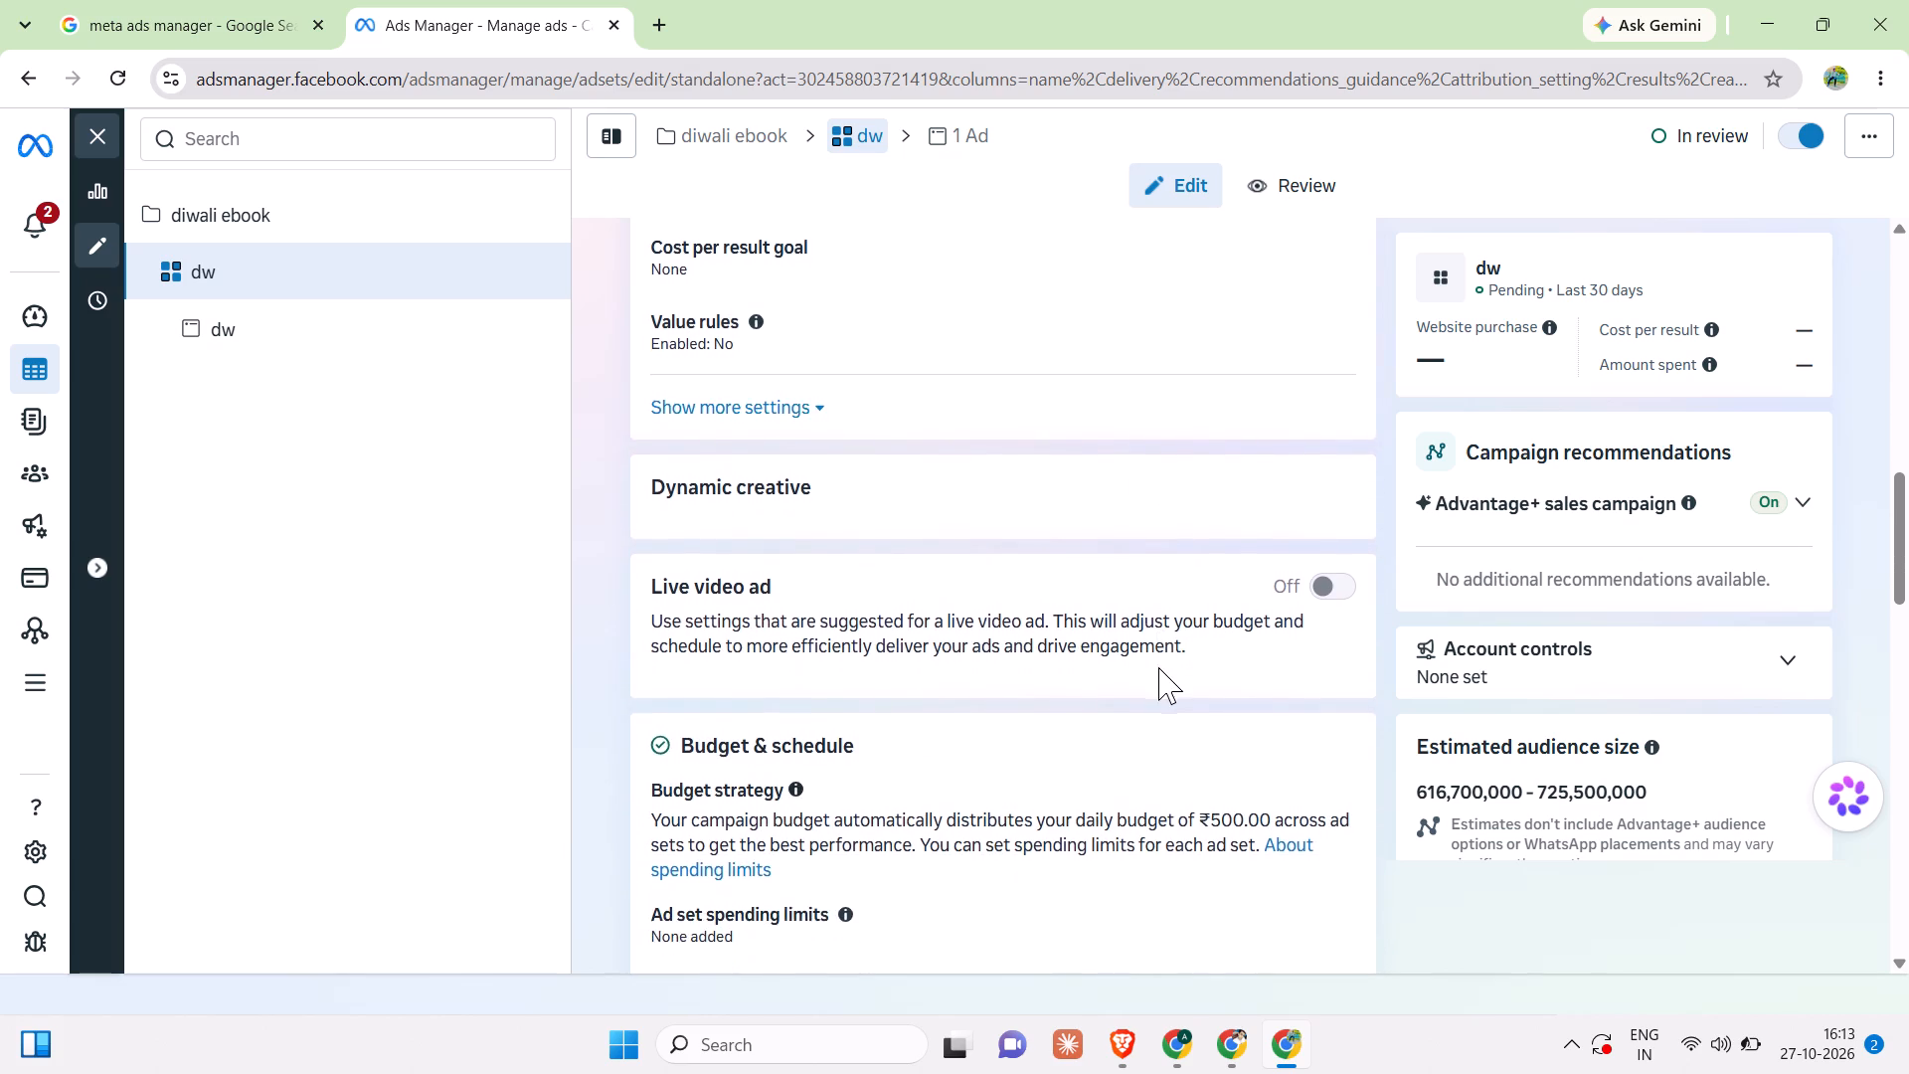
pyautogui.scroll(-12, 1158, 669)
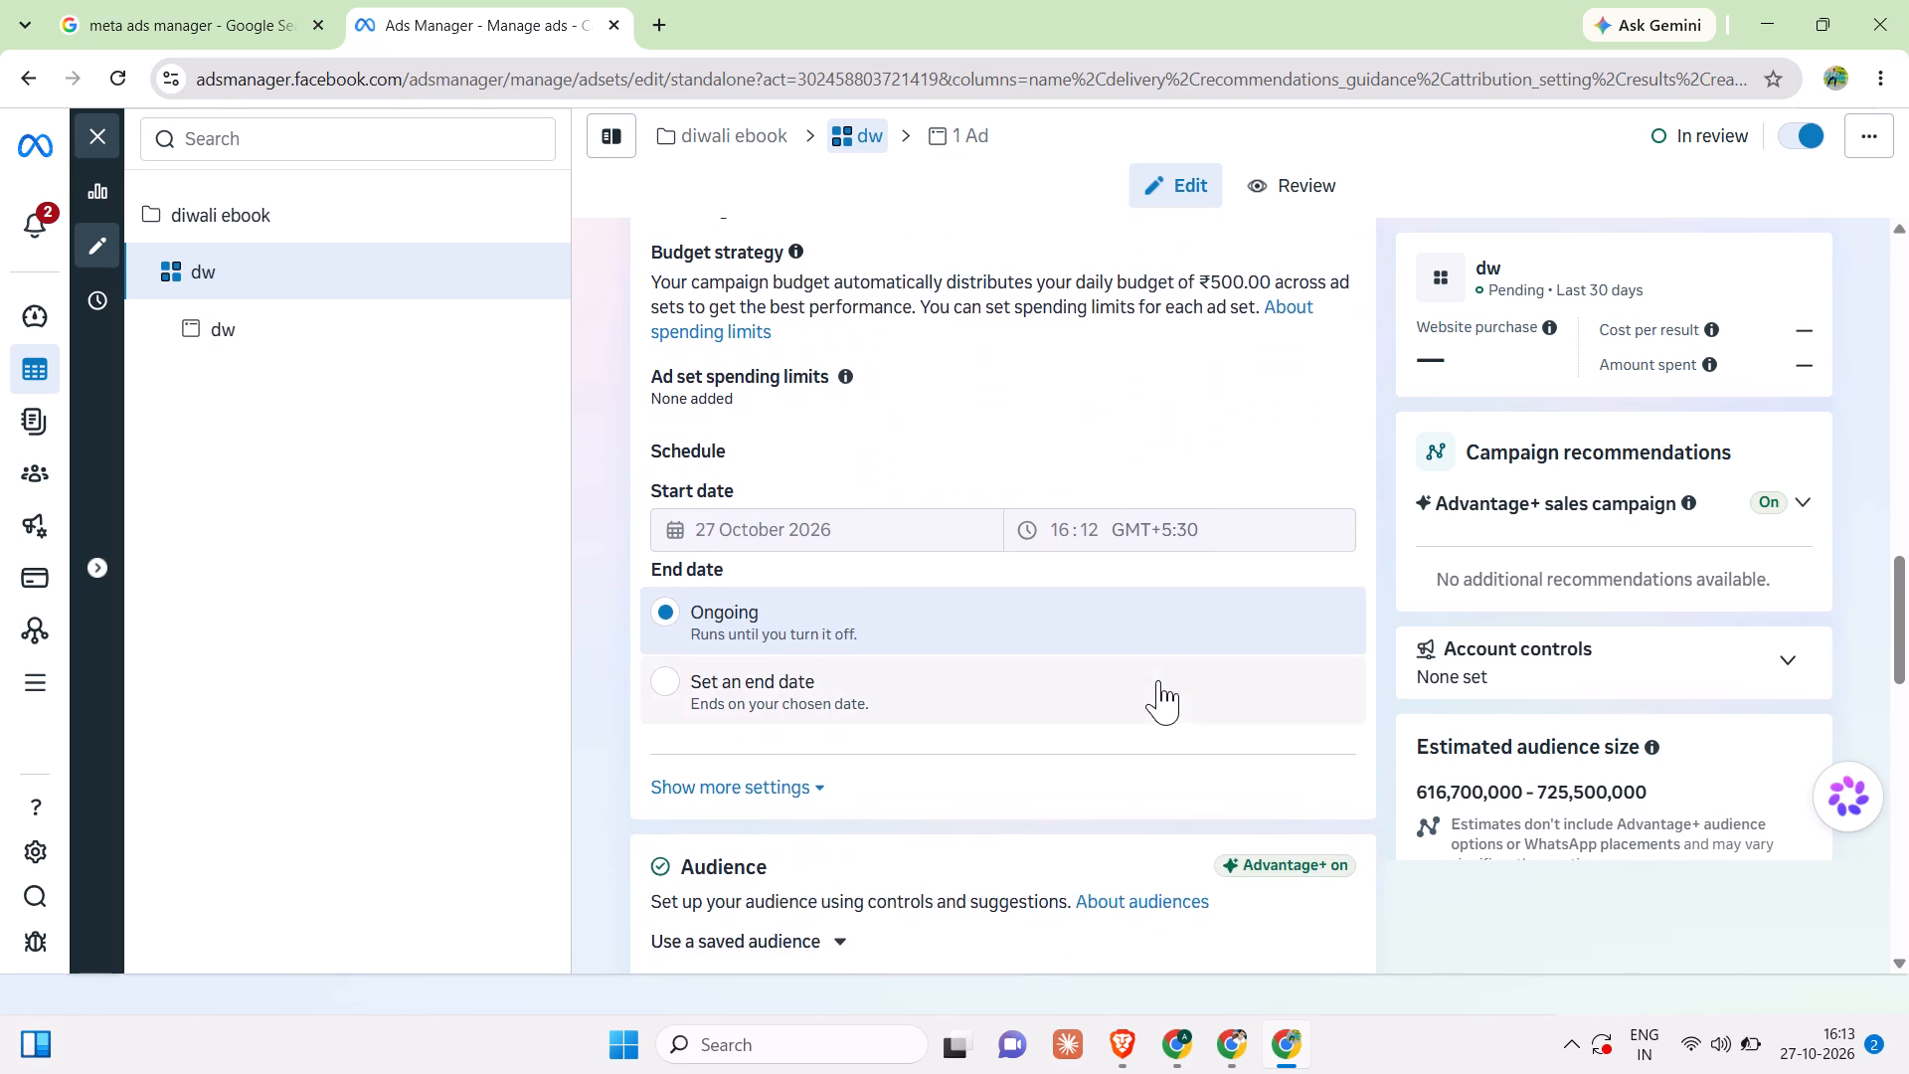
pyautogui.scroll(-8, 1158, 680)
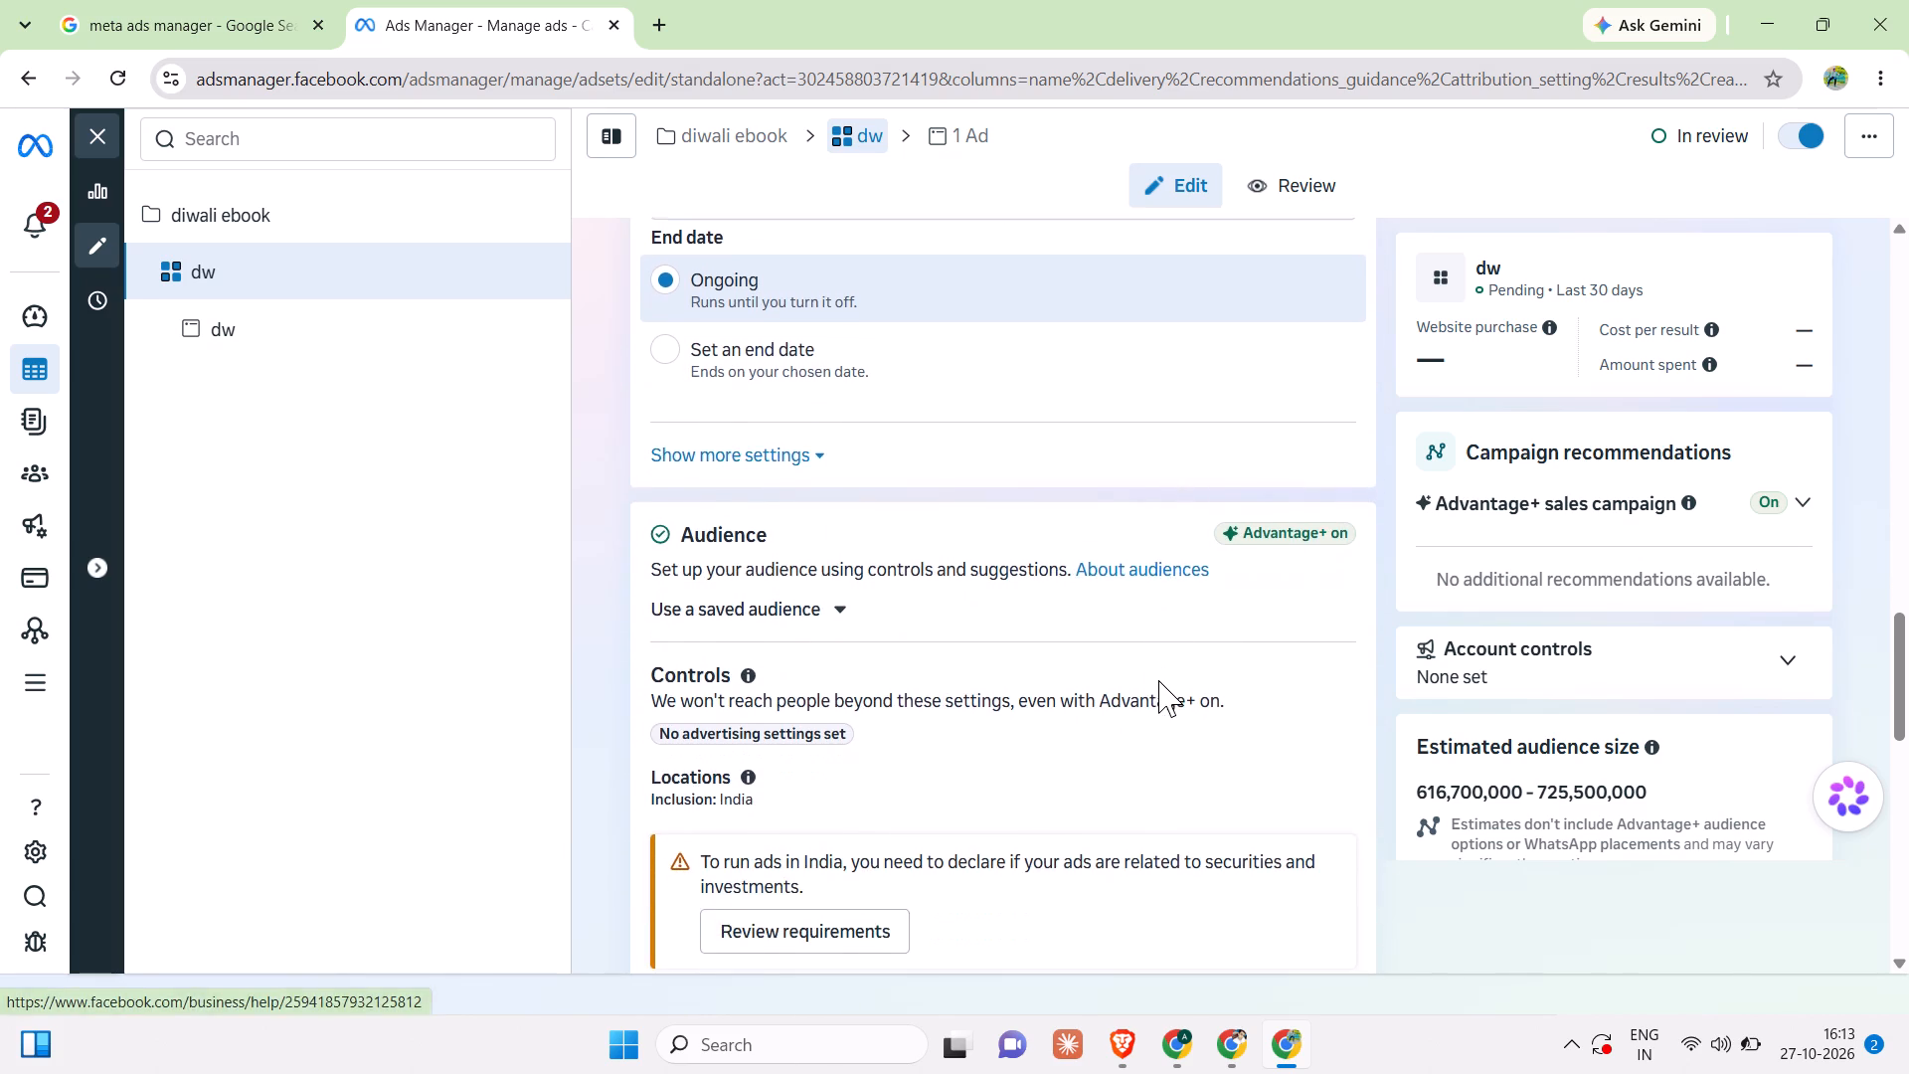
pyautogui.scroll(-16, 1158, 680)
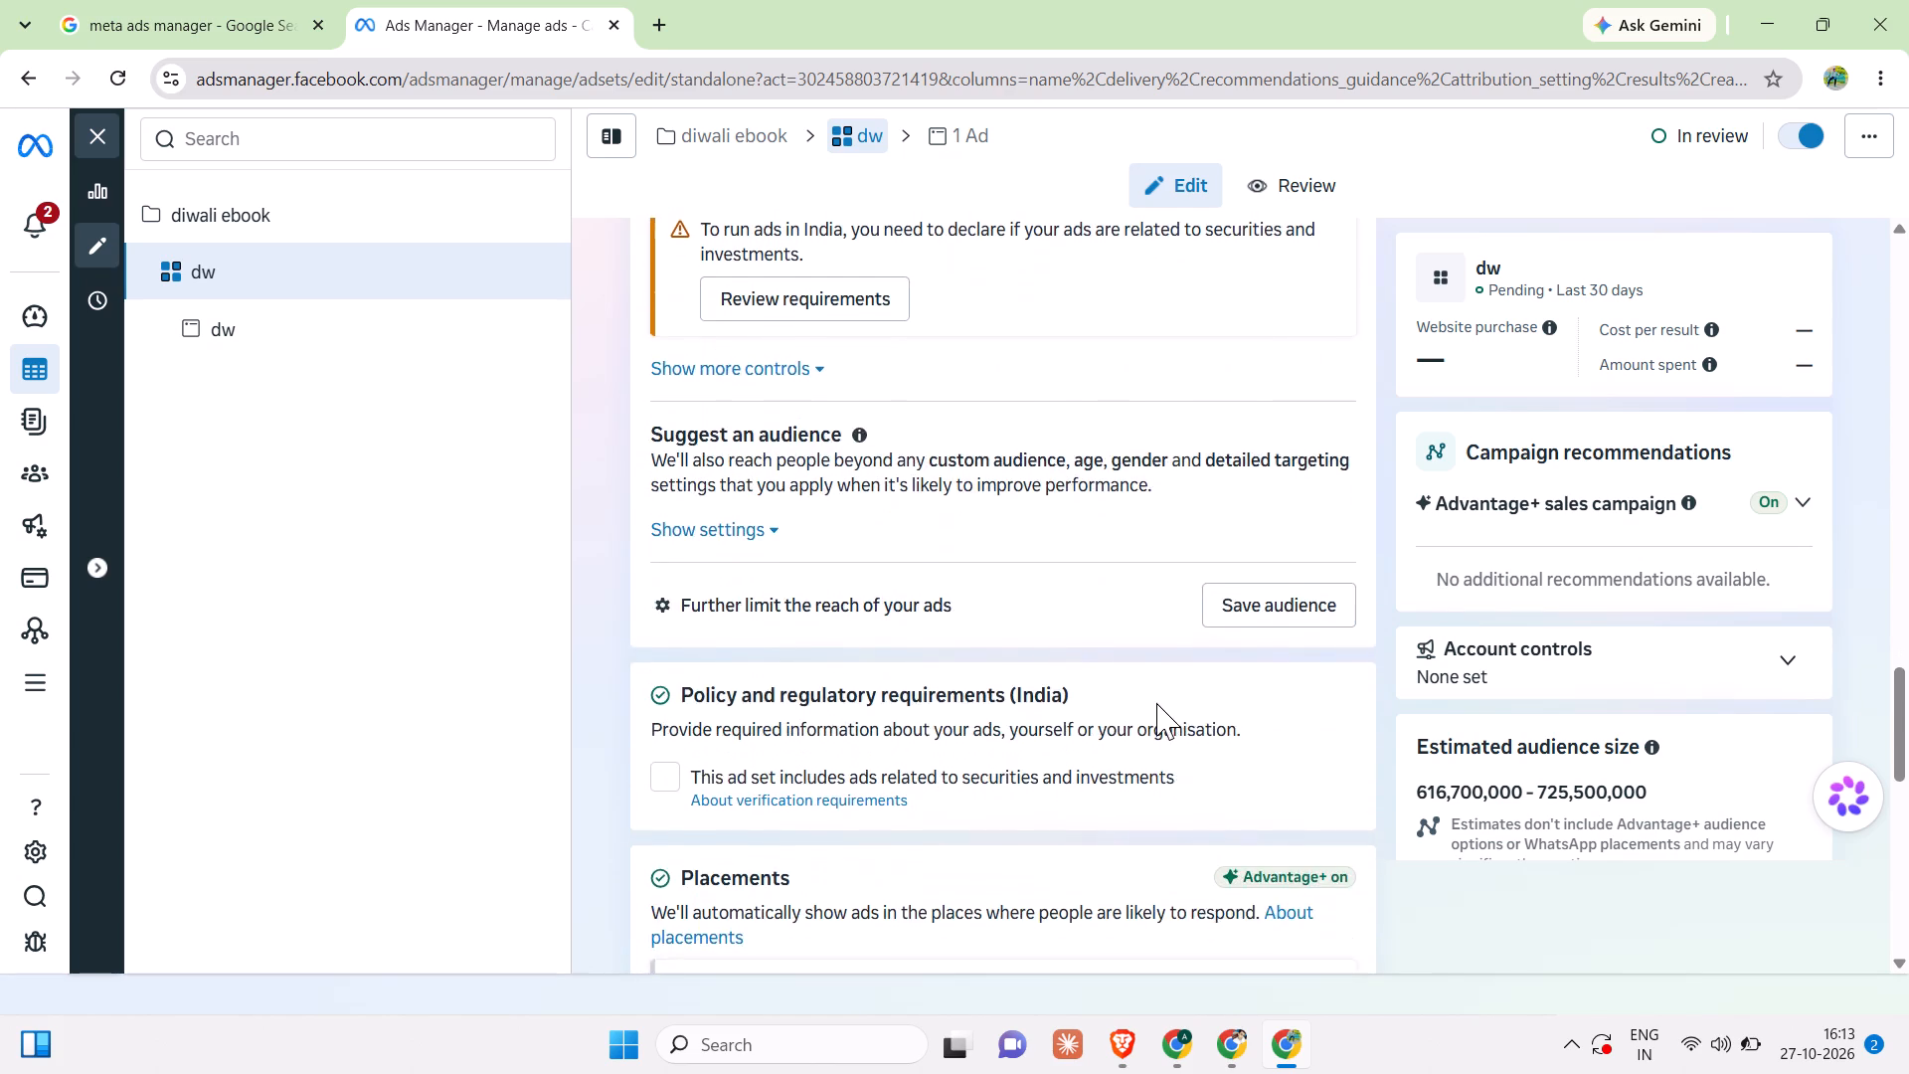
pyautogui.scroll(-10, 1156, 703)
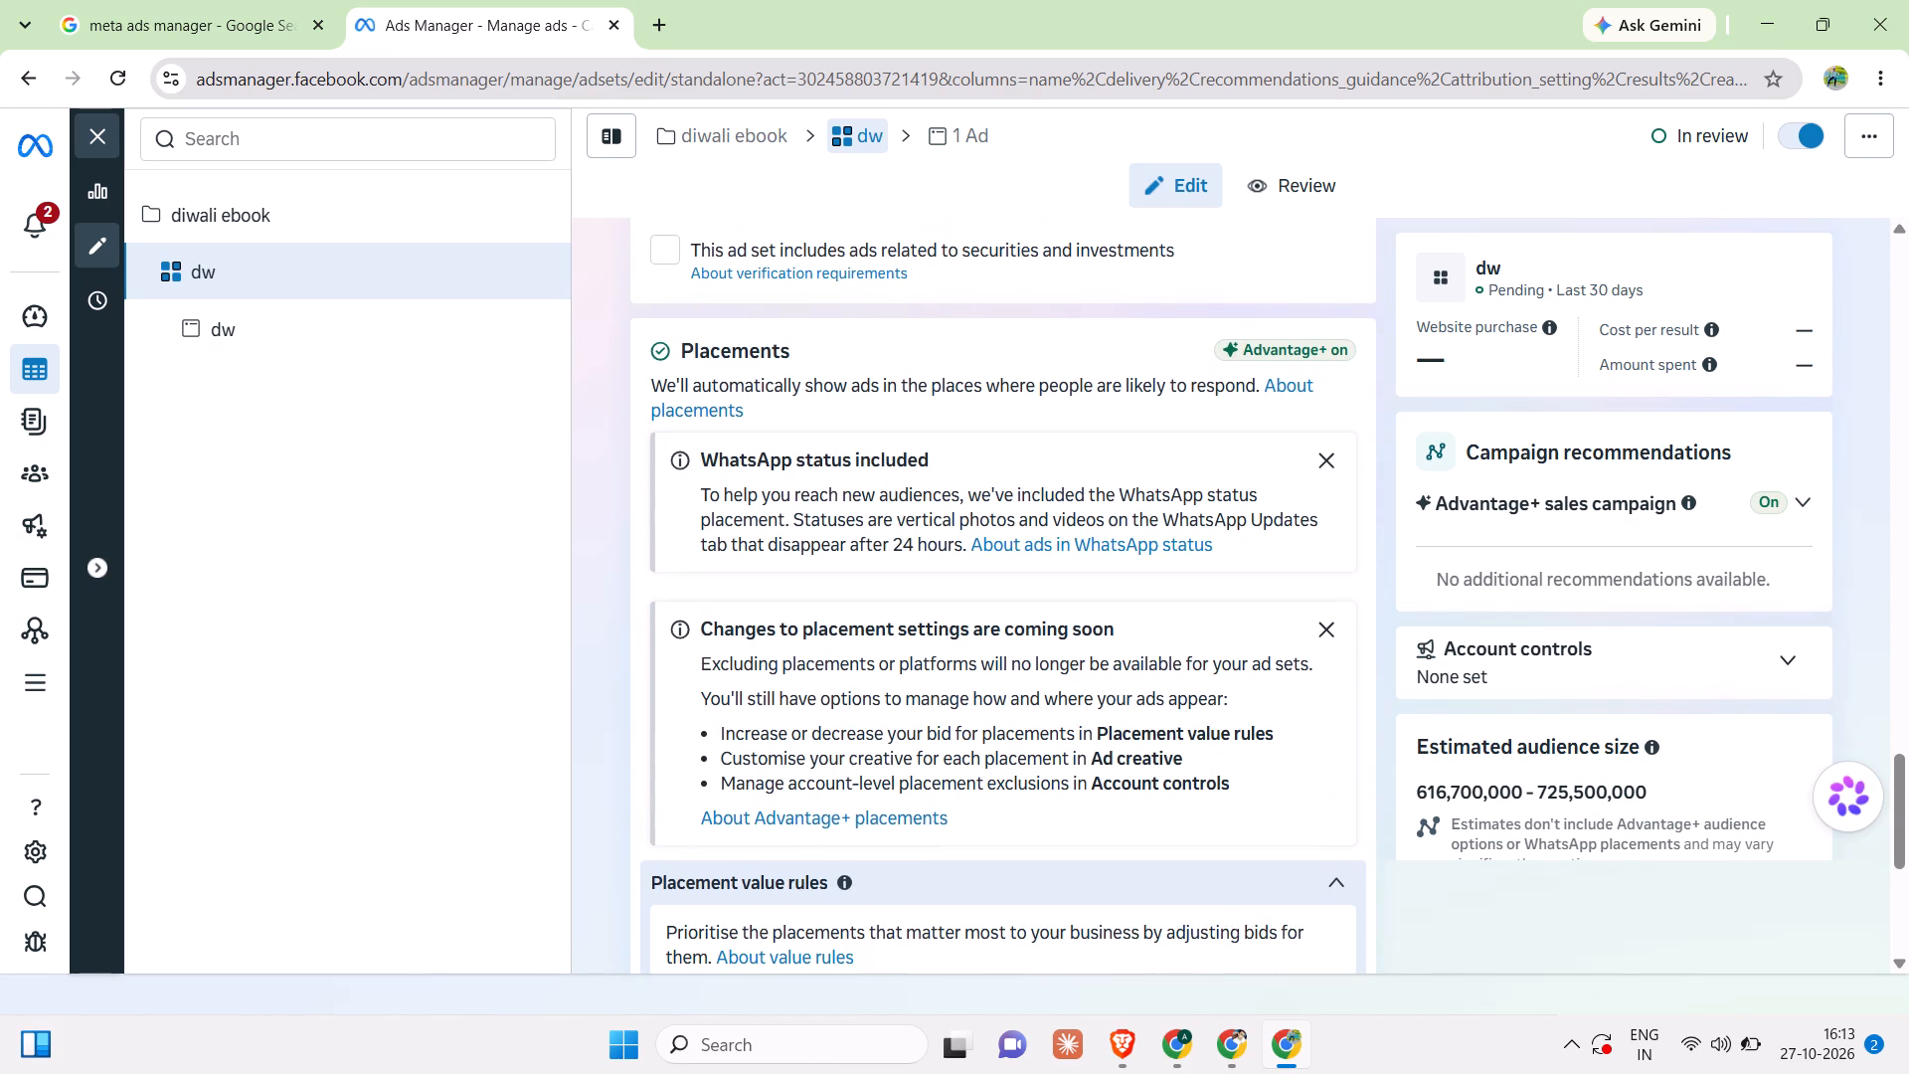
pyautogui.scroll(-20, 1156, 703)
pyautogui.scroll(-1, 1156, 703)
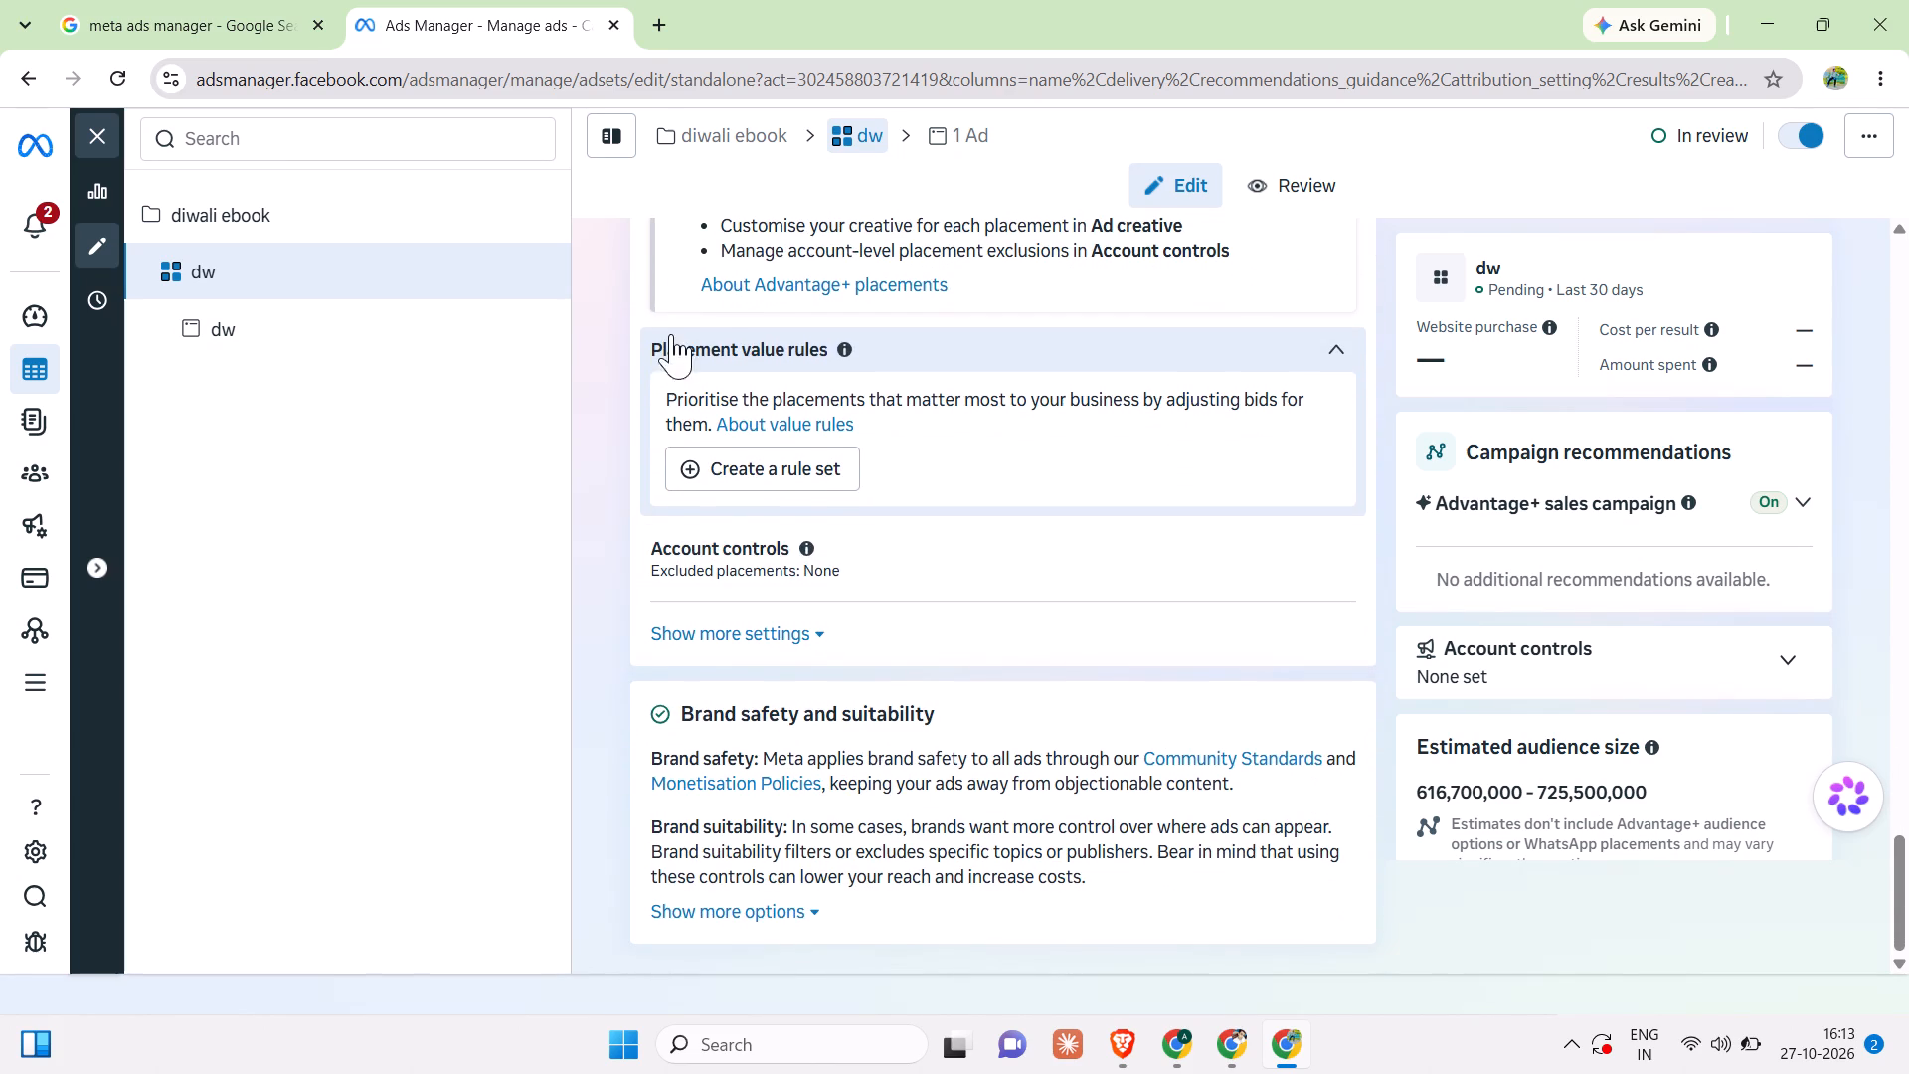
# Open the dw ad and review its partnership, identity, ad setup, format and destination settings.
pyautogui.click(293, 343)
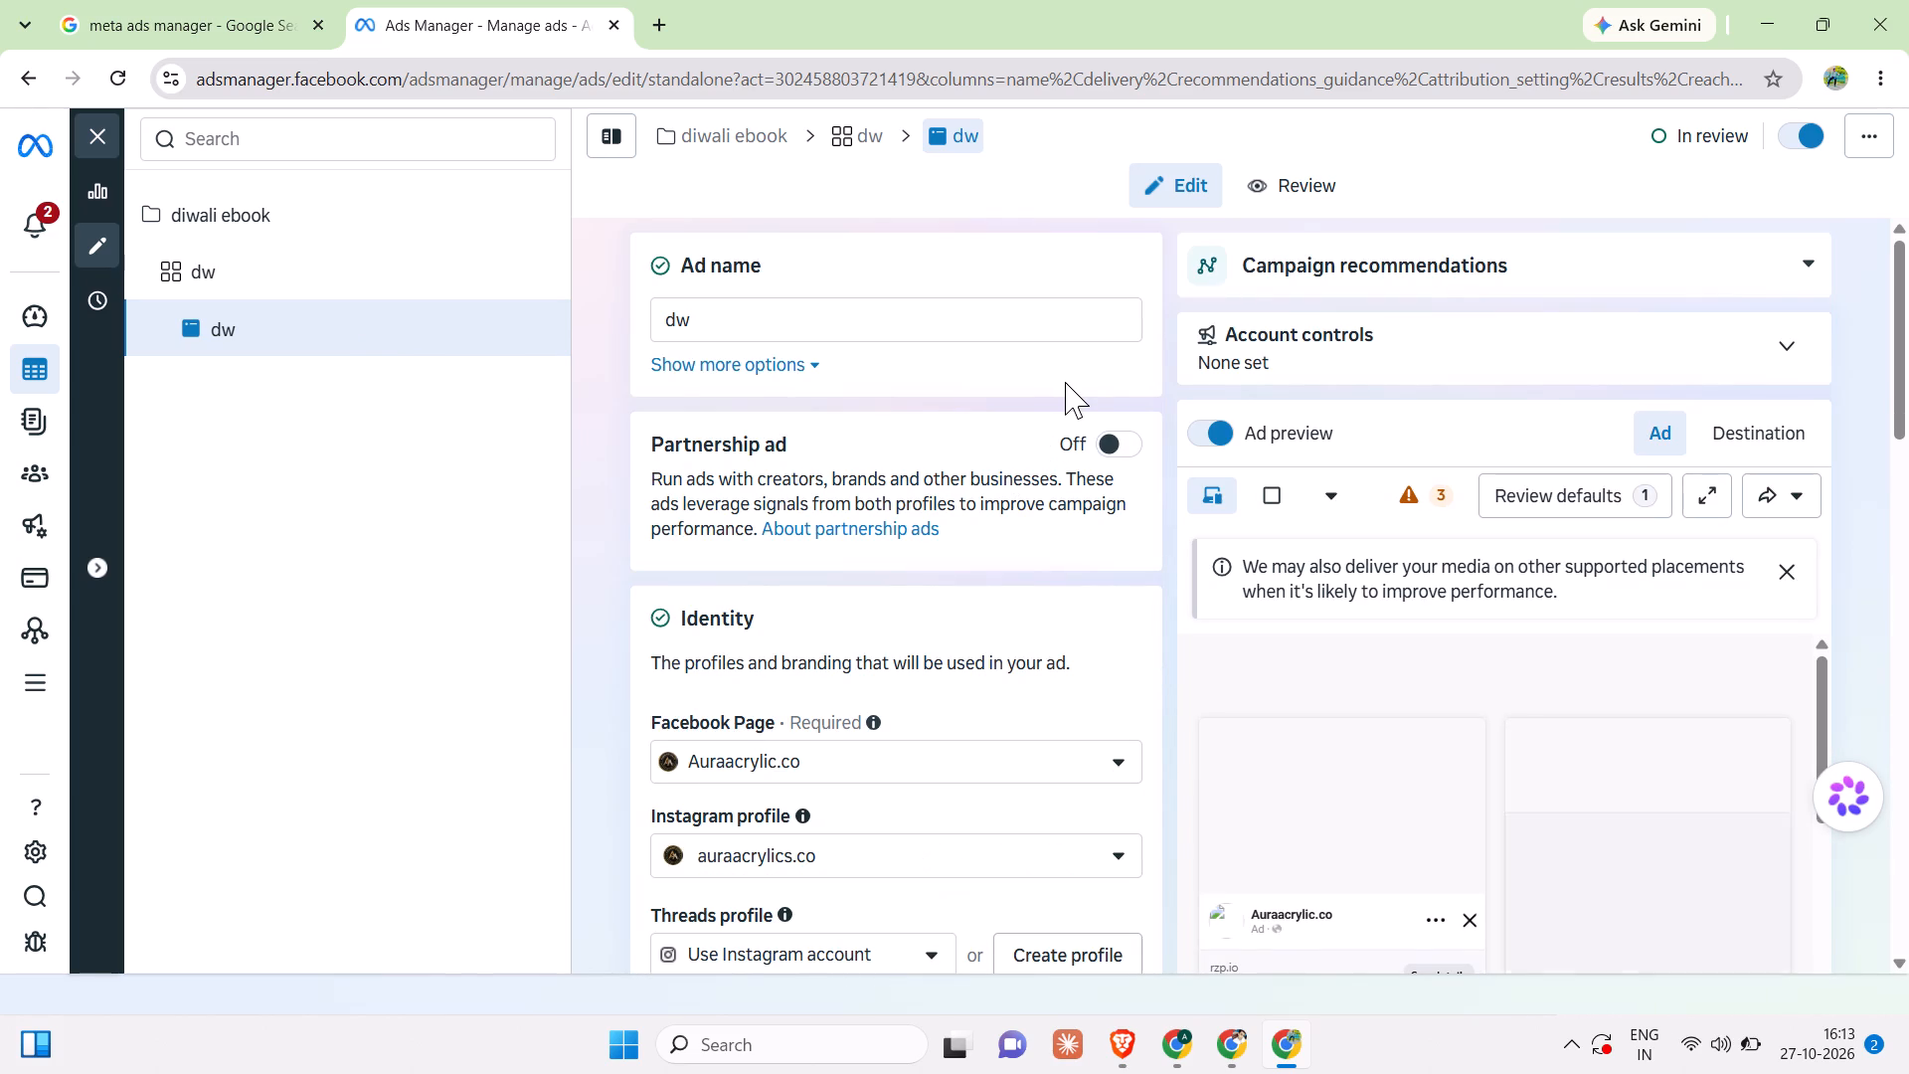
pyautogui.scroll(-2, 1089, 456)
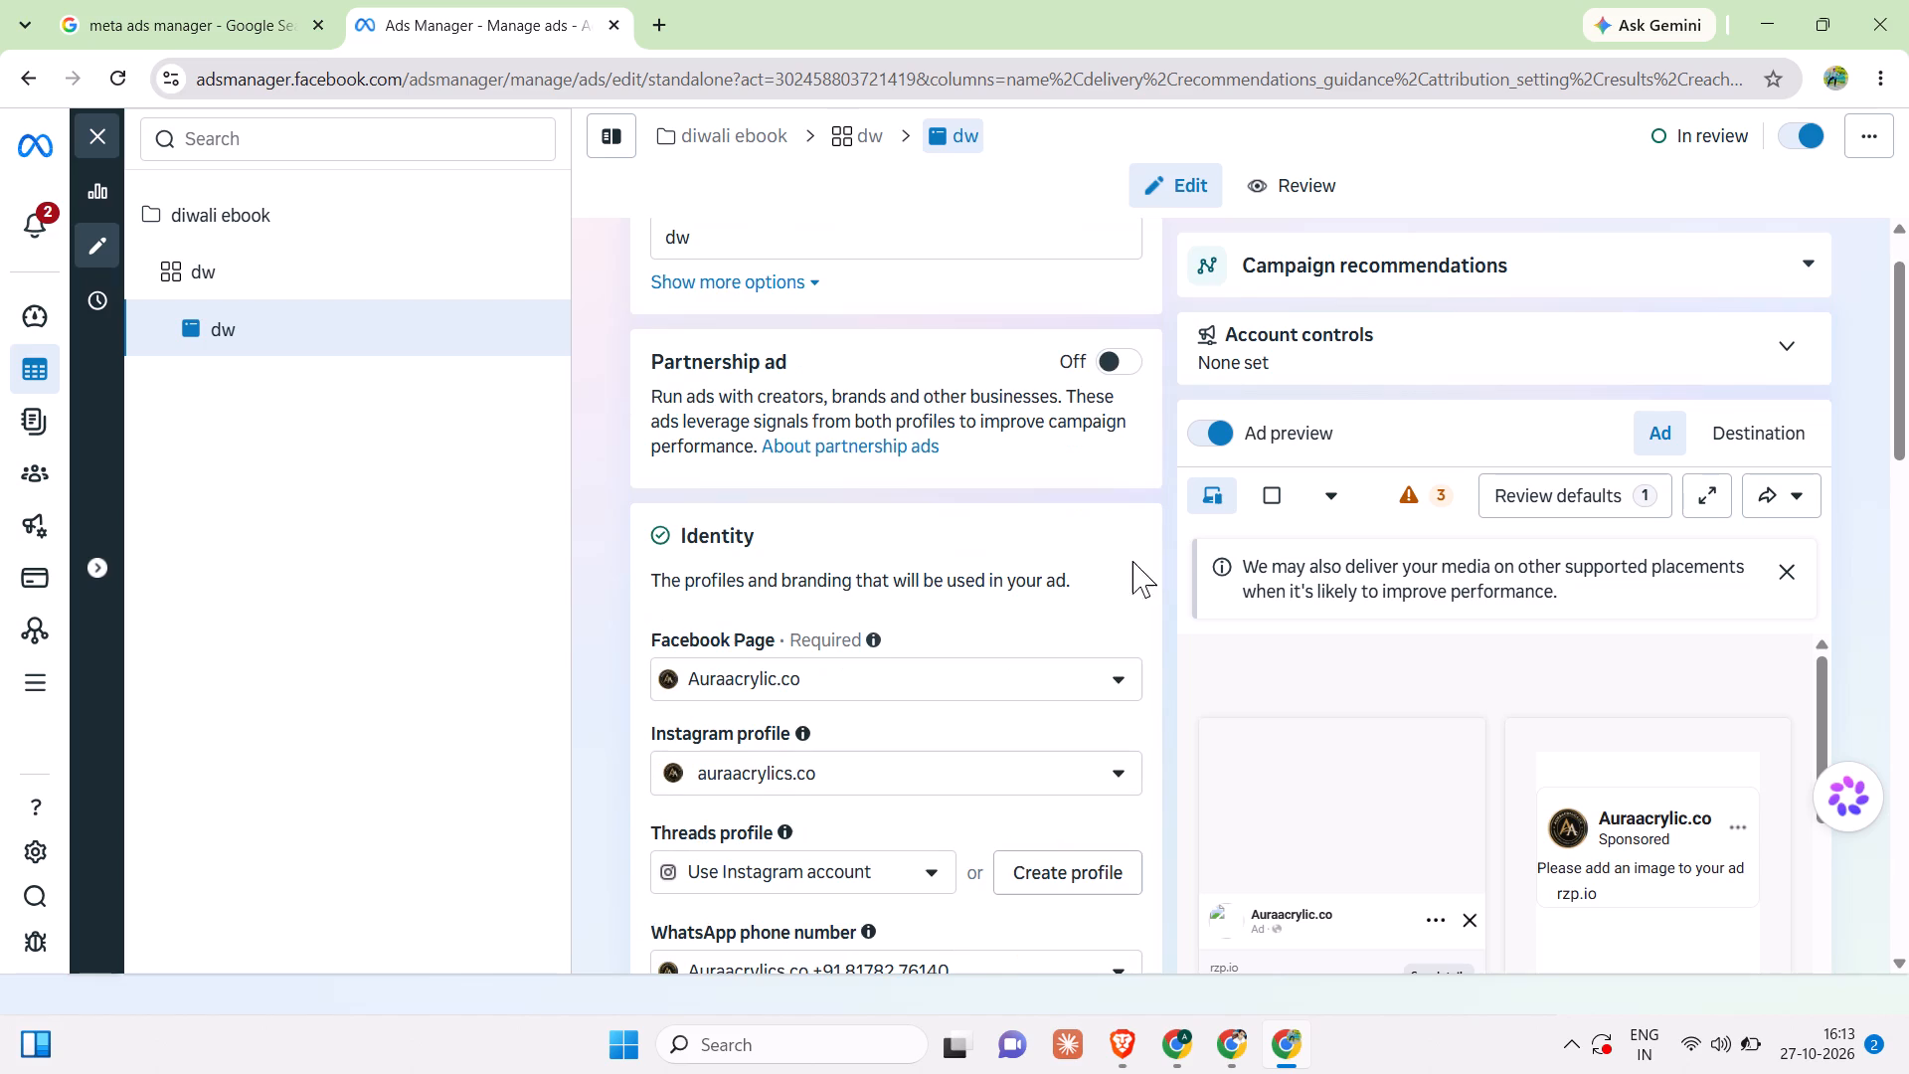
pyautogui.scroll(-5, 1384, 823)
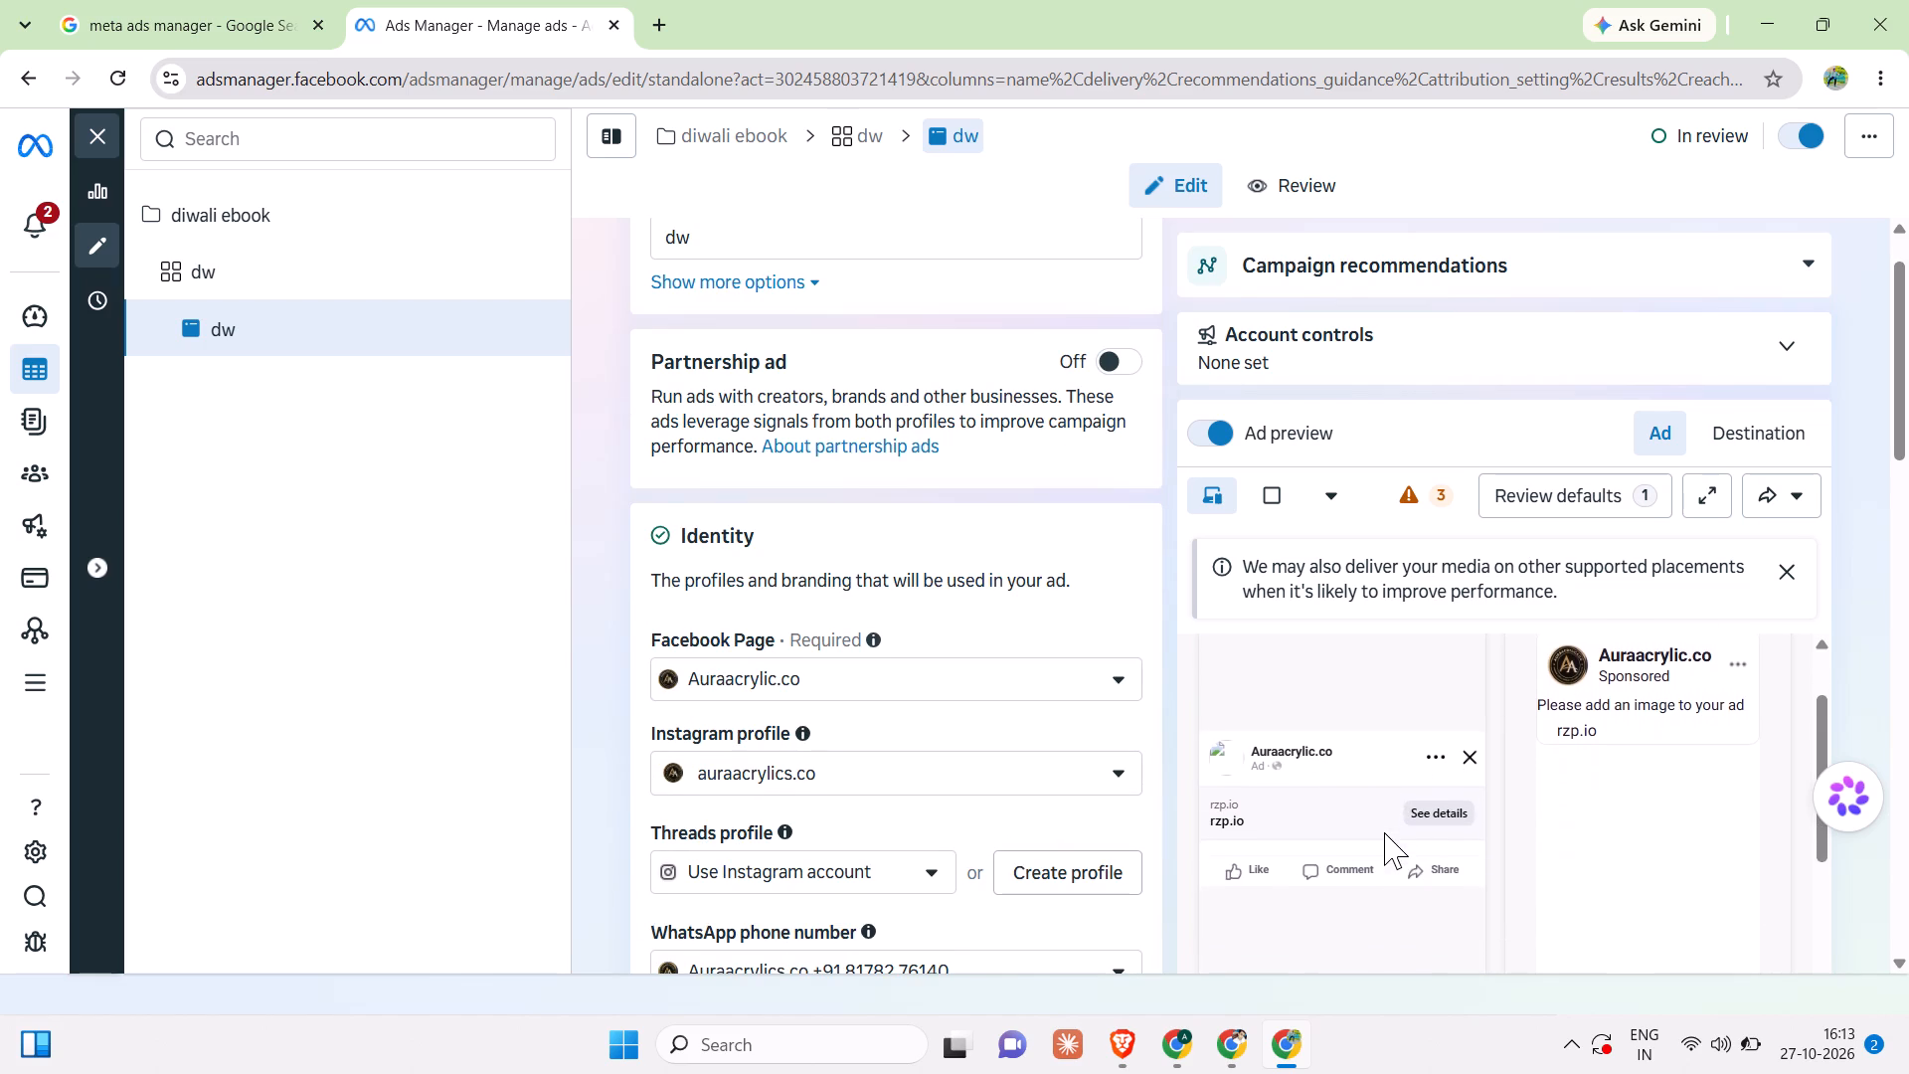
pyautogui.scroll(-1, 1384, 832)
pyautogui.scroll(5, 1384, 832)
pyautogui.scroll(-4, 881, 774)
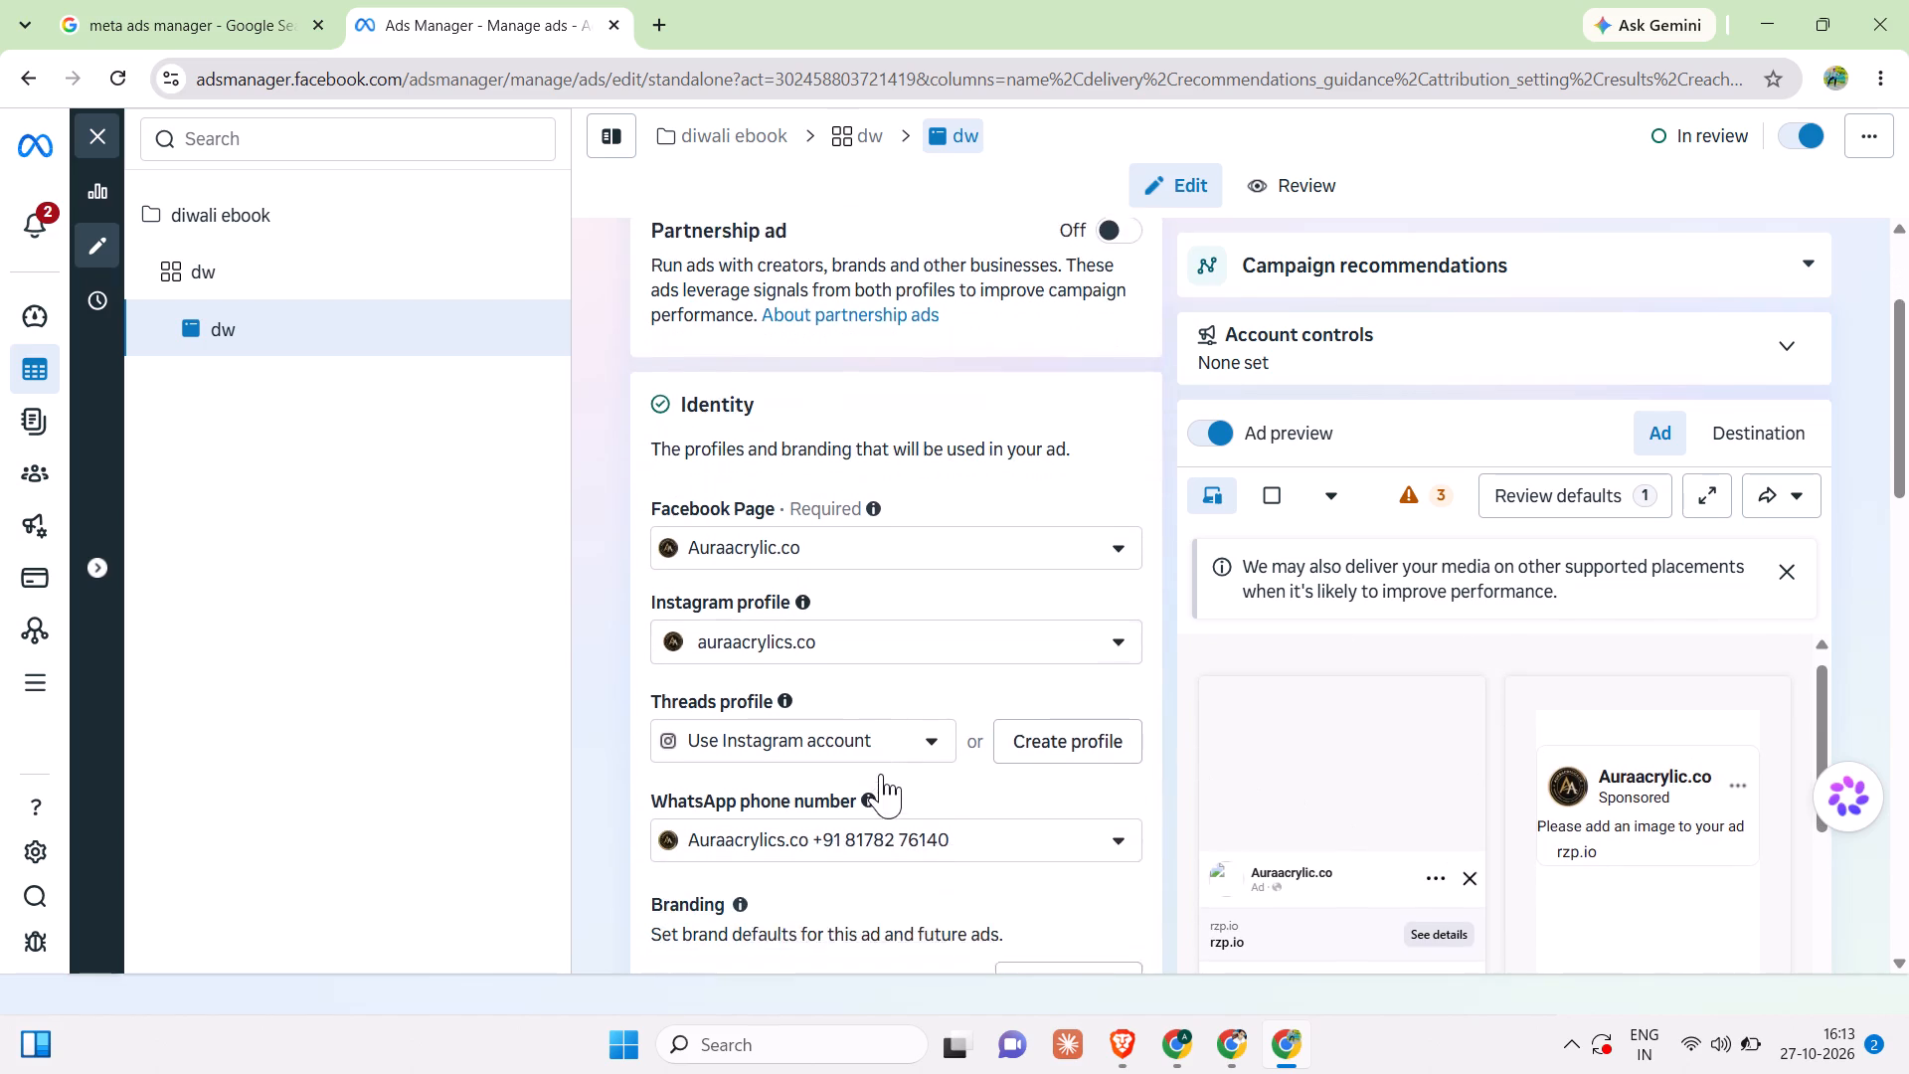
pyautogui.scroll(-3, 881, 774)
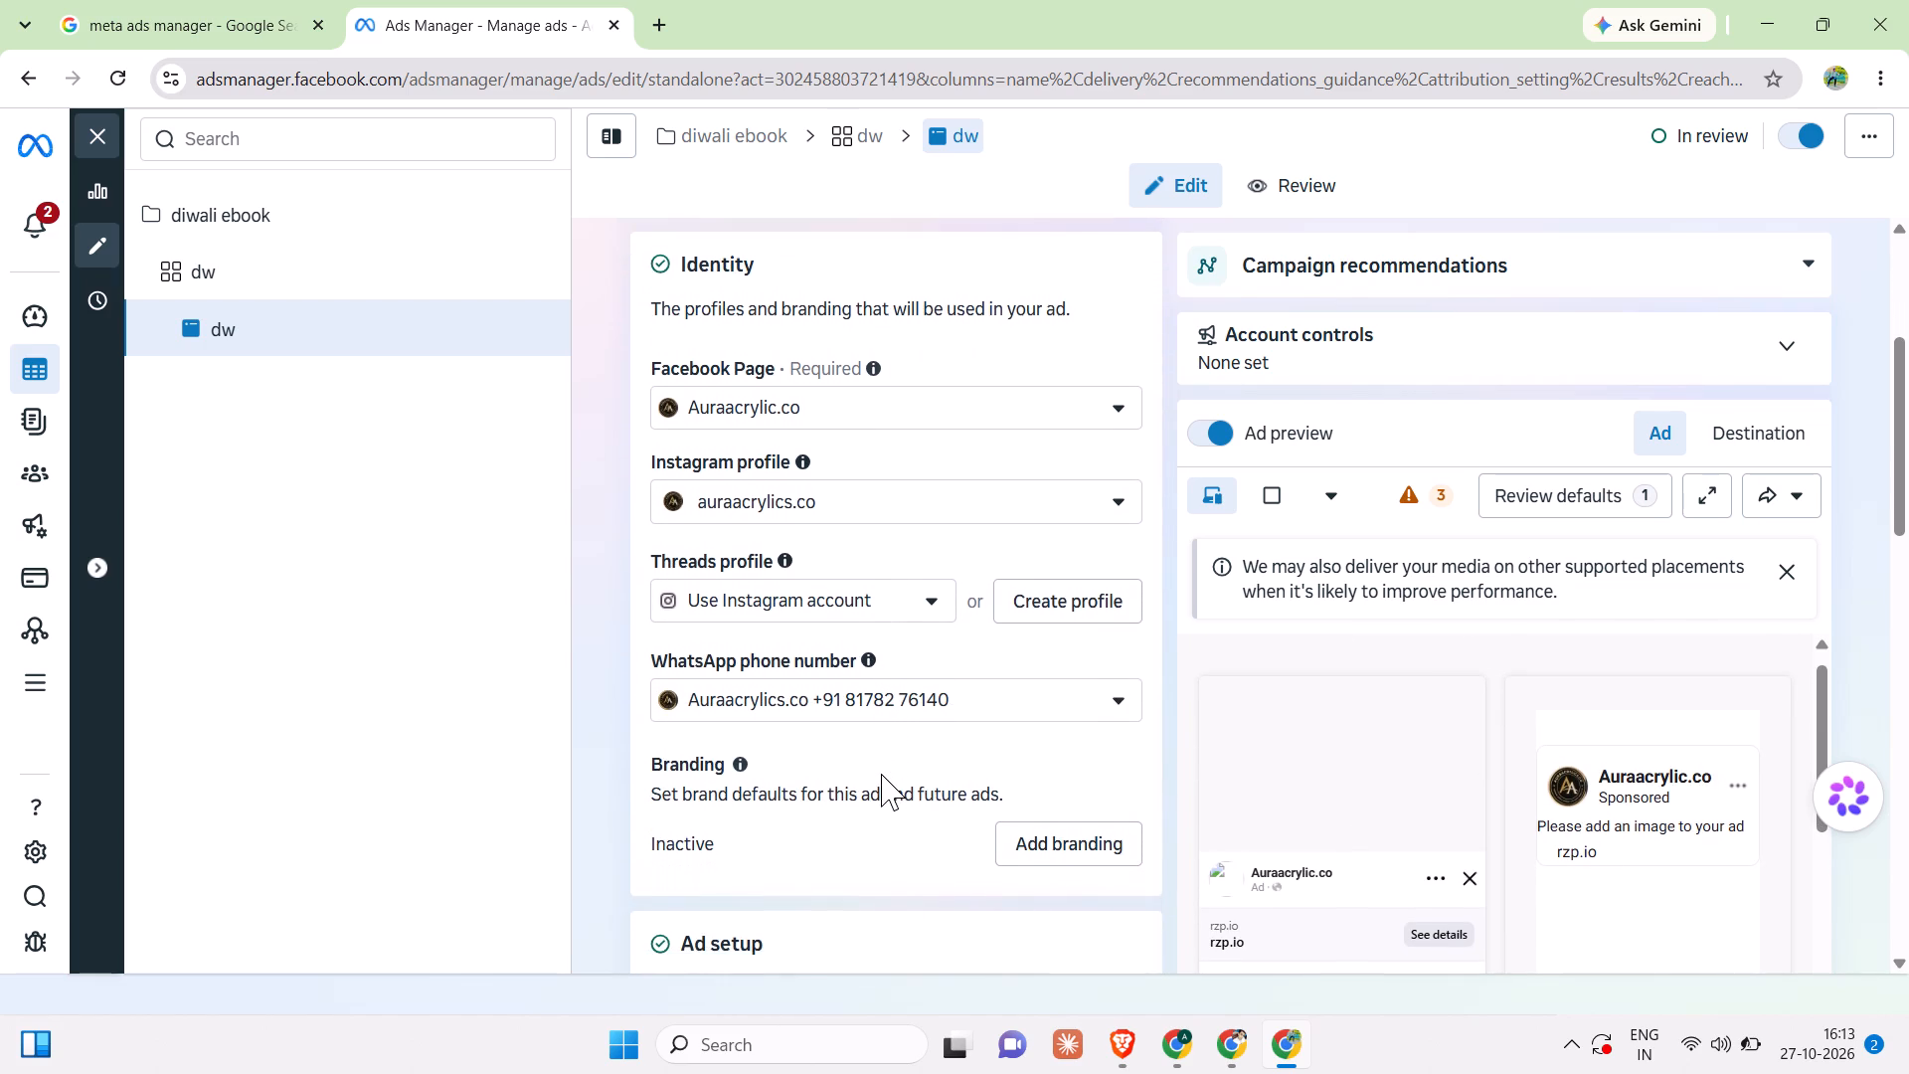
pyautogui.scroll(-8, 881, 774)
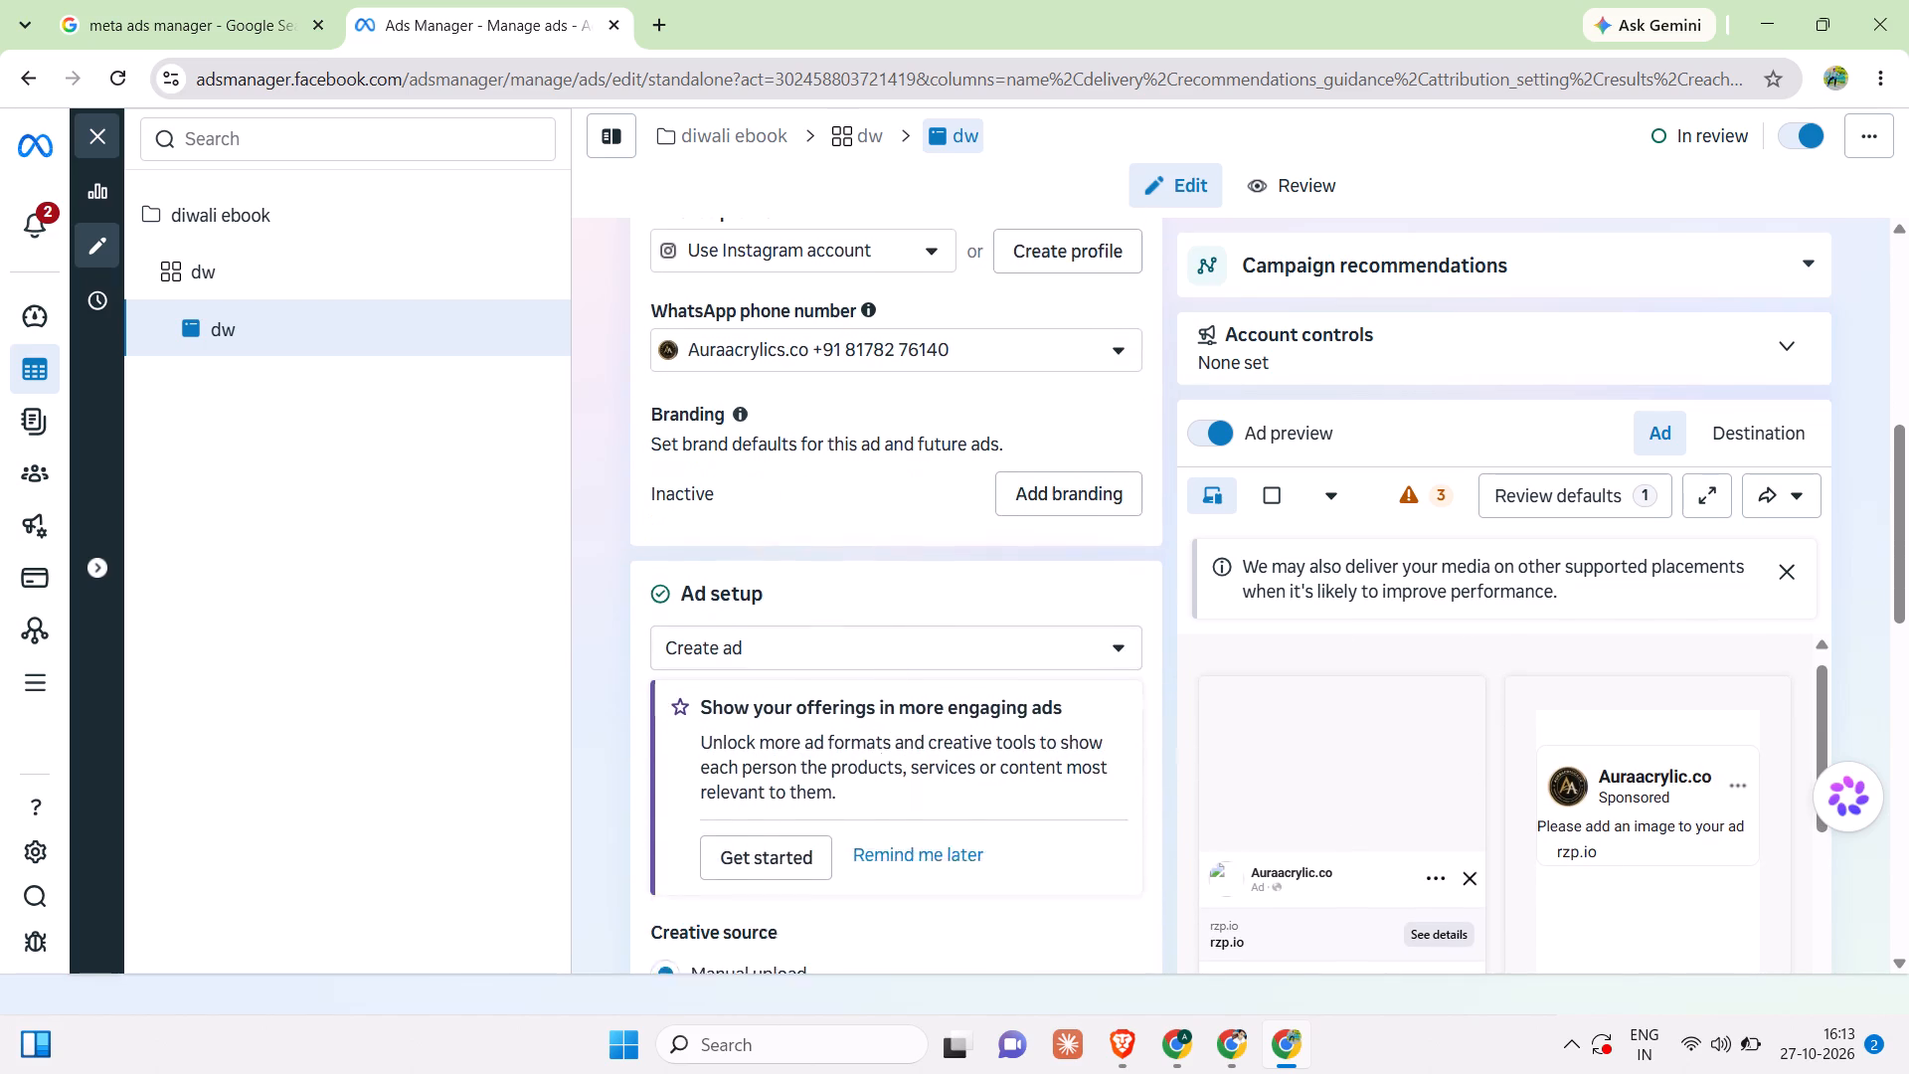
pyautogui.scroll(-8, 881, 774)
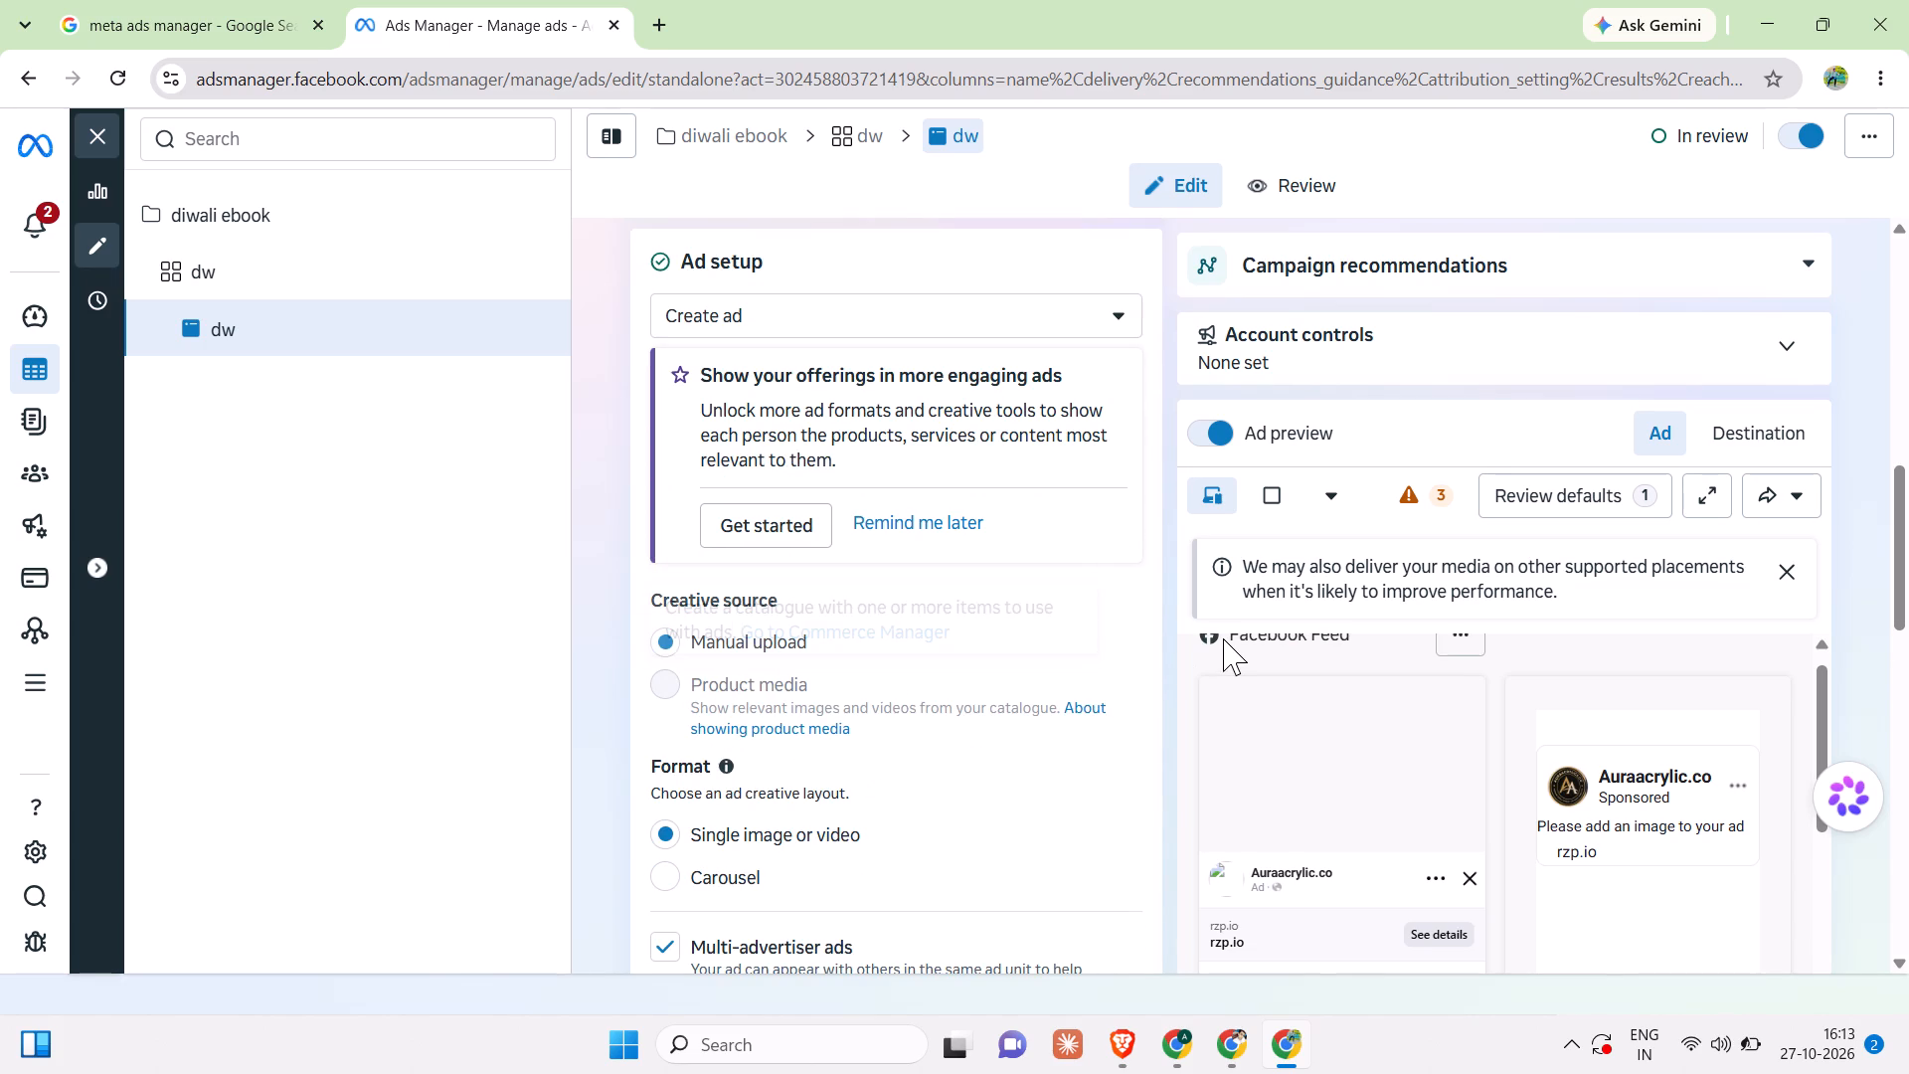
pyautogui.scroll(-4, 1204, 648)
pyautogui.scroll(-19, 1095, 699)
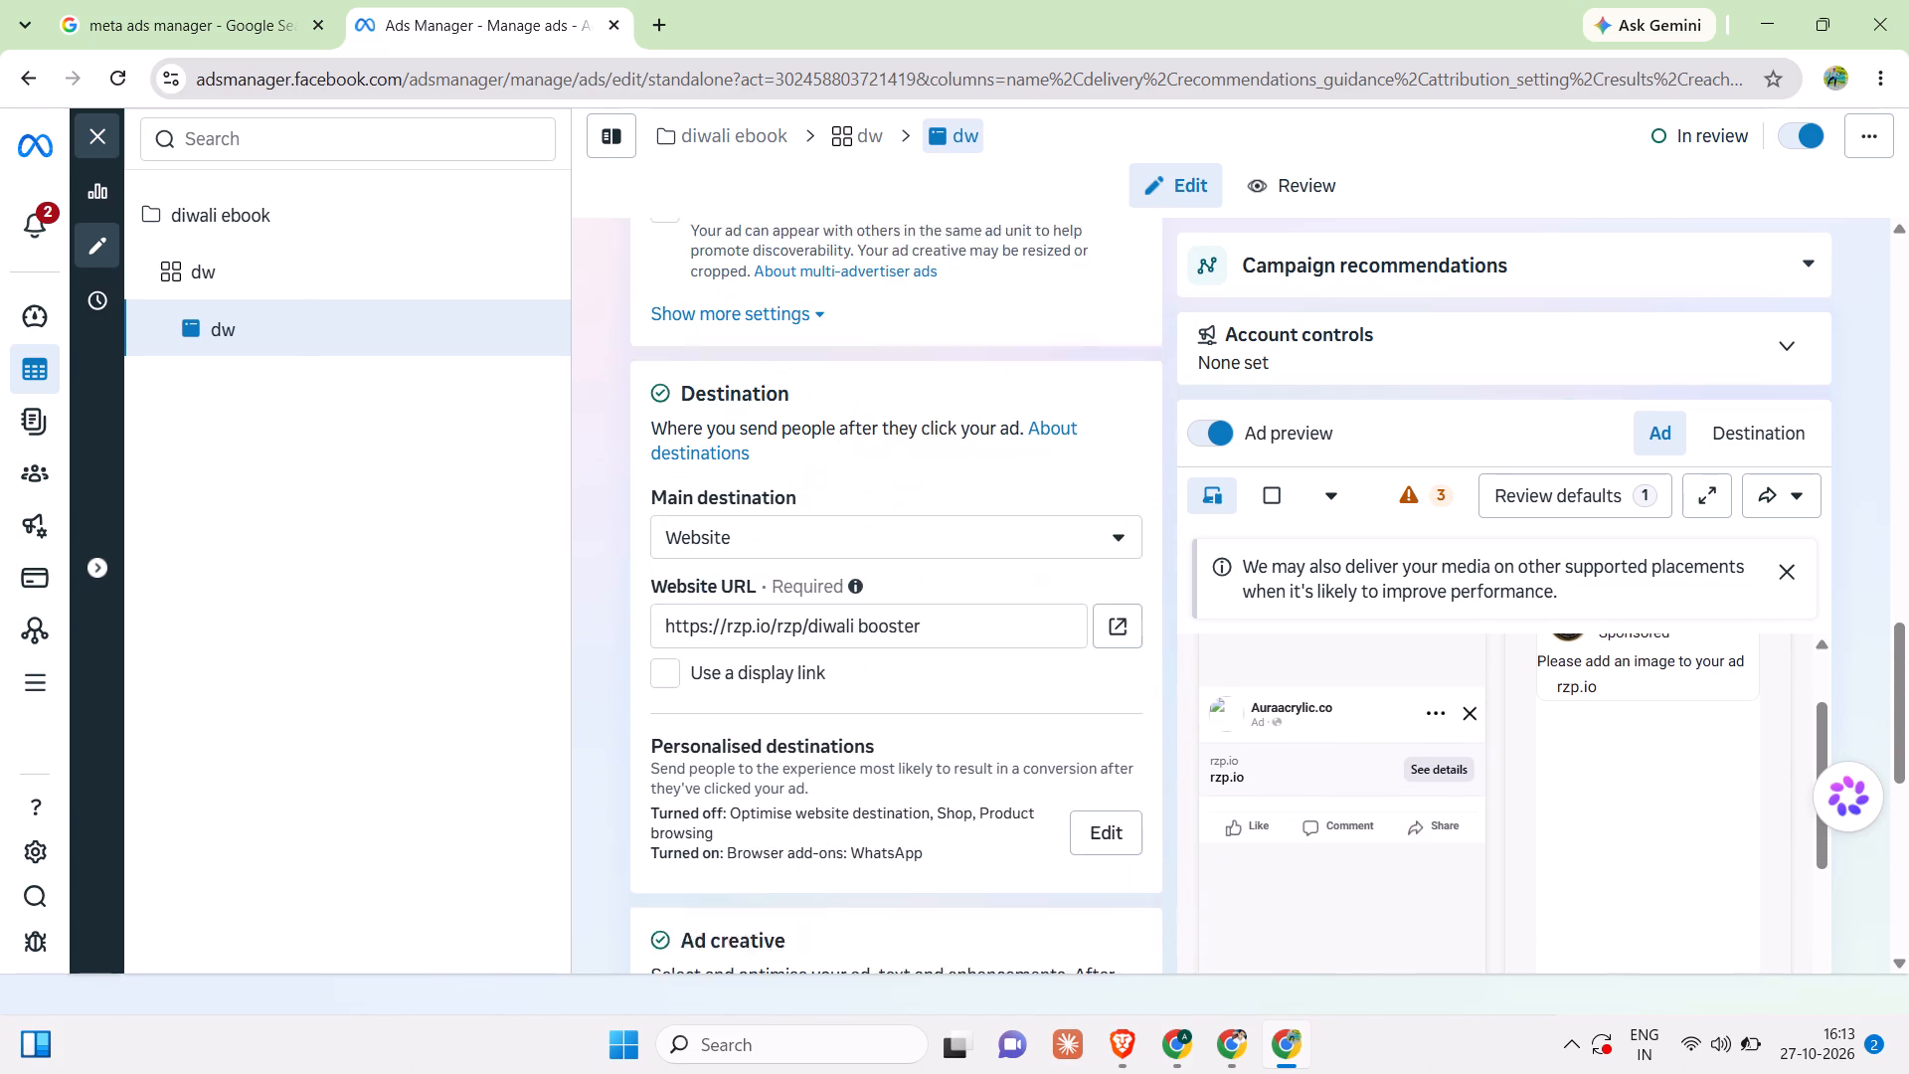
pyautogui.scroll(7, 1073, 615)
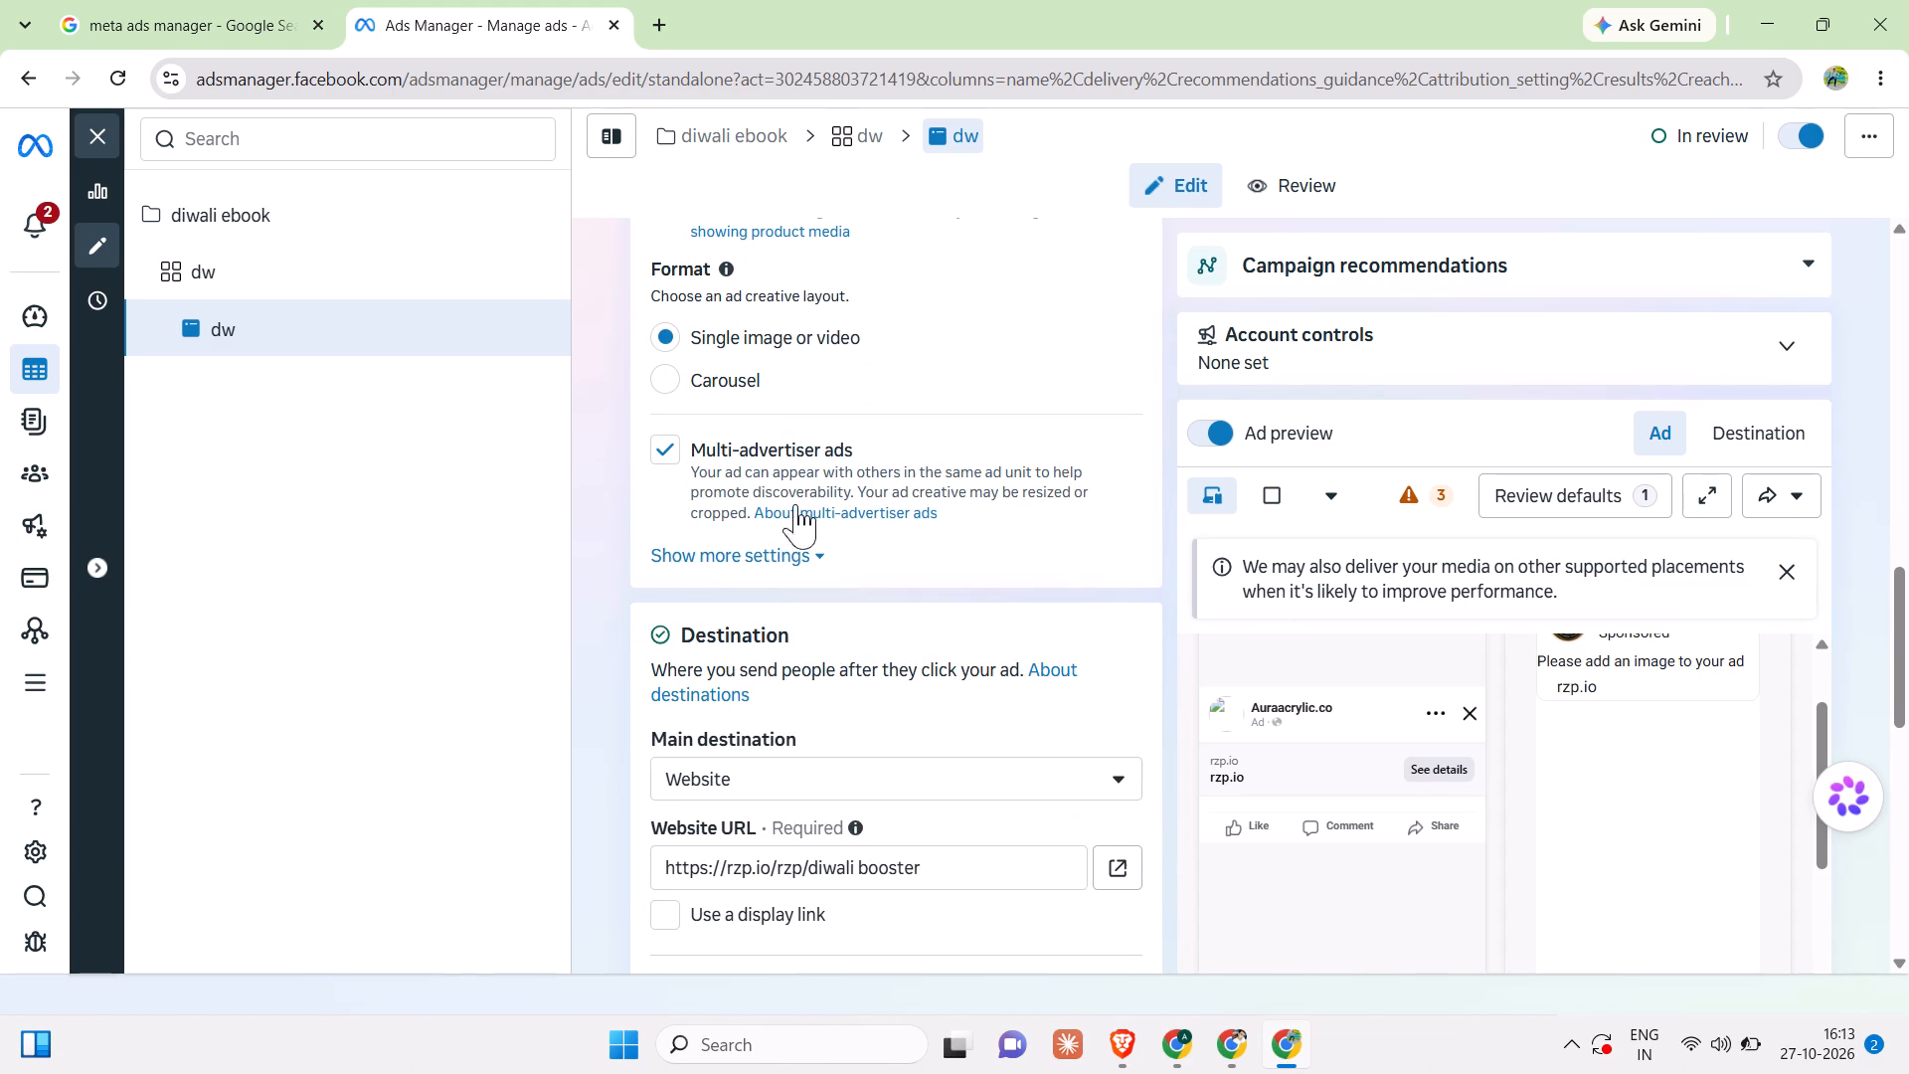
pyautogui.scroll(6, 769, 480)
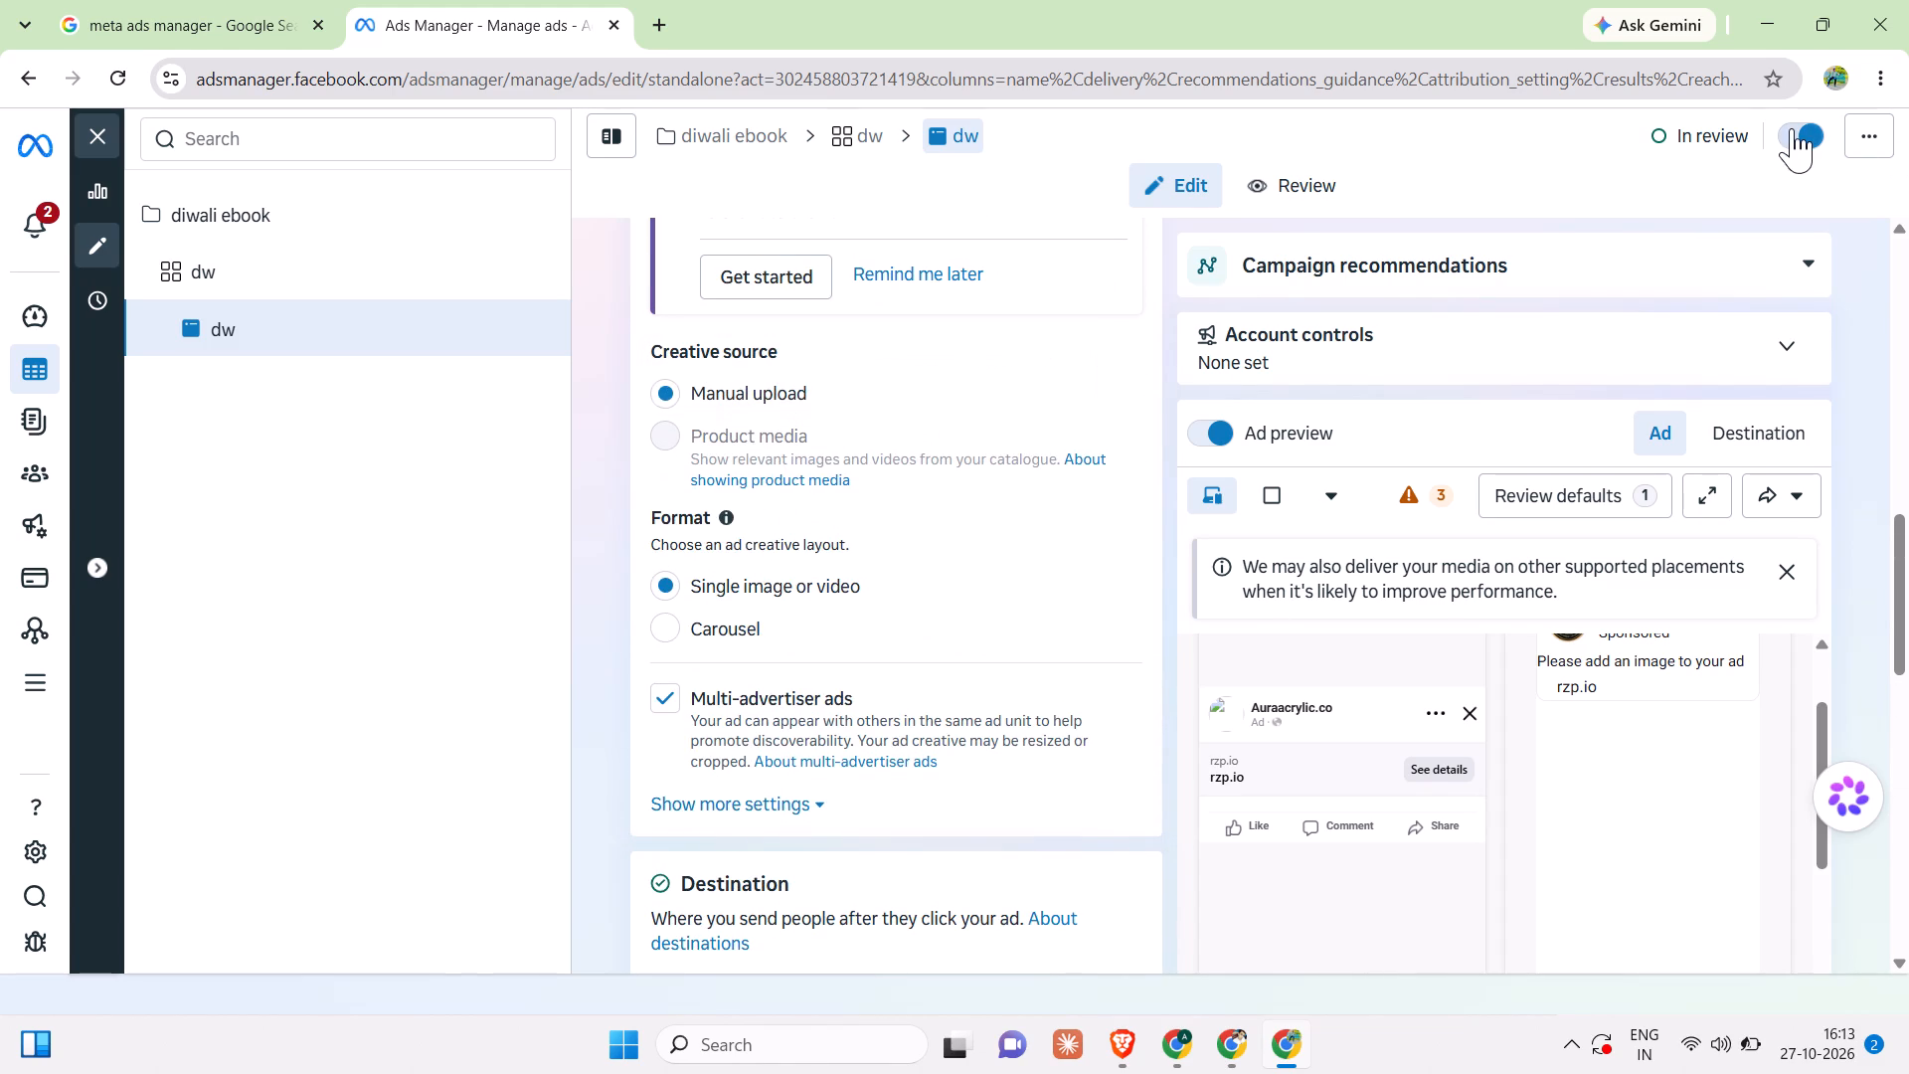
# Switch off the dw ad.
pyautogui.click(1792, 128)
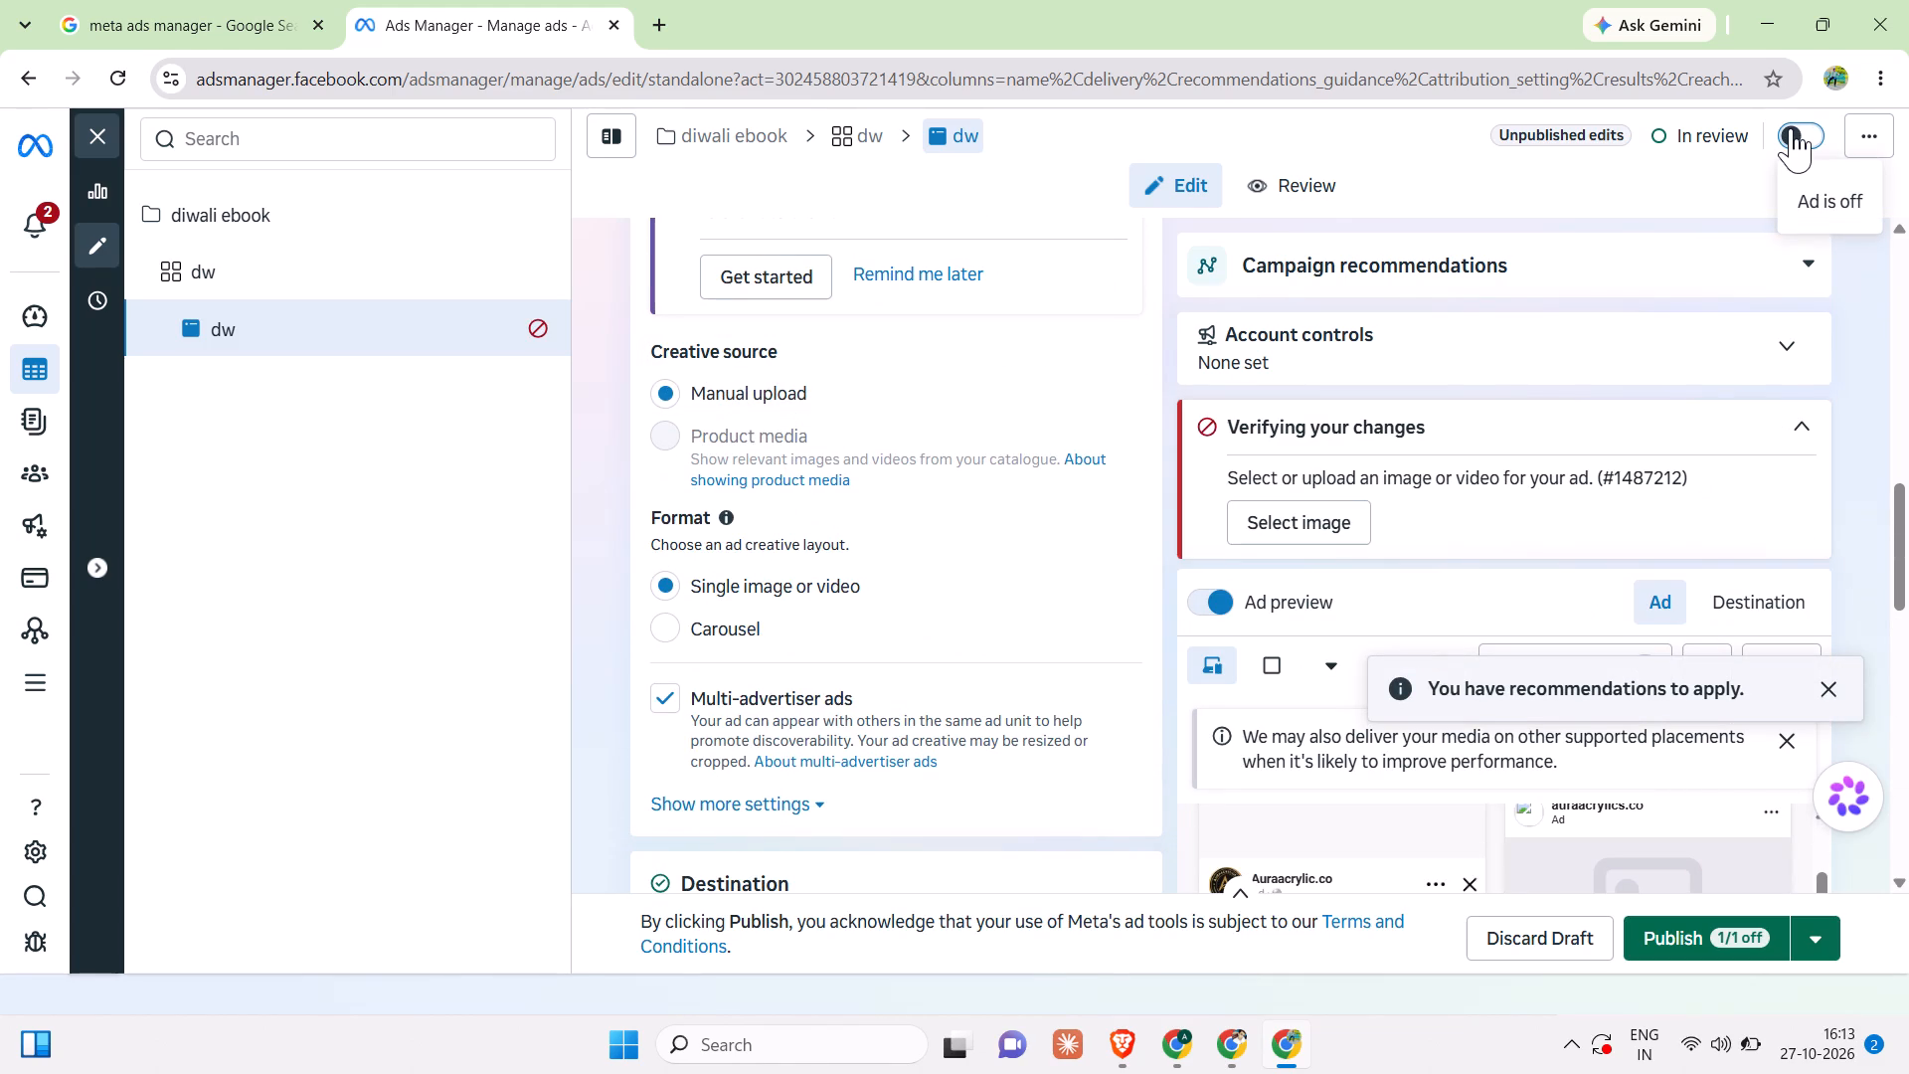
# Keep Create ad as the ad setup and Manual upload as the creative source.
pyautogui.scroll(6, 828, 581)
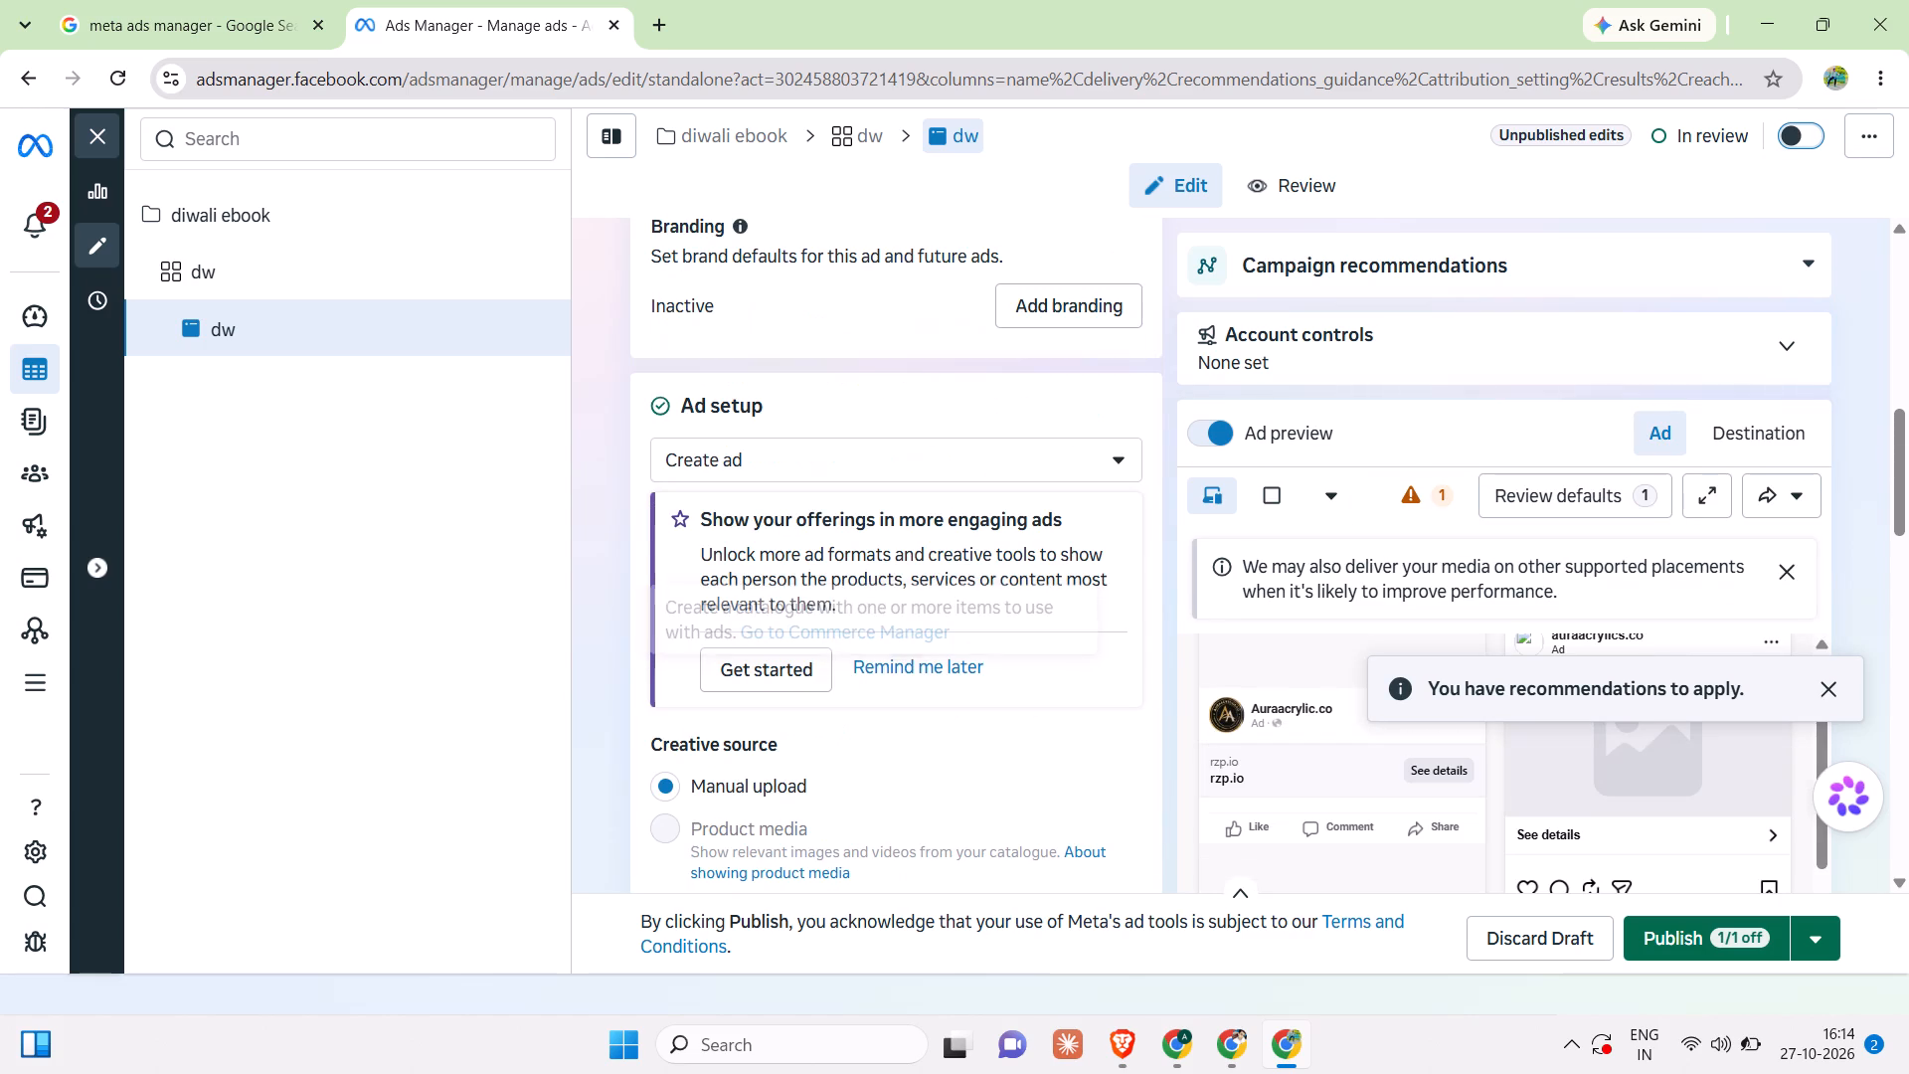
pyautogui.click(727, 791)
pyautogui.tripleClick(727, 791)
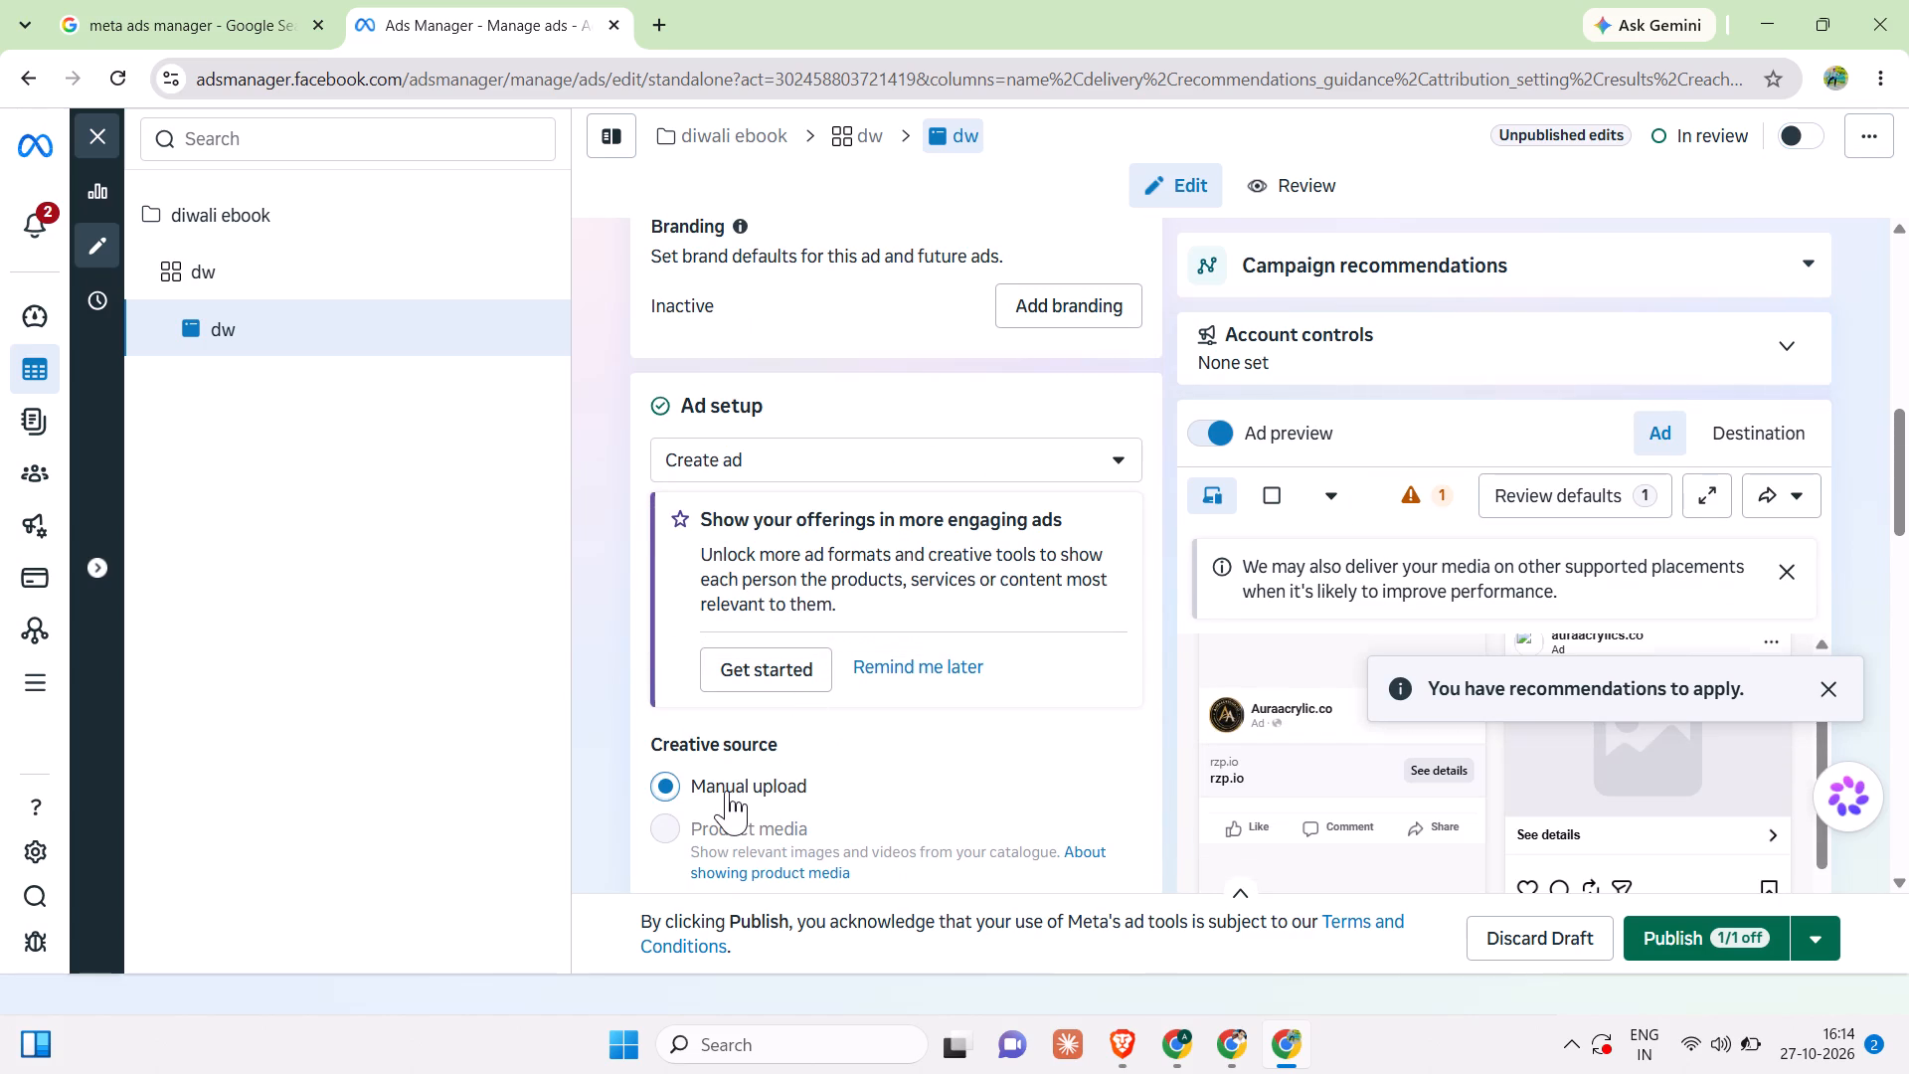
pyautogui.click(727, 791)
pyautogui.click(894, 454)
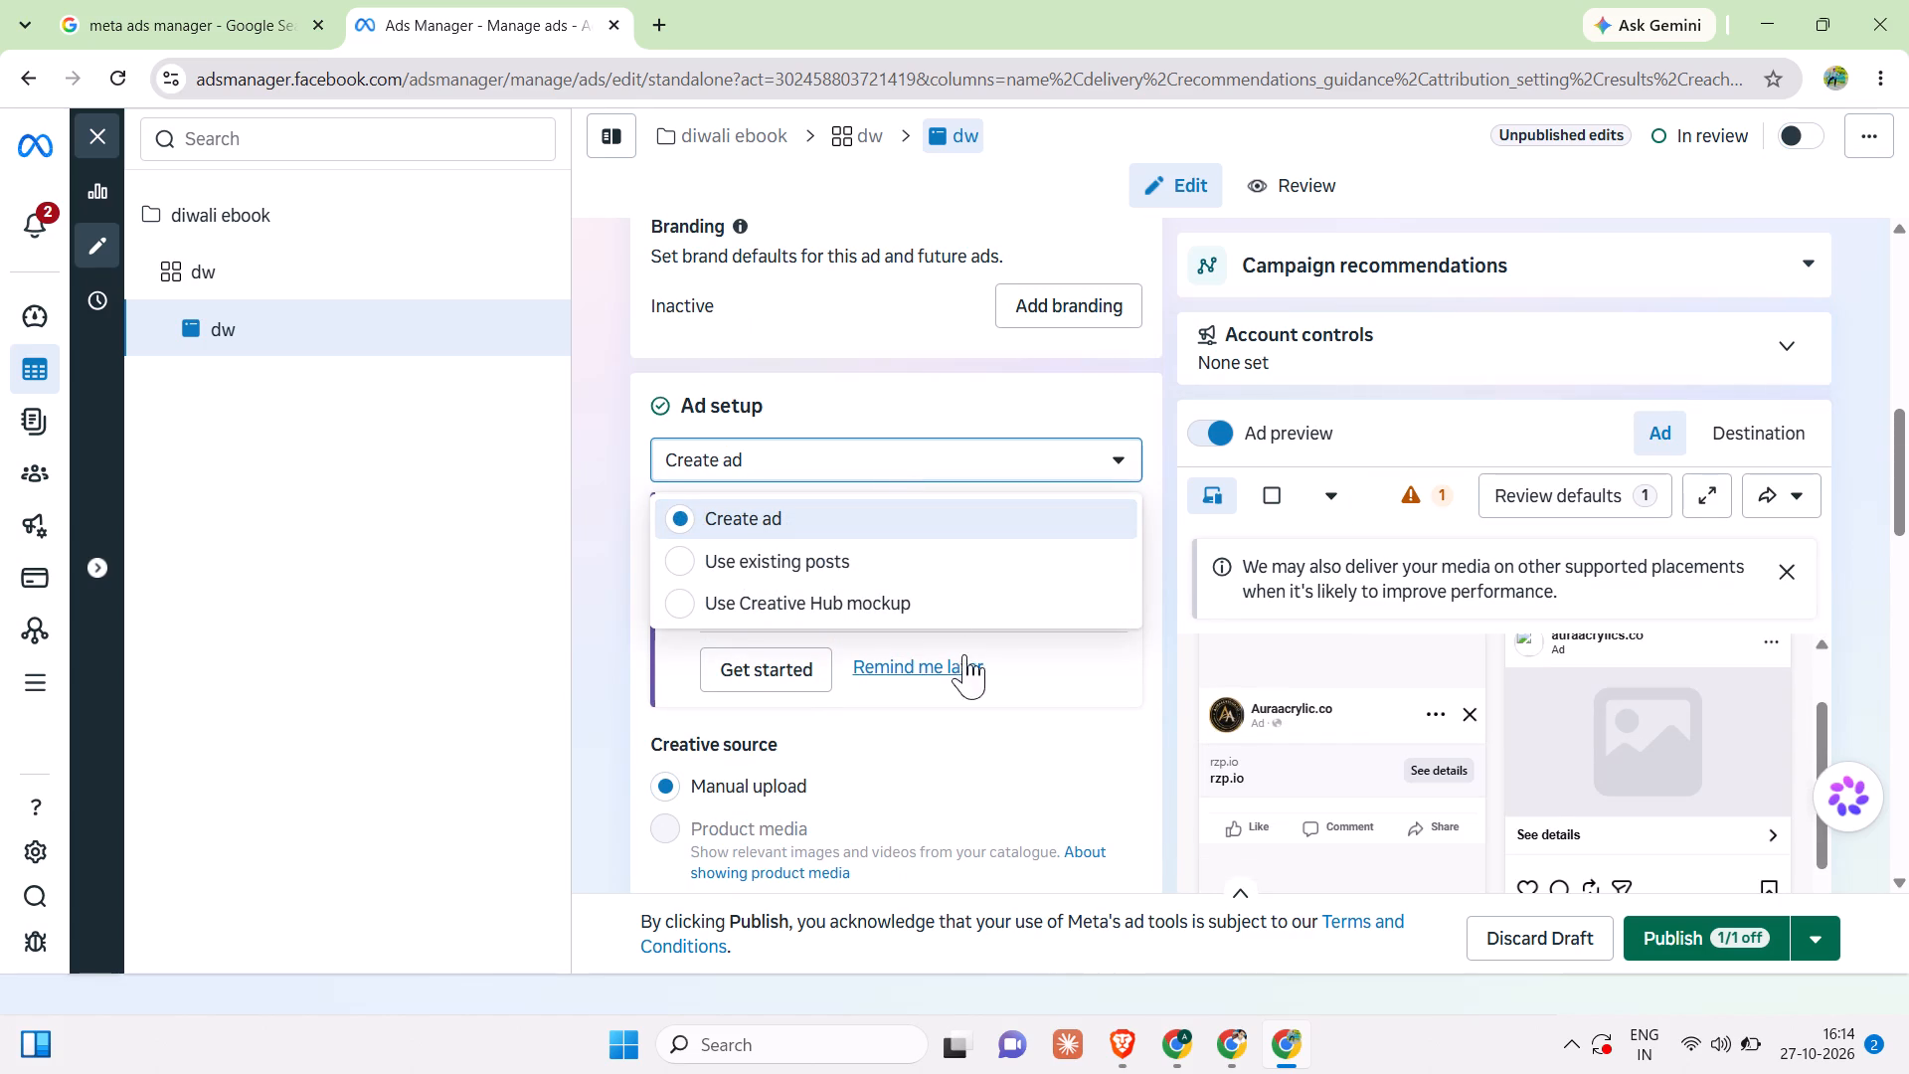
pyautogui.click(896, 520)
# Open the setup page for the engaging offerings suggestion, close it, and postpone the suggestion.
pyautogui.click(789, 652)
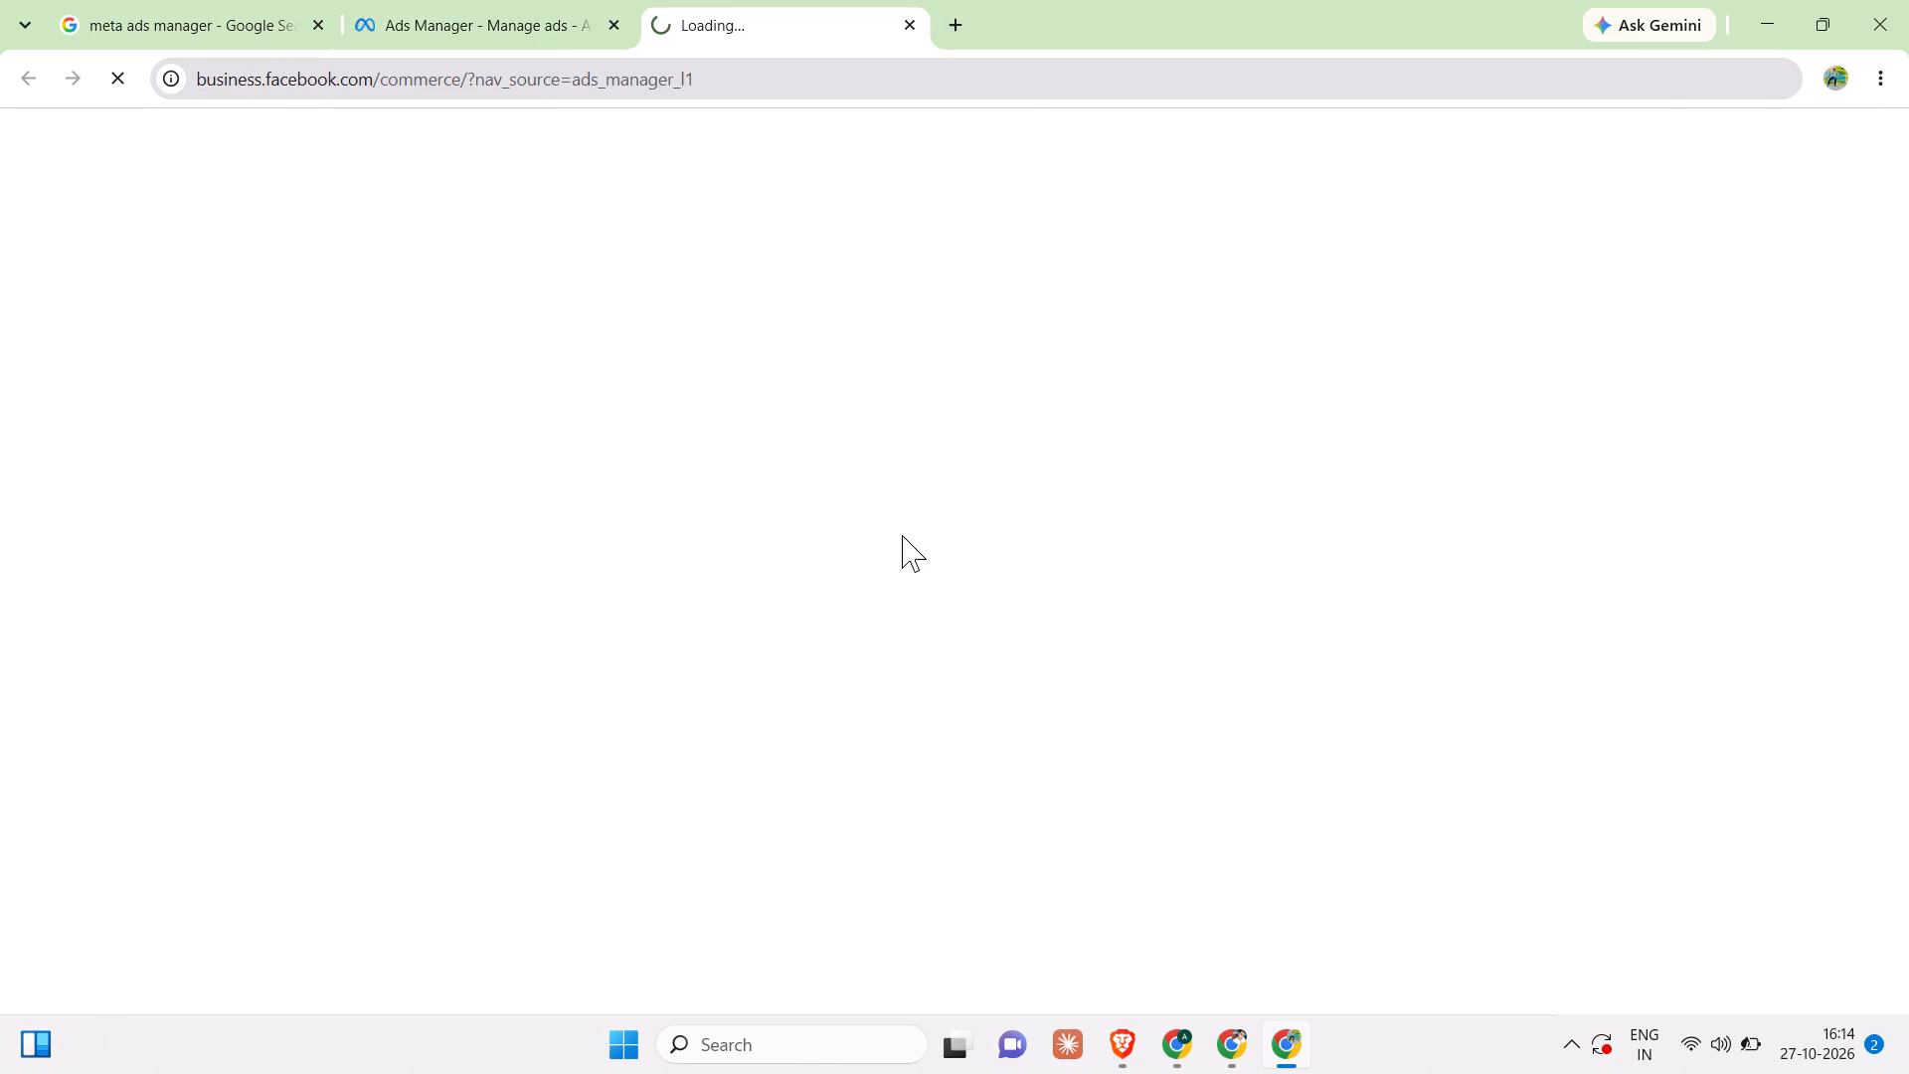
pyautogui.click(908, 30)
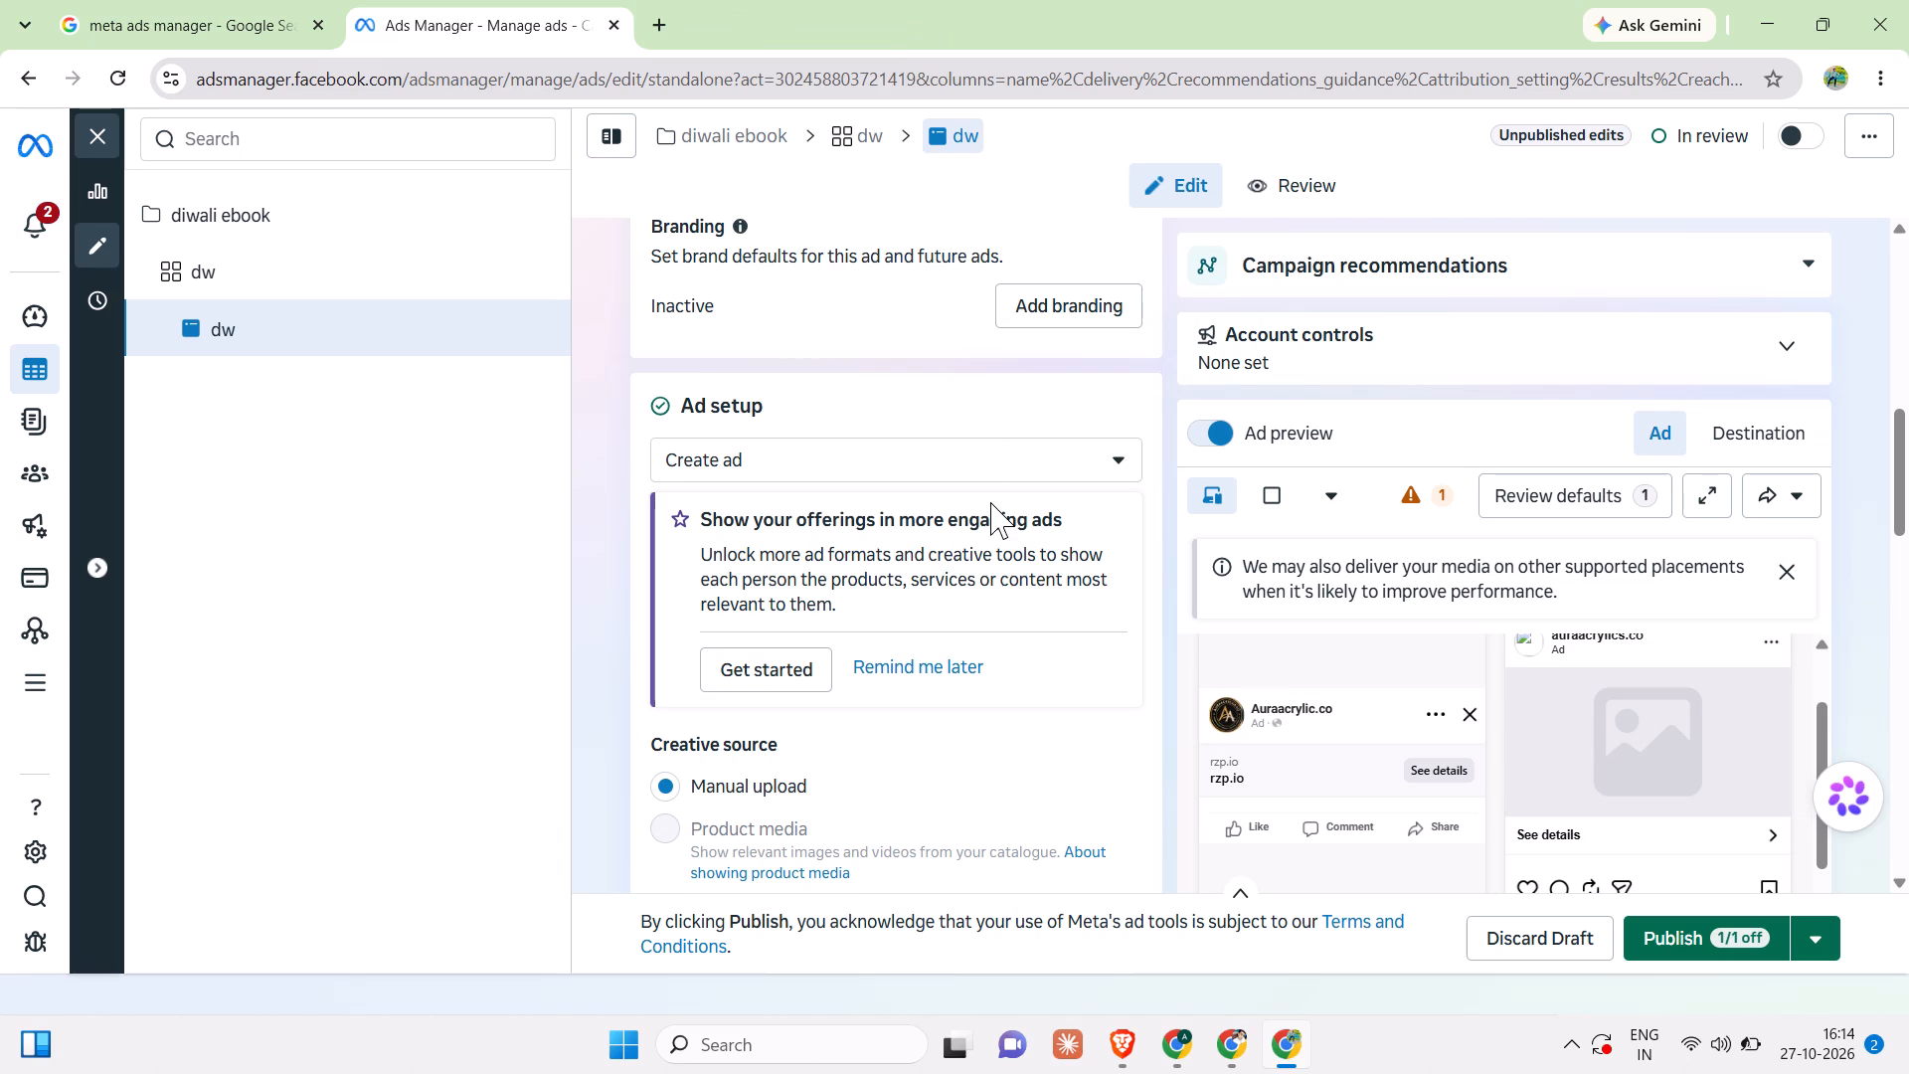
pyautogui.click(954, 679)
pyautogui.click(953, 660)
# Keep the Single image or video format and turn off Multi-advertiser ads for the dw ad.
pyautogui.scroll(-1, 838, 621)
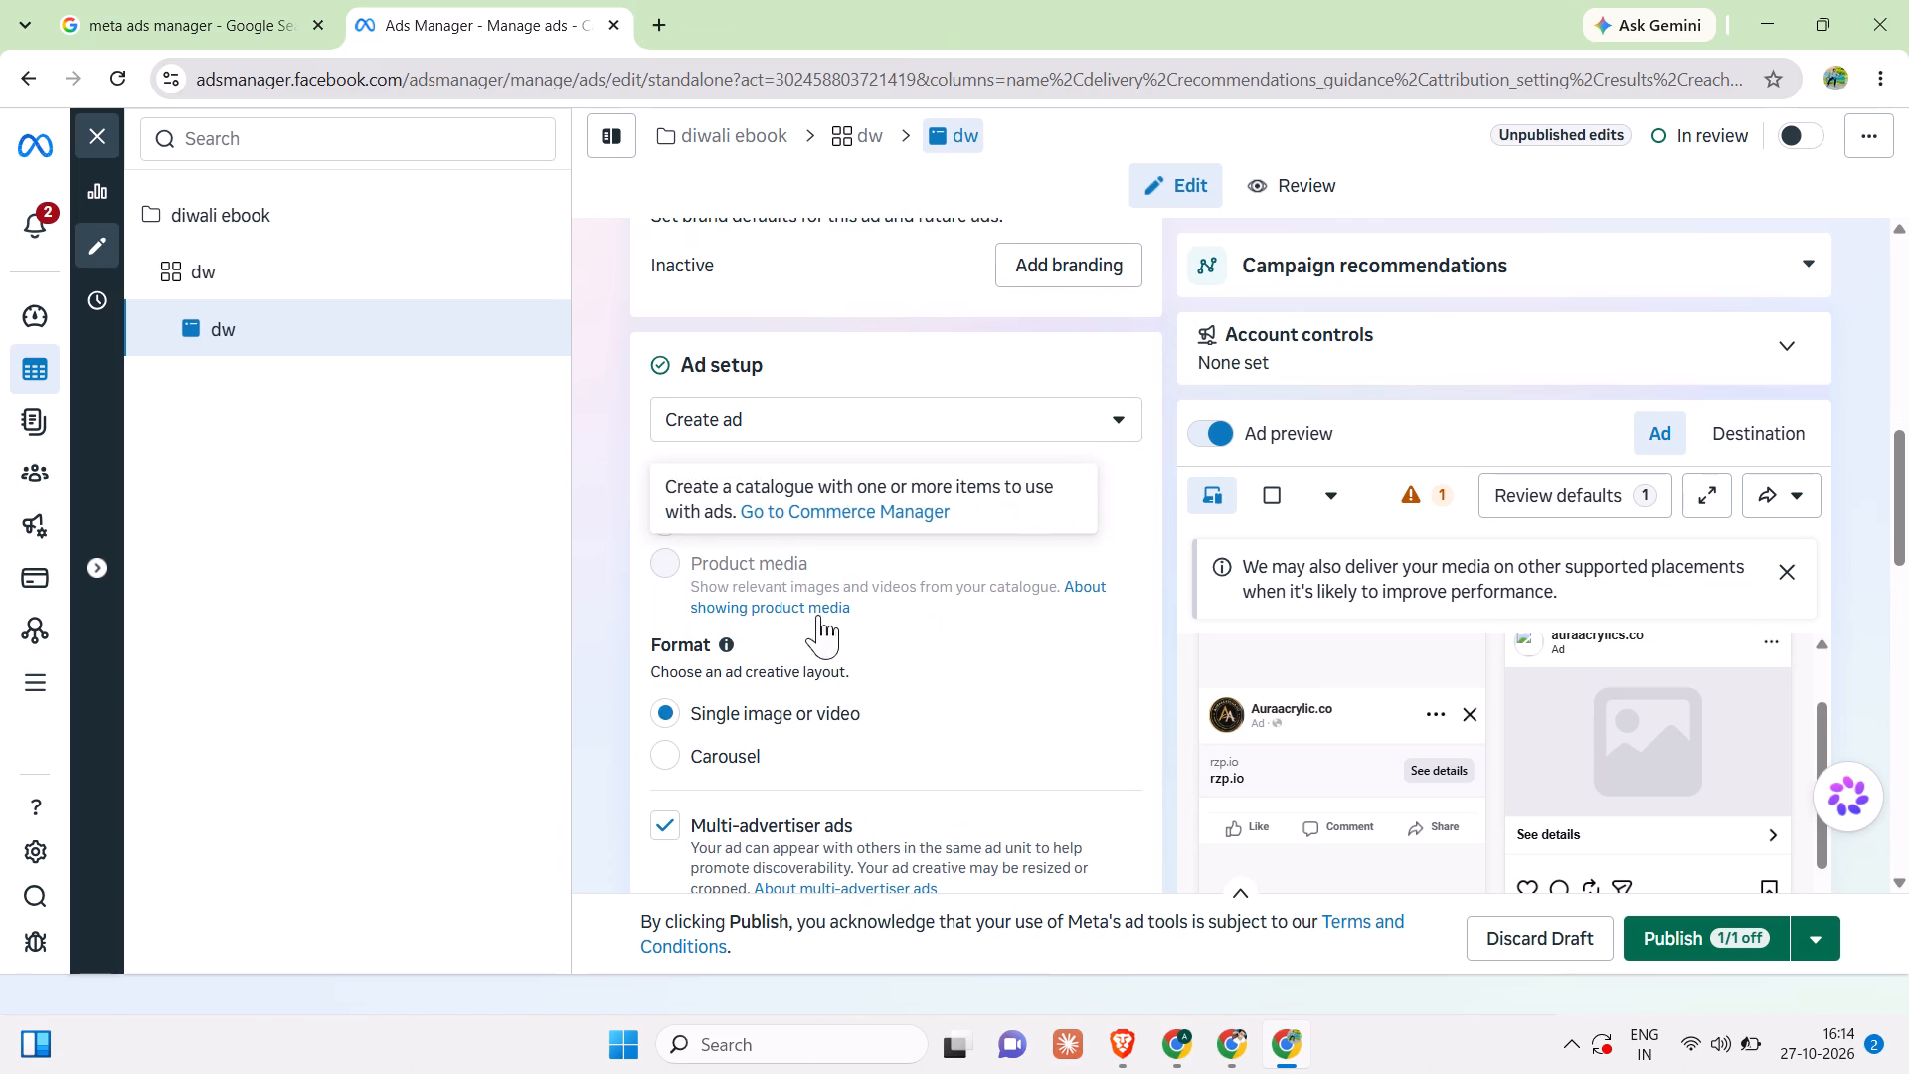
pyautogui.click(838, 710)
pyautogui.scroll(-2, 838, 710)
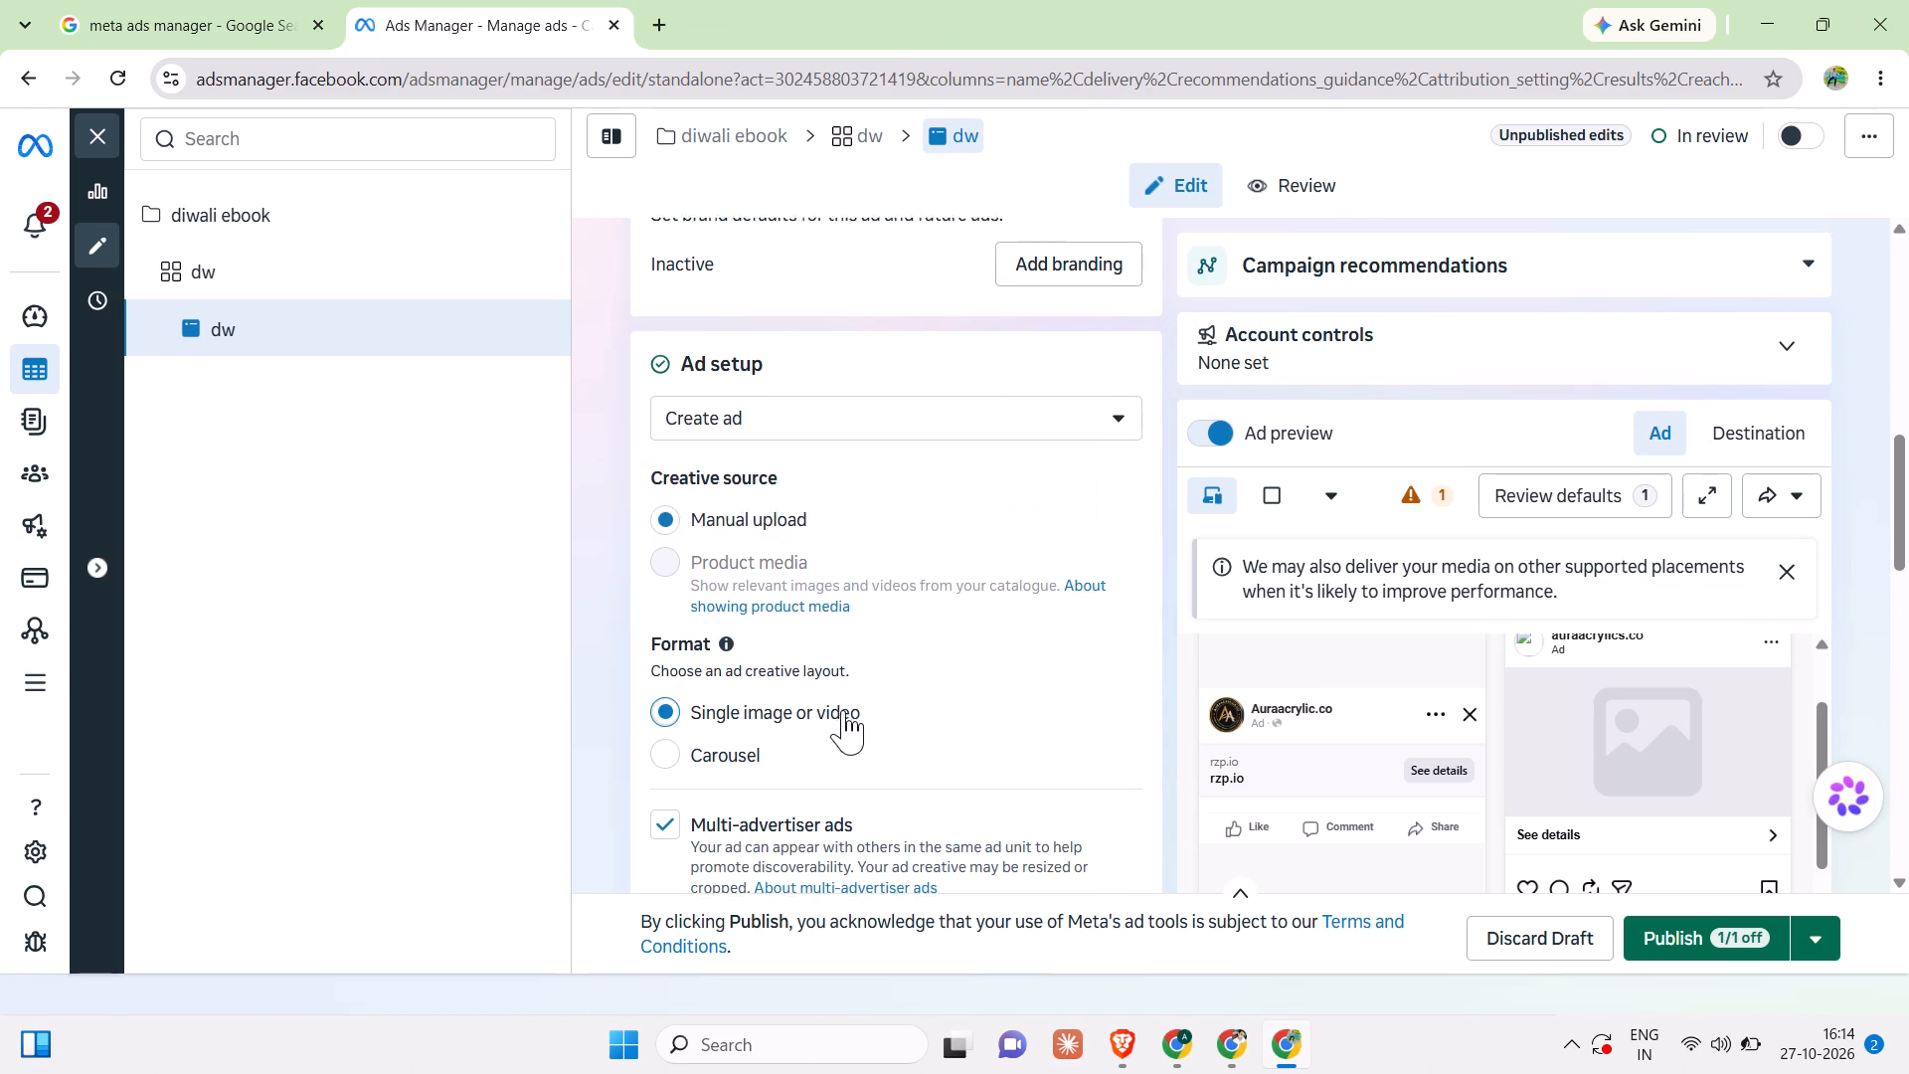
pyautogui.scroll(-1, 843, 710)
pyautogui.click(669, 705)
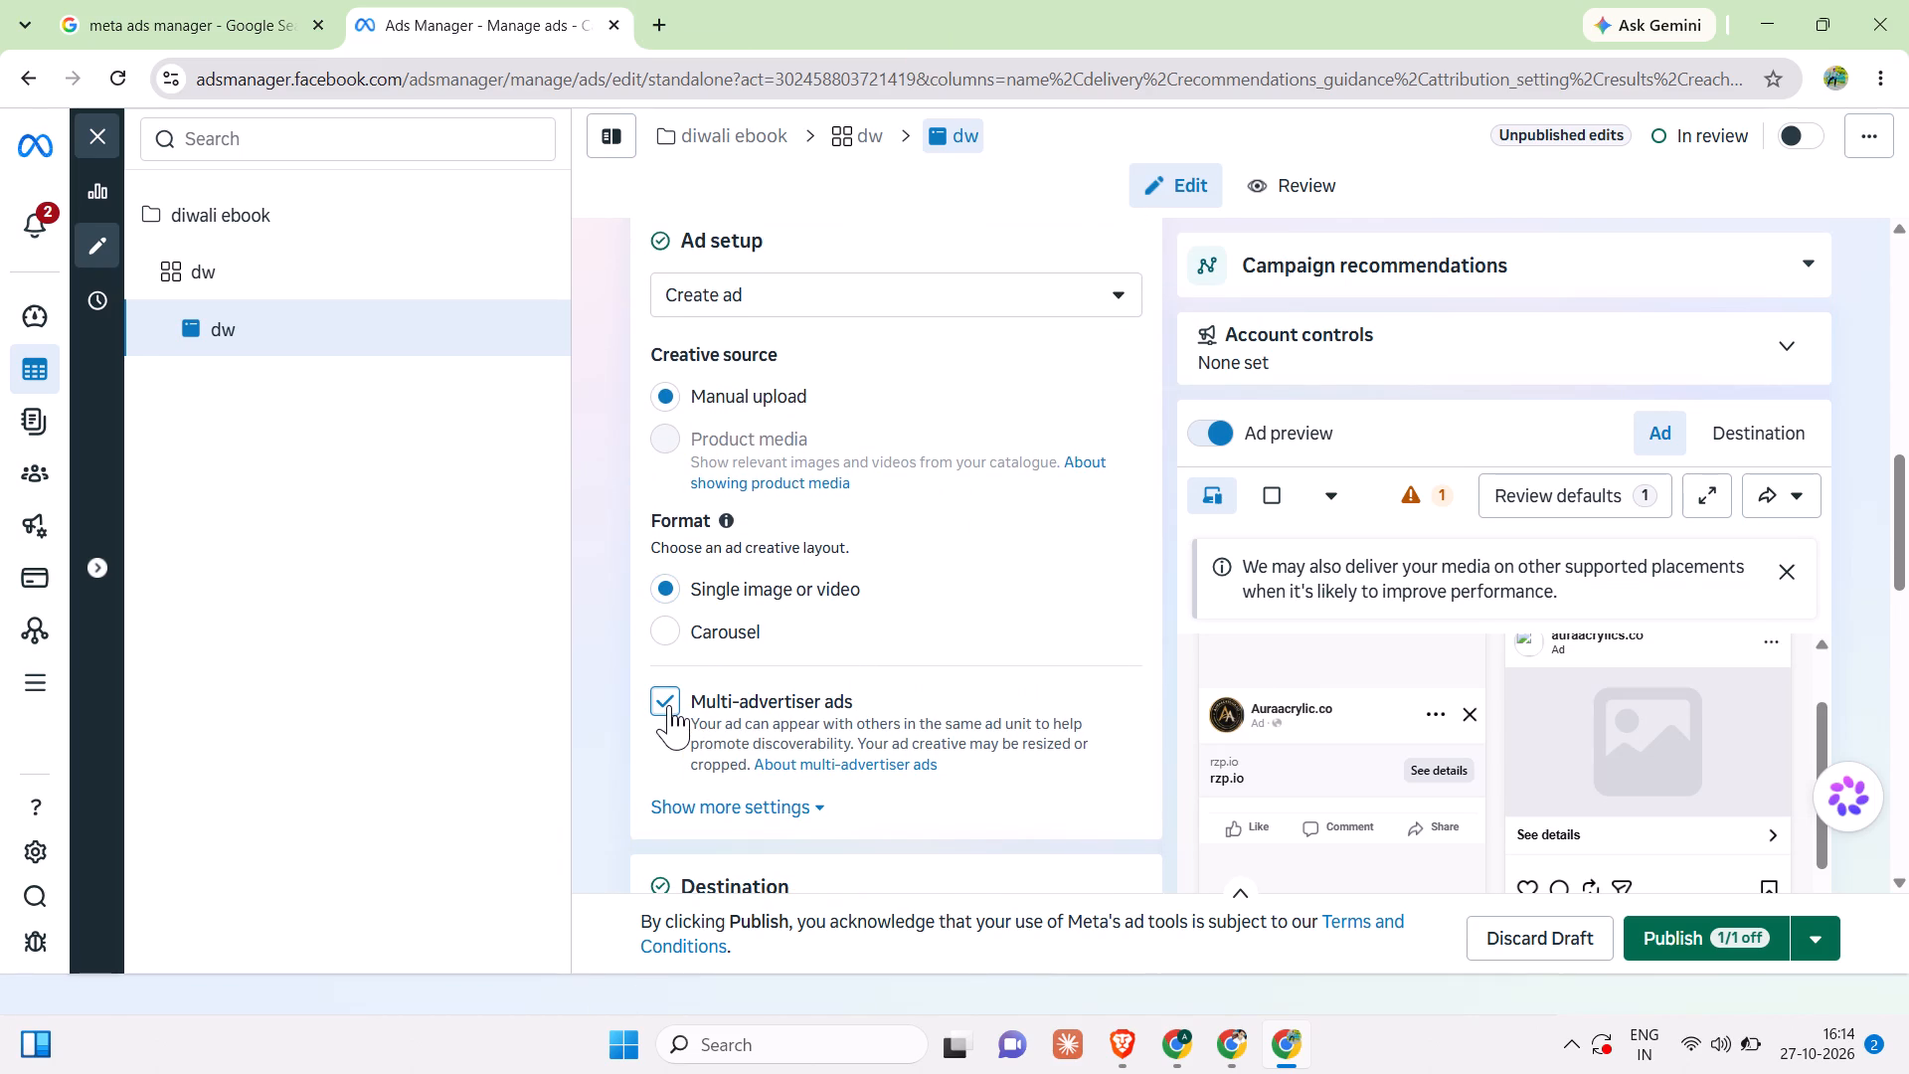
# Dismiss the notice about other supported placements and look over the ad preview.
pyautogui.scroll(-2, 1457, 655)
pyautogui.click(1778, 748)
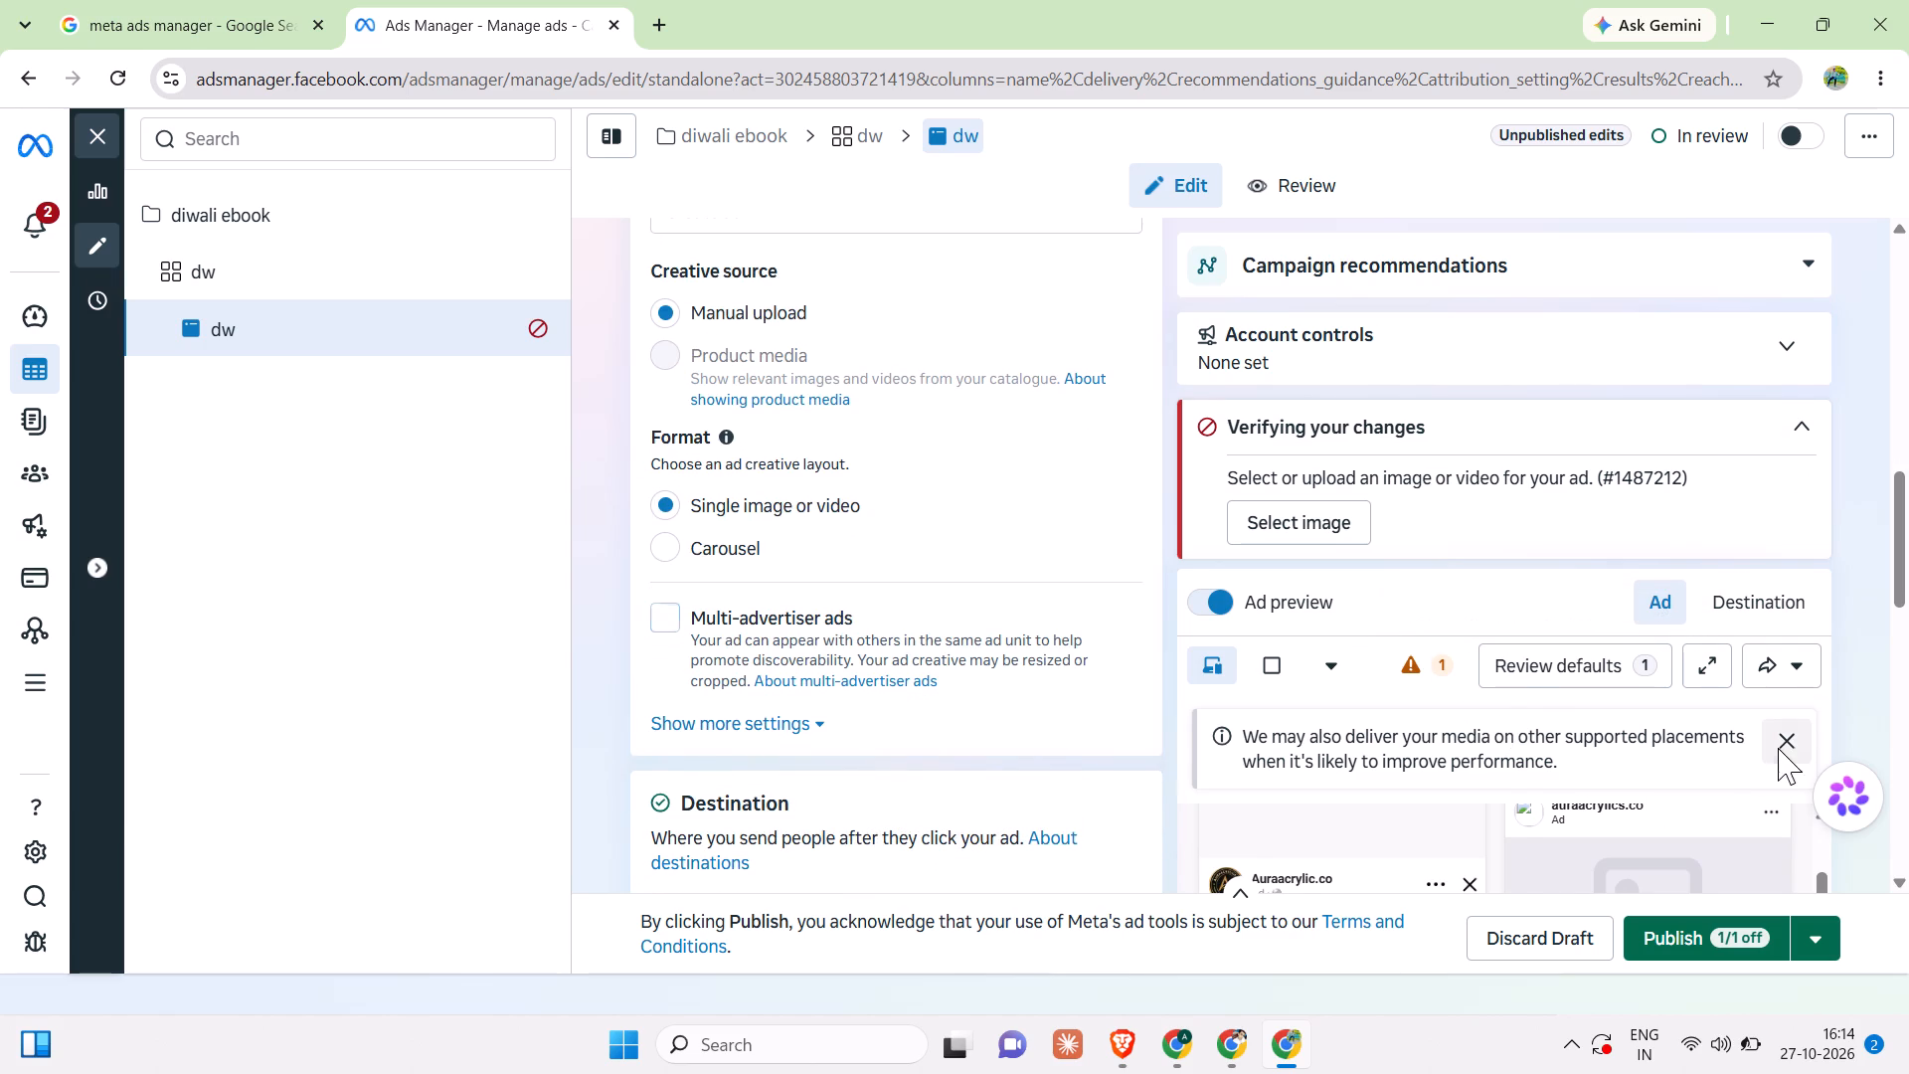
pyautogui.scroll(-3, 1443, 656)
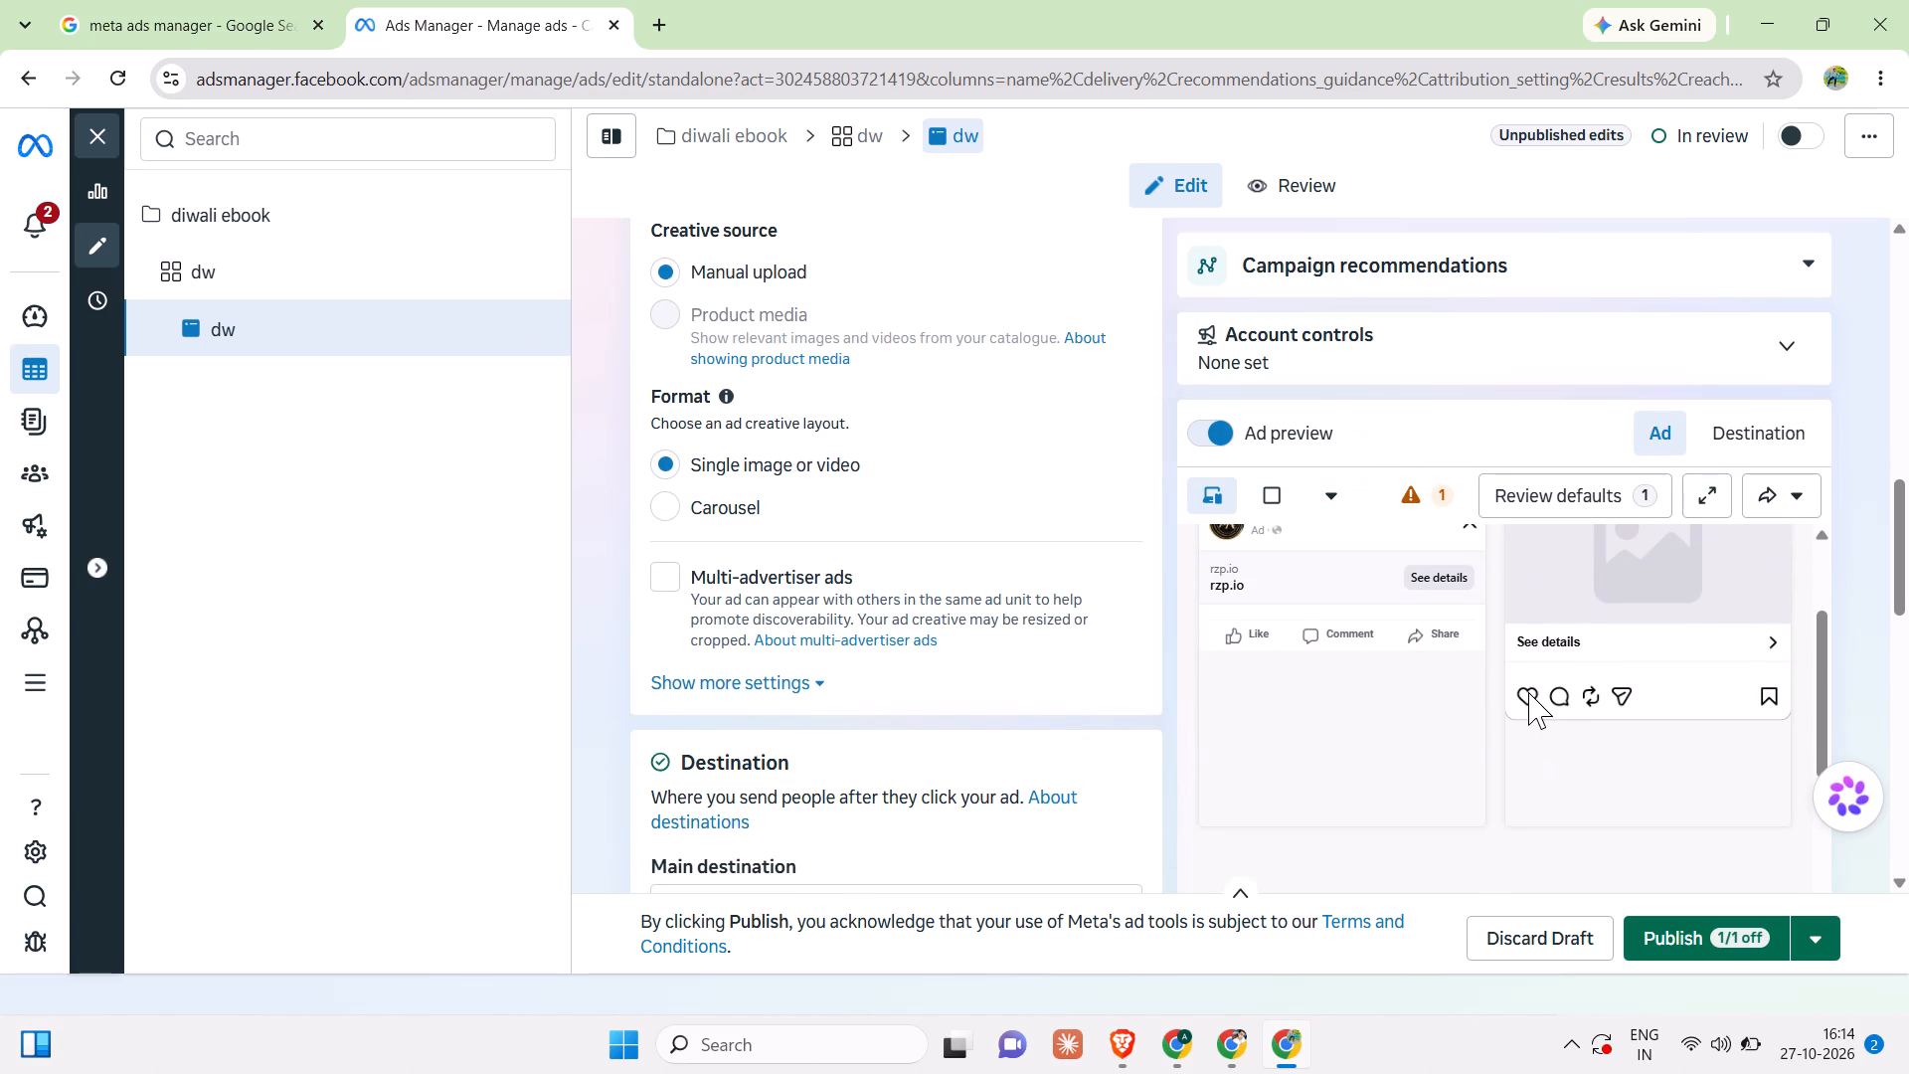
pyautogui.scroll(1, 1528, 692)
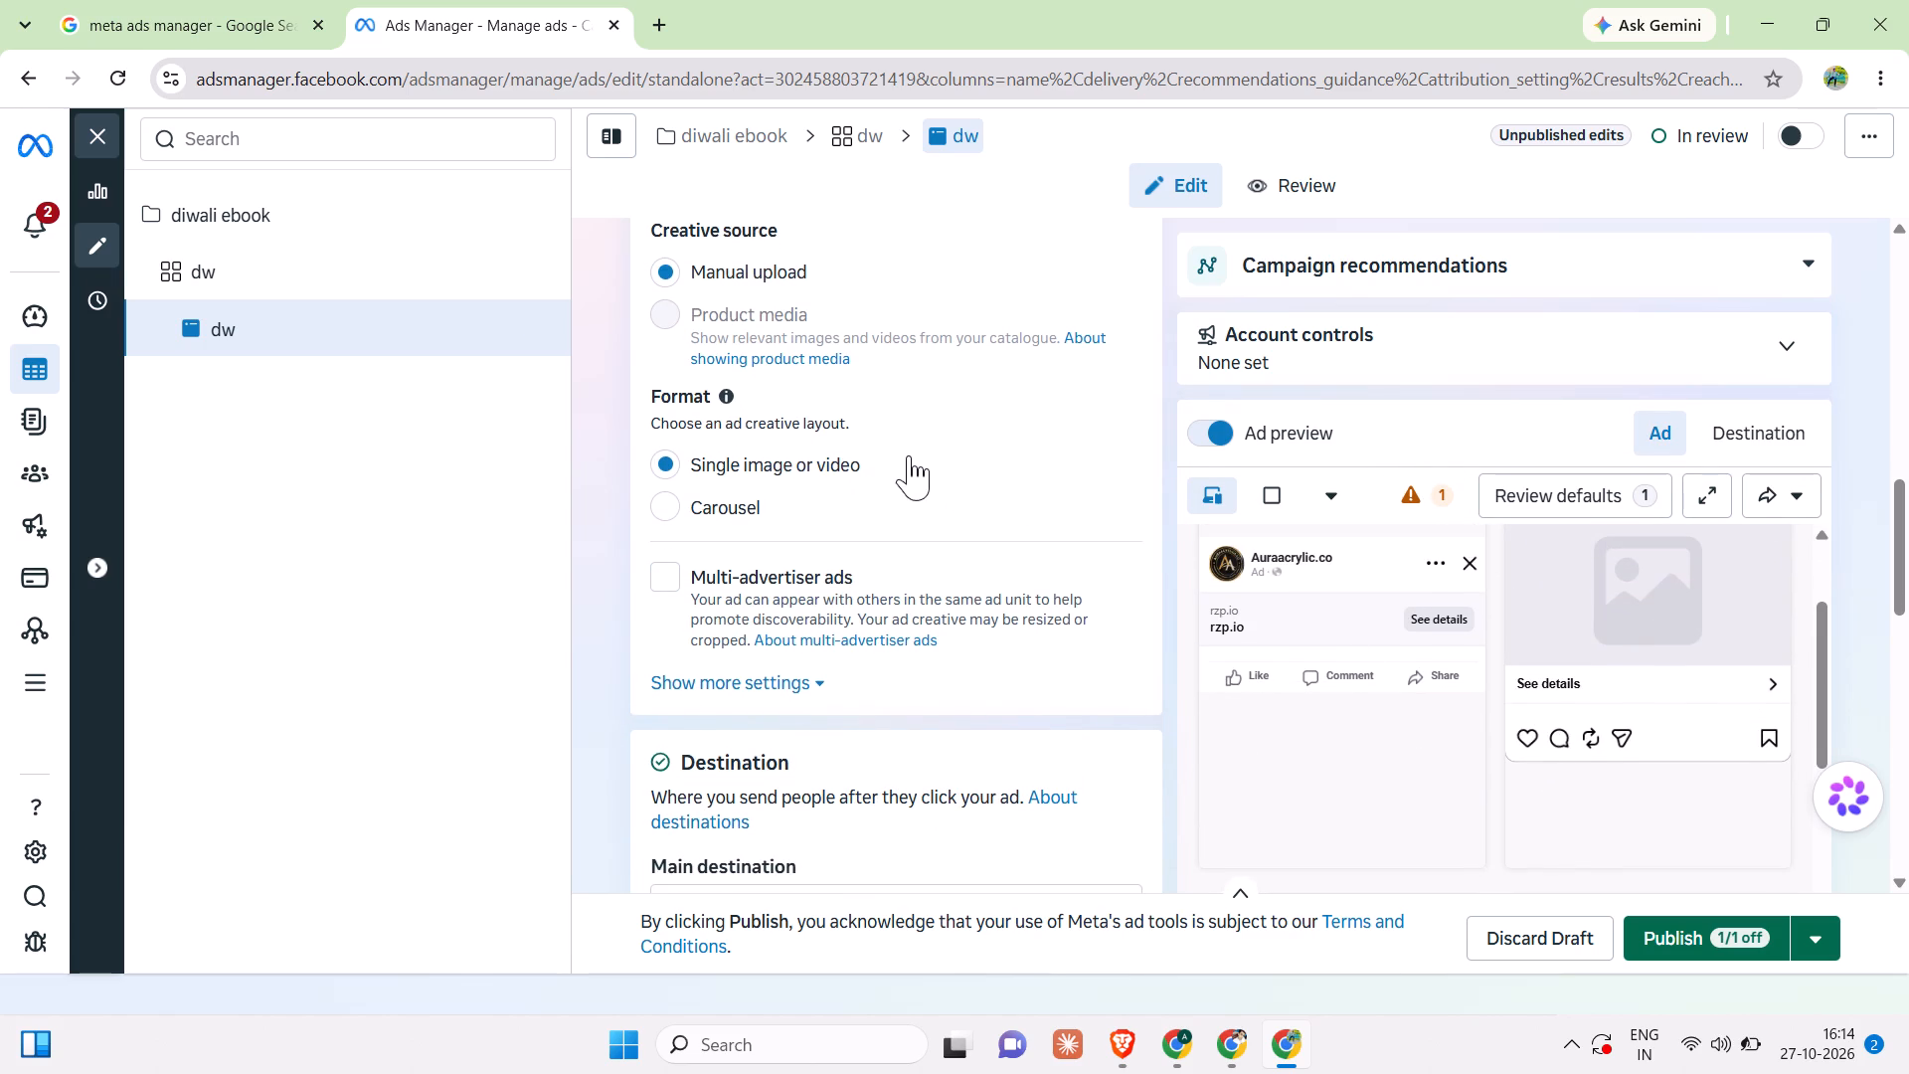
# Expand the additional ad setup settings and check the format, schedule and destination sections.
pyautogui.tripleClick(820, 468)
pyautogui.click(784, 673)
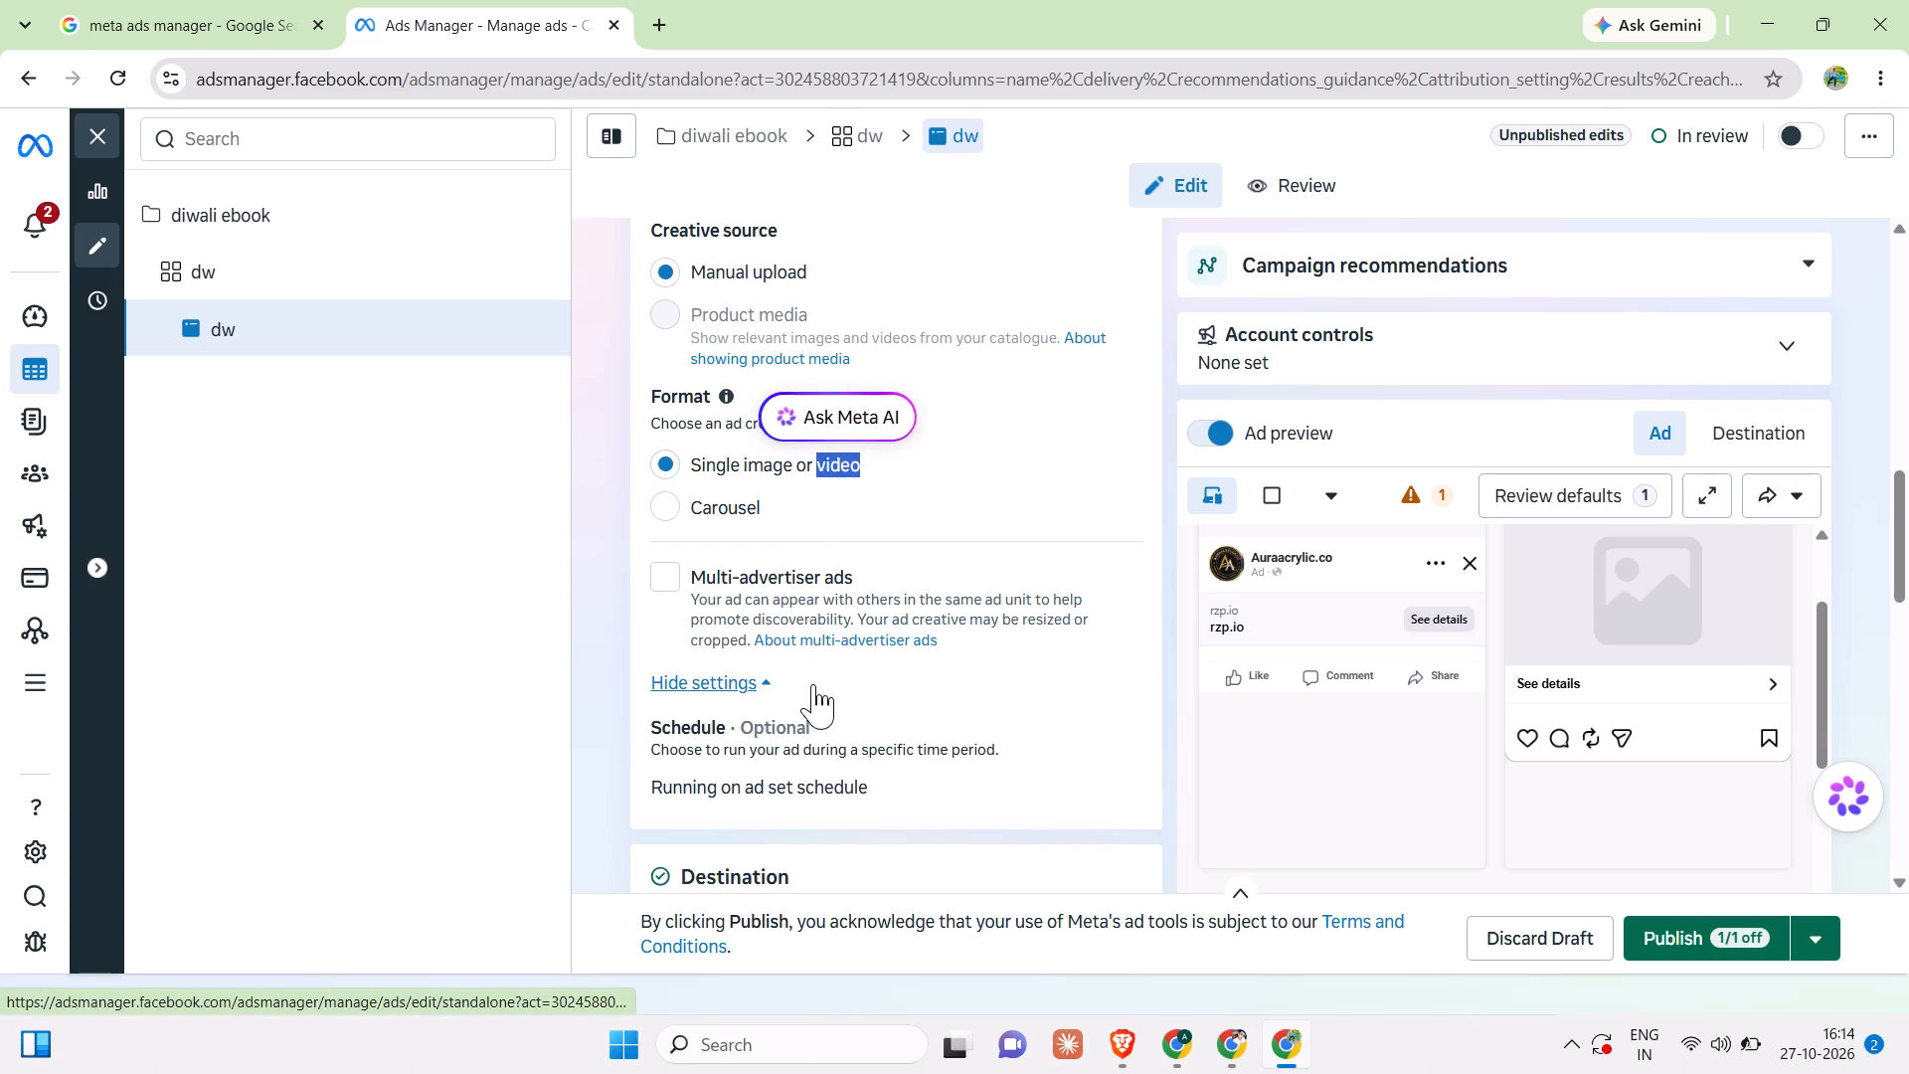
pyautogui.scroll(-1, 821, 690)
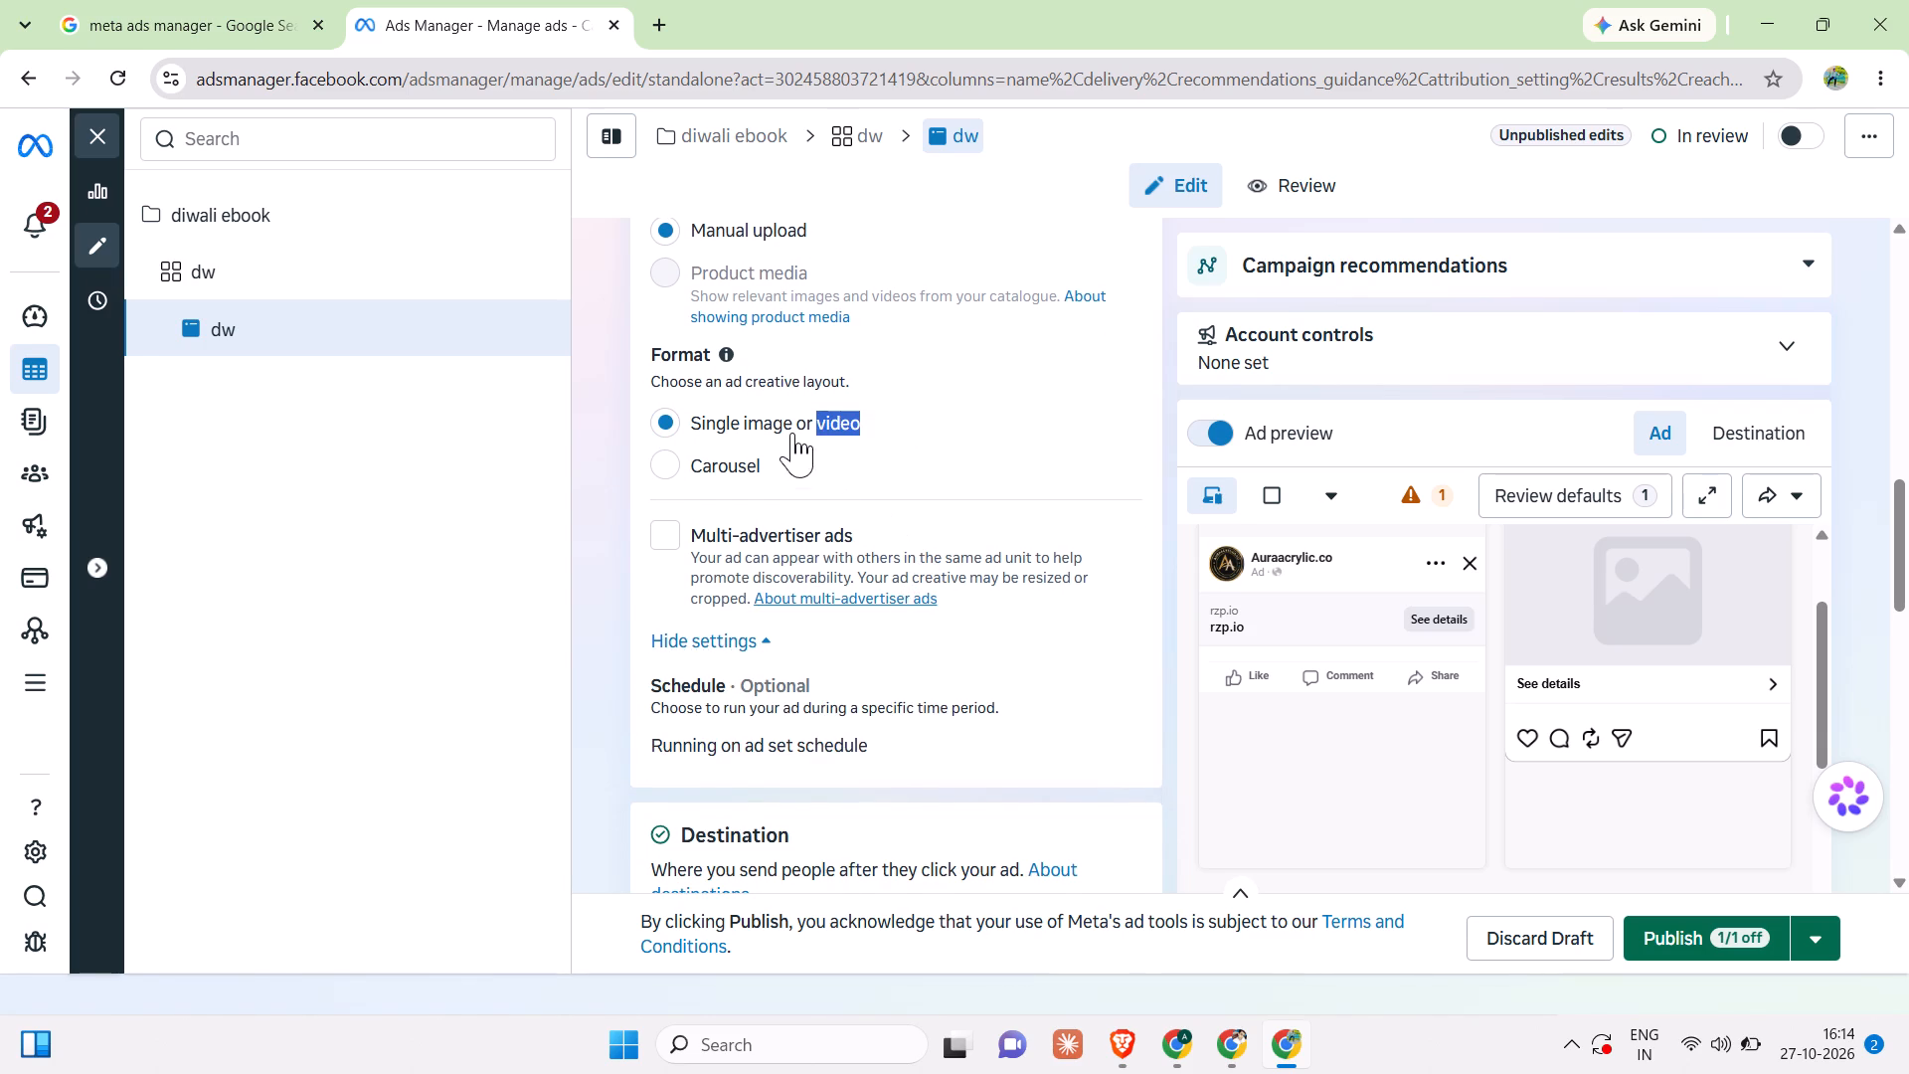
pyautogui.scroll(-2, 981, 664)
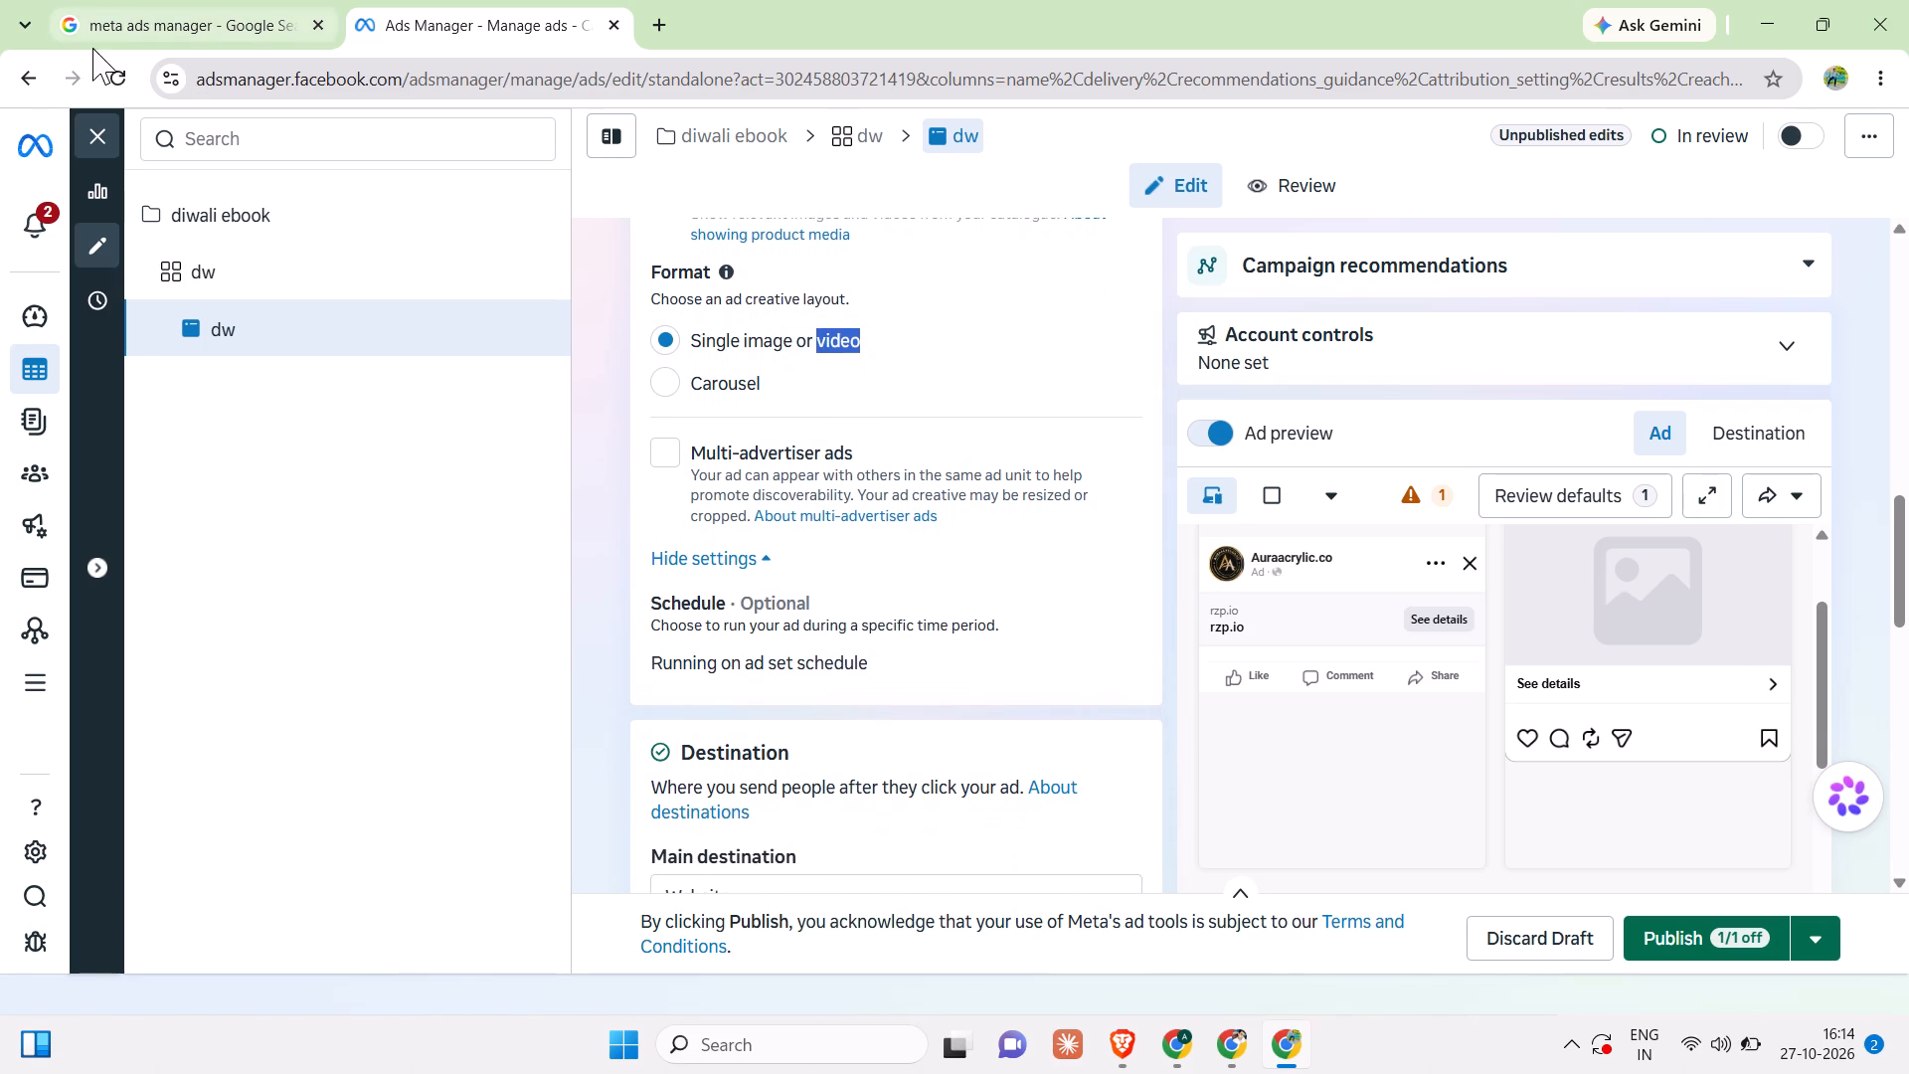
# Reload the ad editor and start setting up a Video ad in the dw ad's Ad creative section.
pyautogui.click(130, 83)
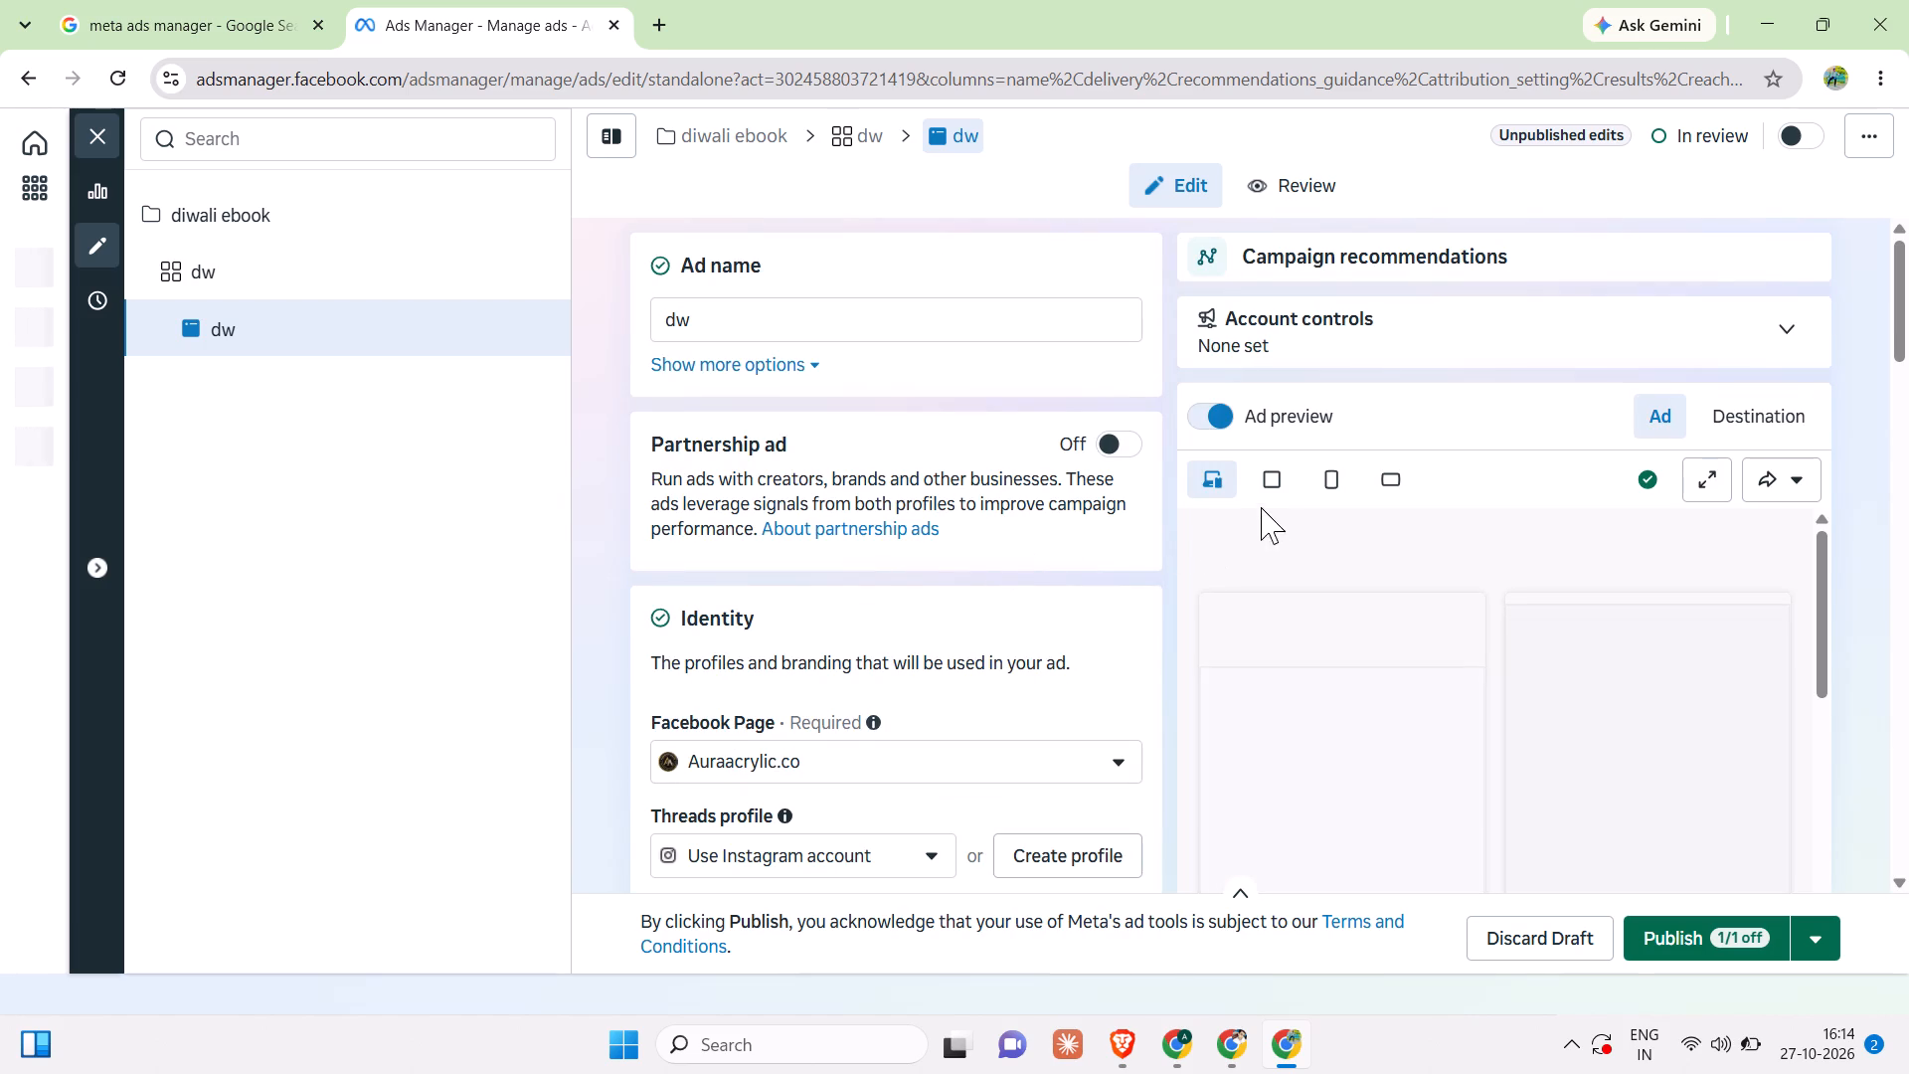
pyautogui.scroll(-3, 1653, 547)
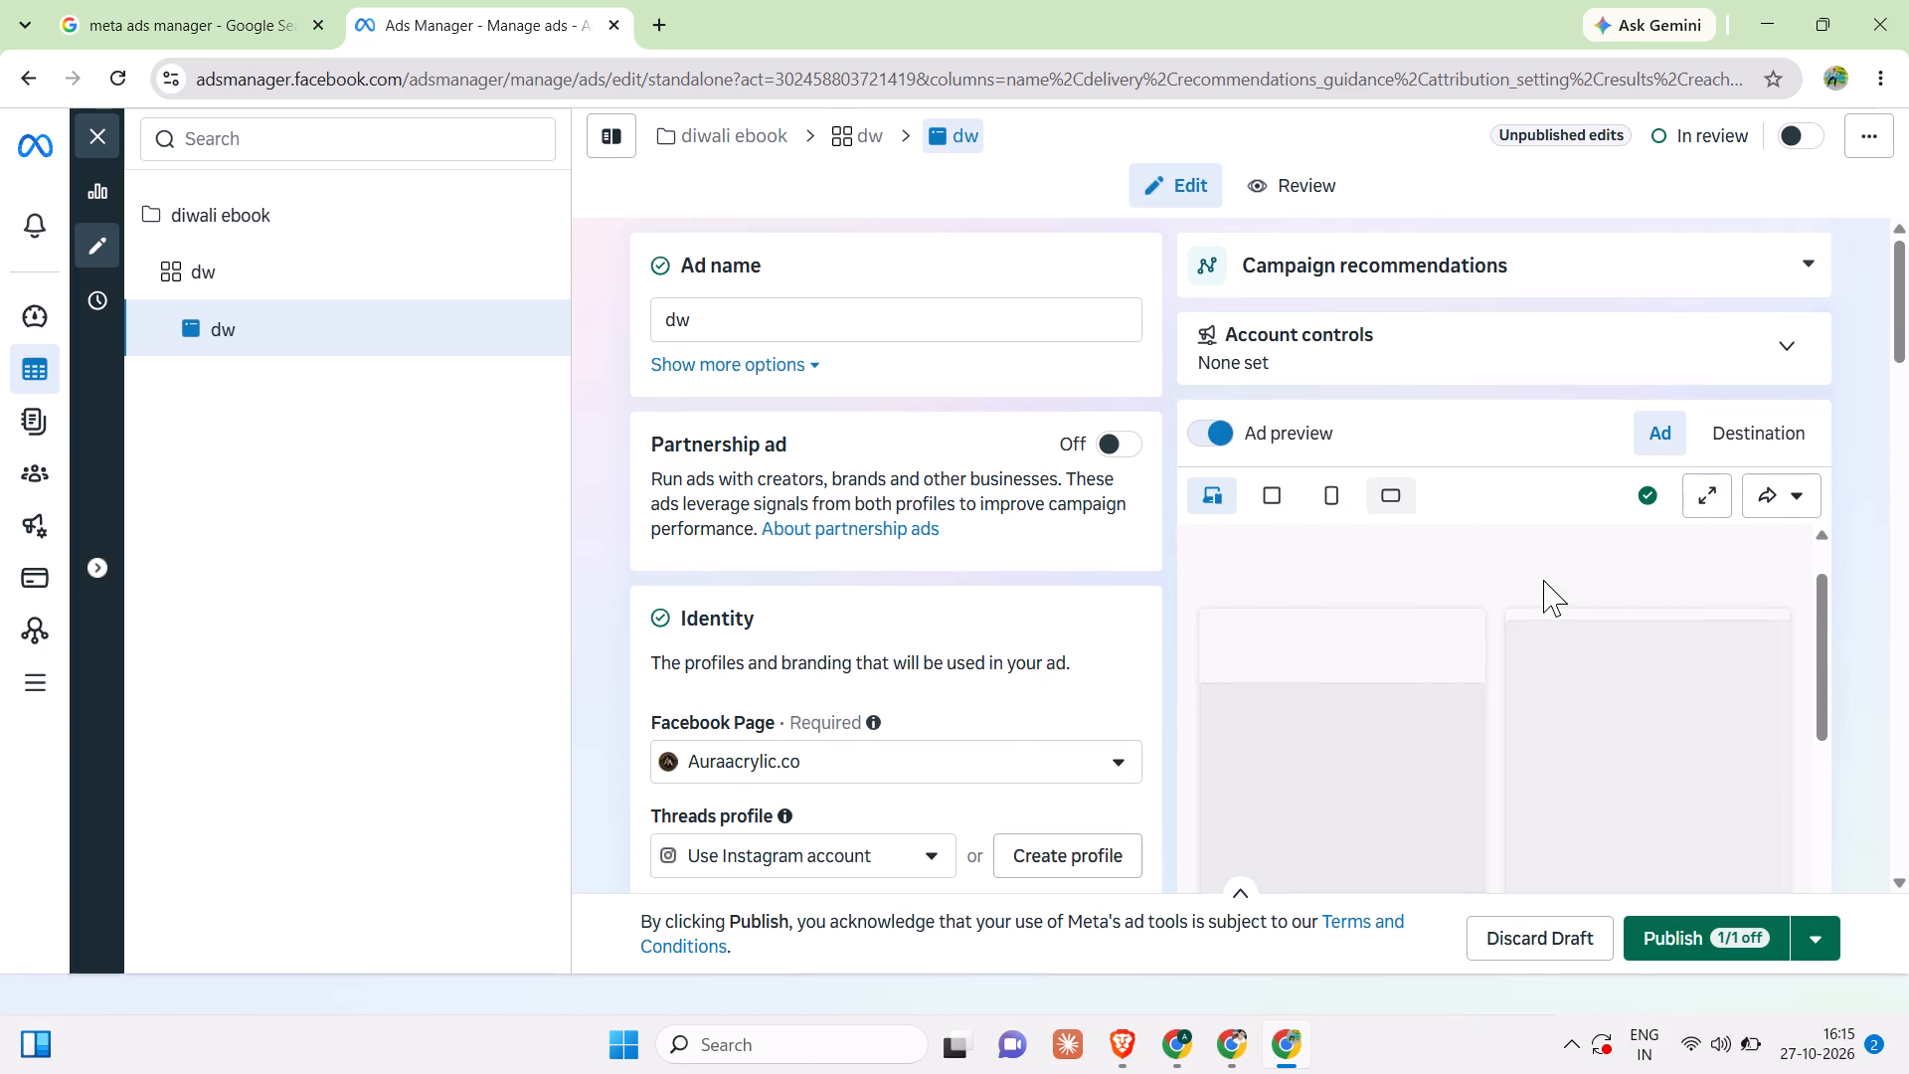
pyautogui.scroll(-9, 996, 712)
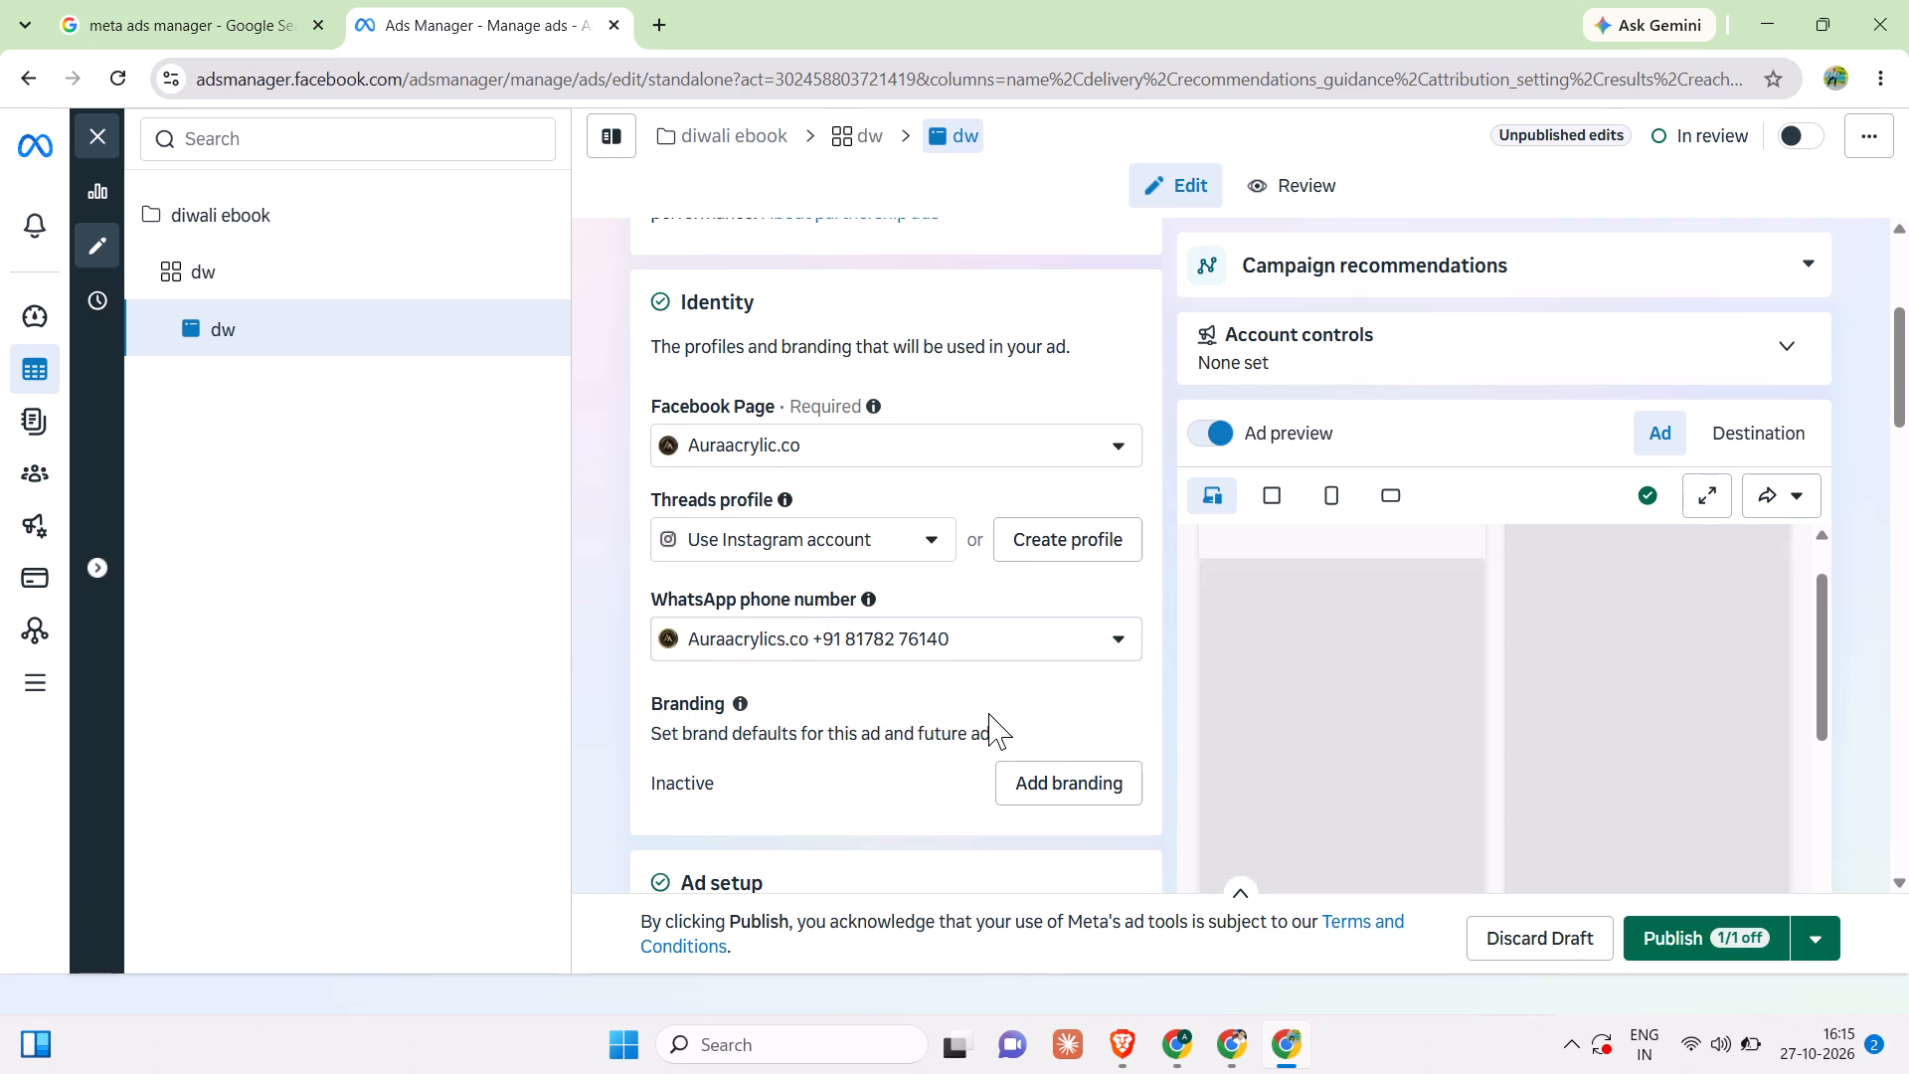
pyautogui.scroll(-7, 988, 713)
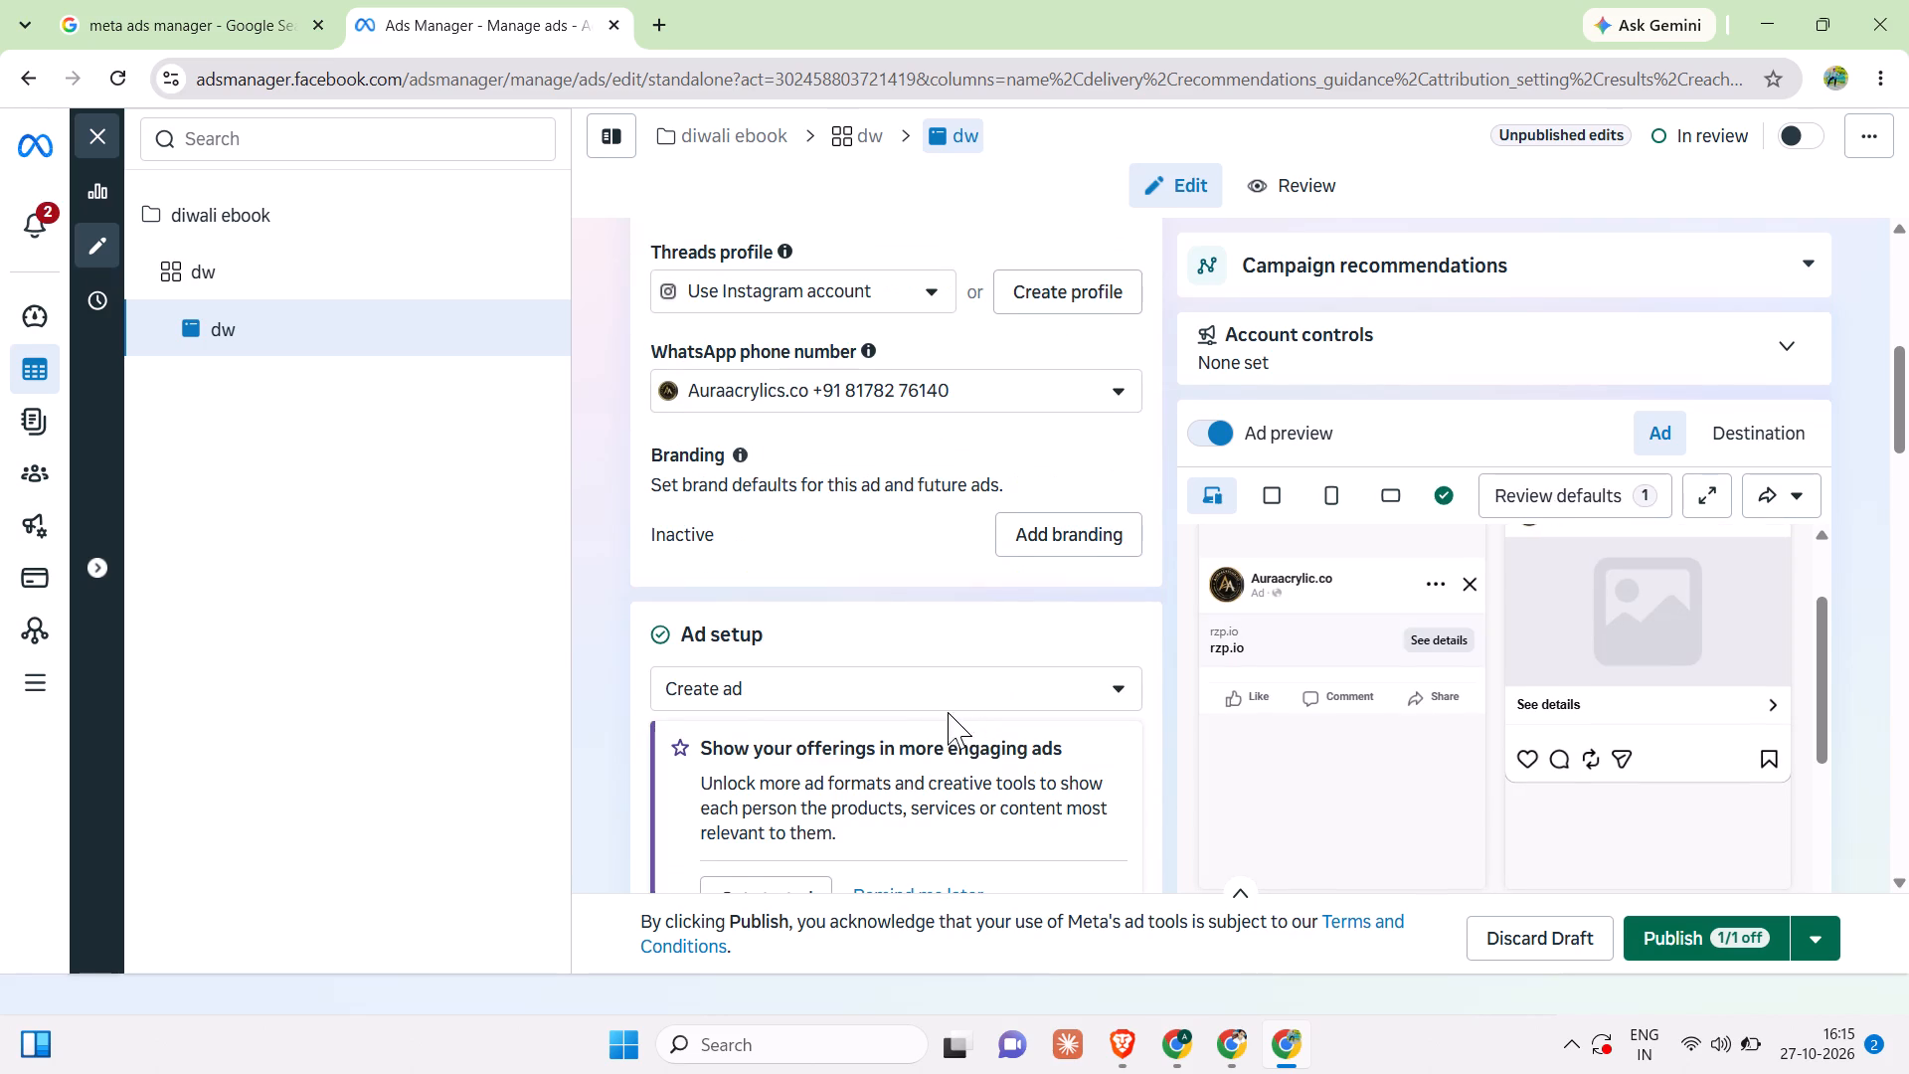
pyautogui.scroll(-15, 841, 664)
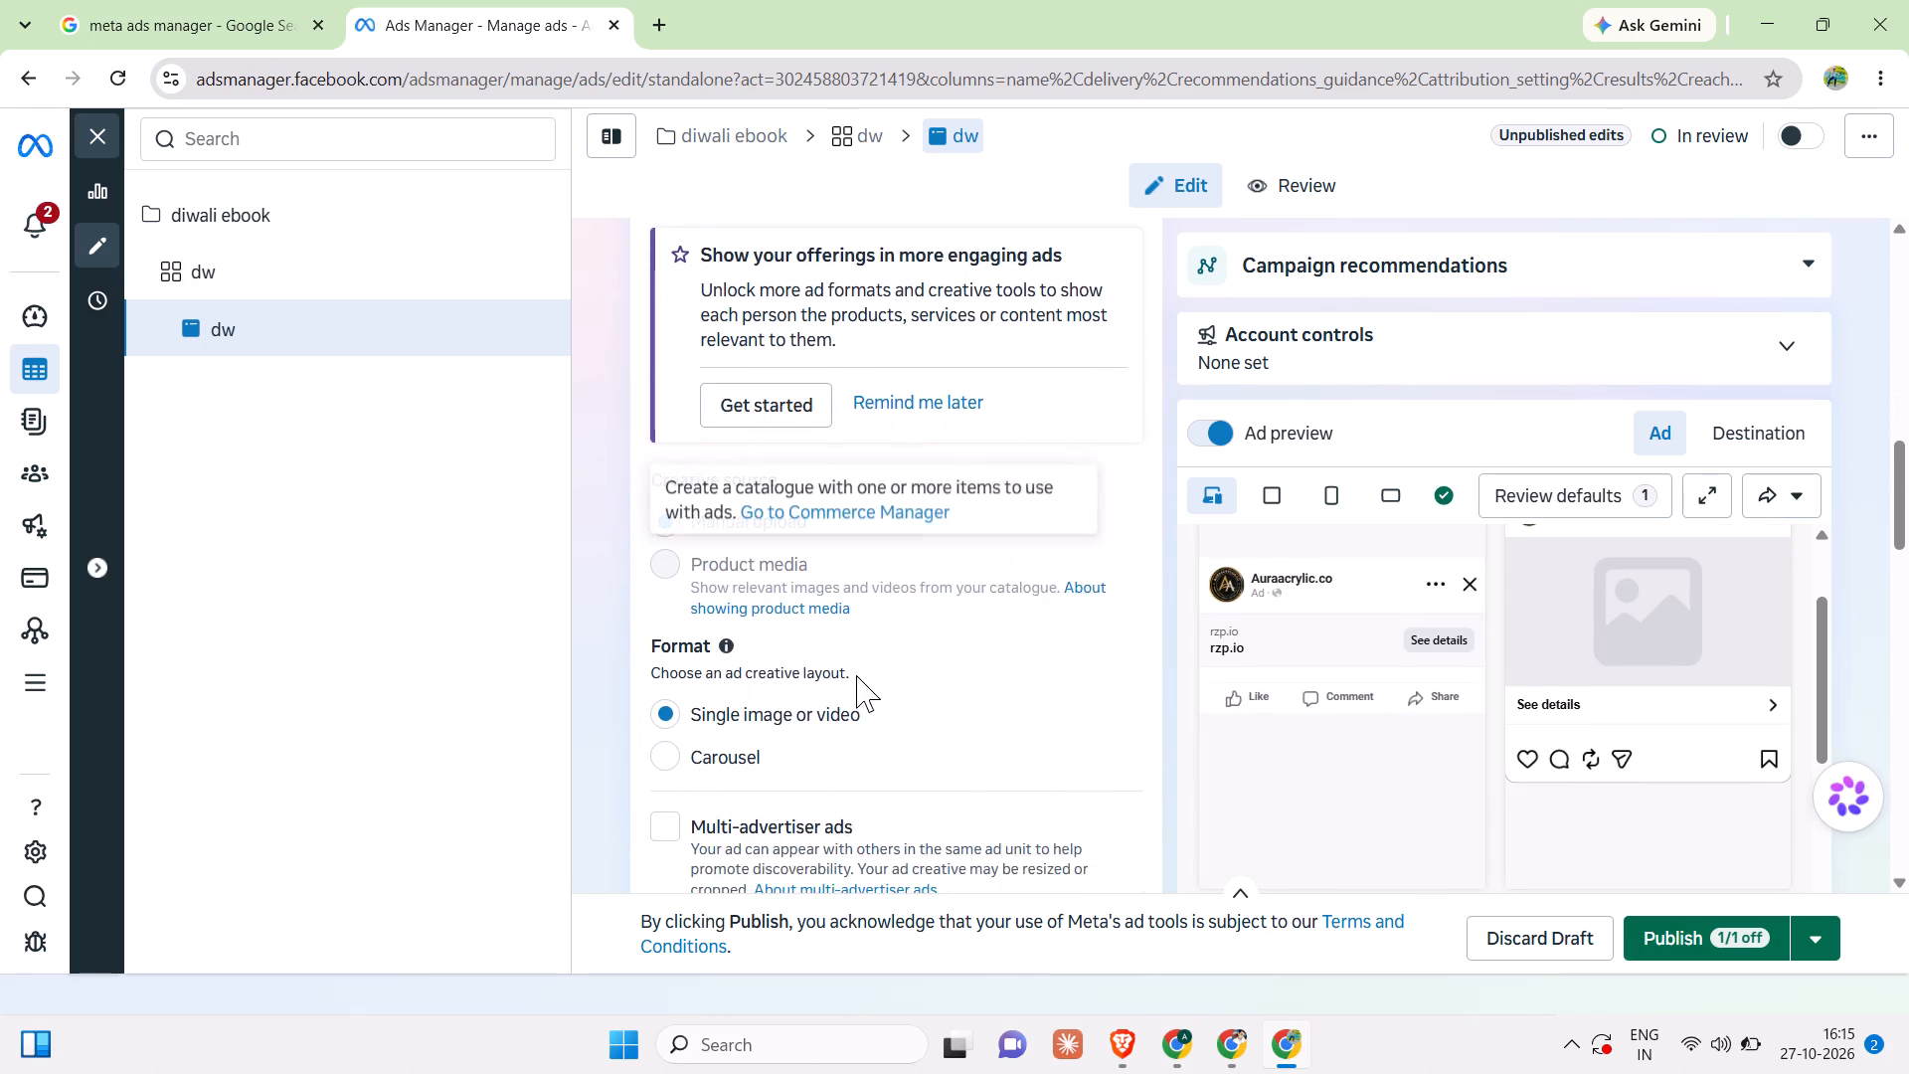
pyautogui.scroll(-9, 859, 680)
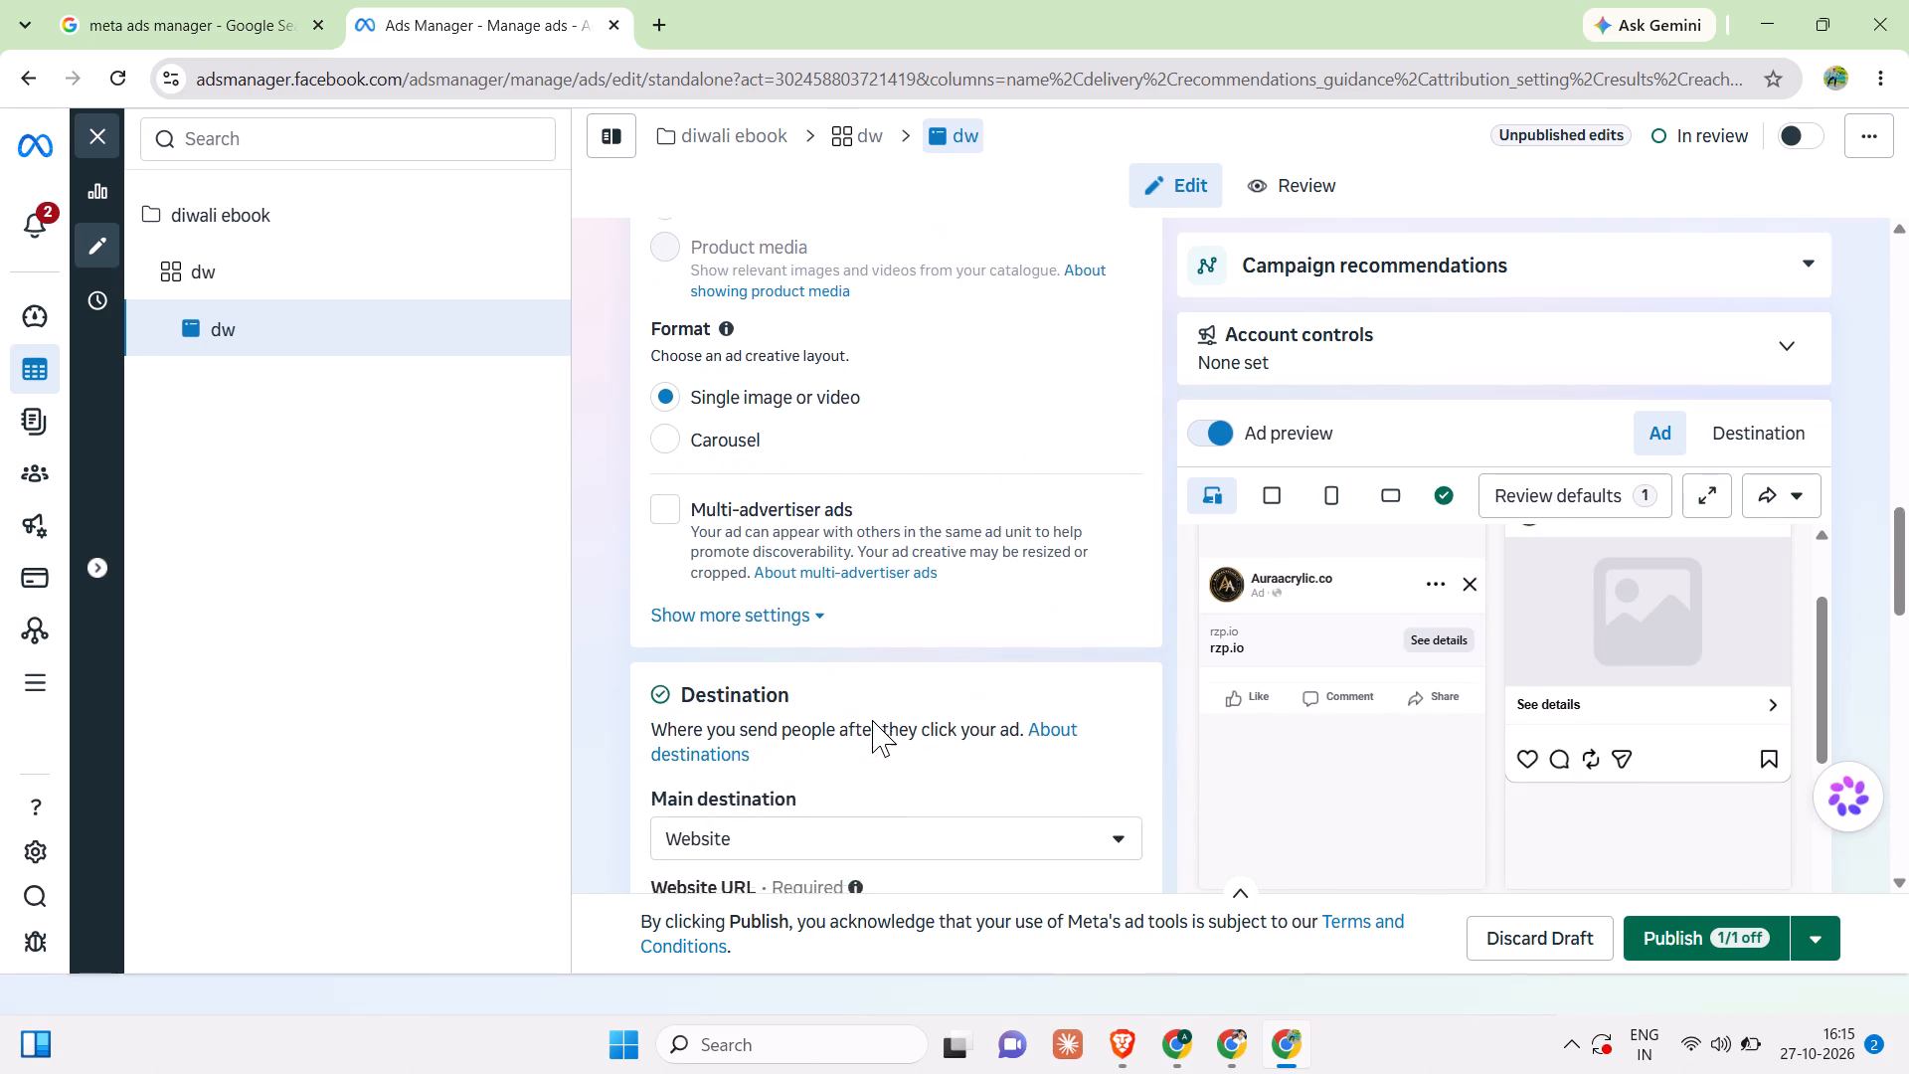
pyautogui.scroll(-13, 872, 723)
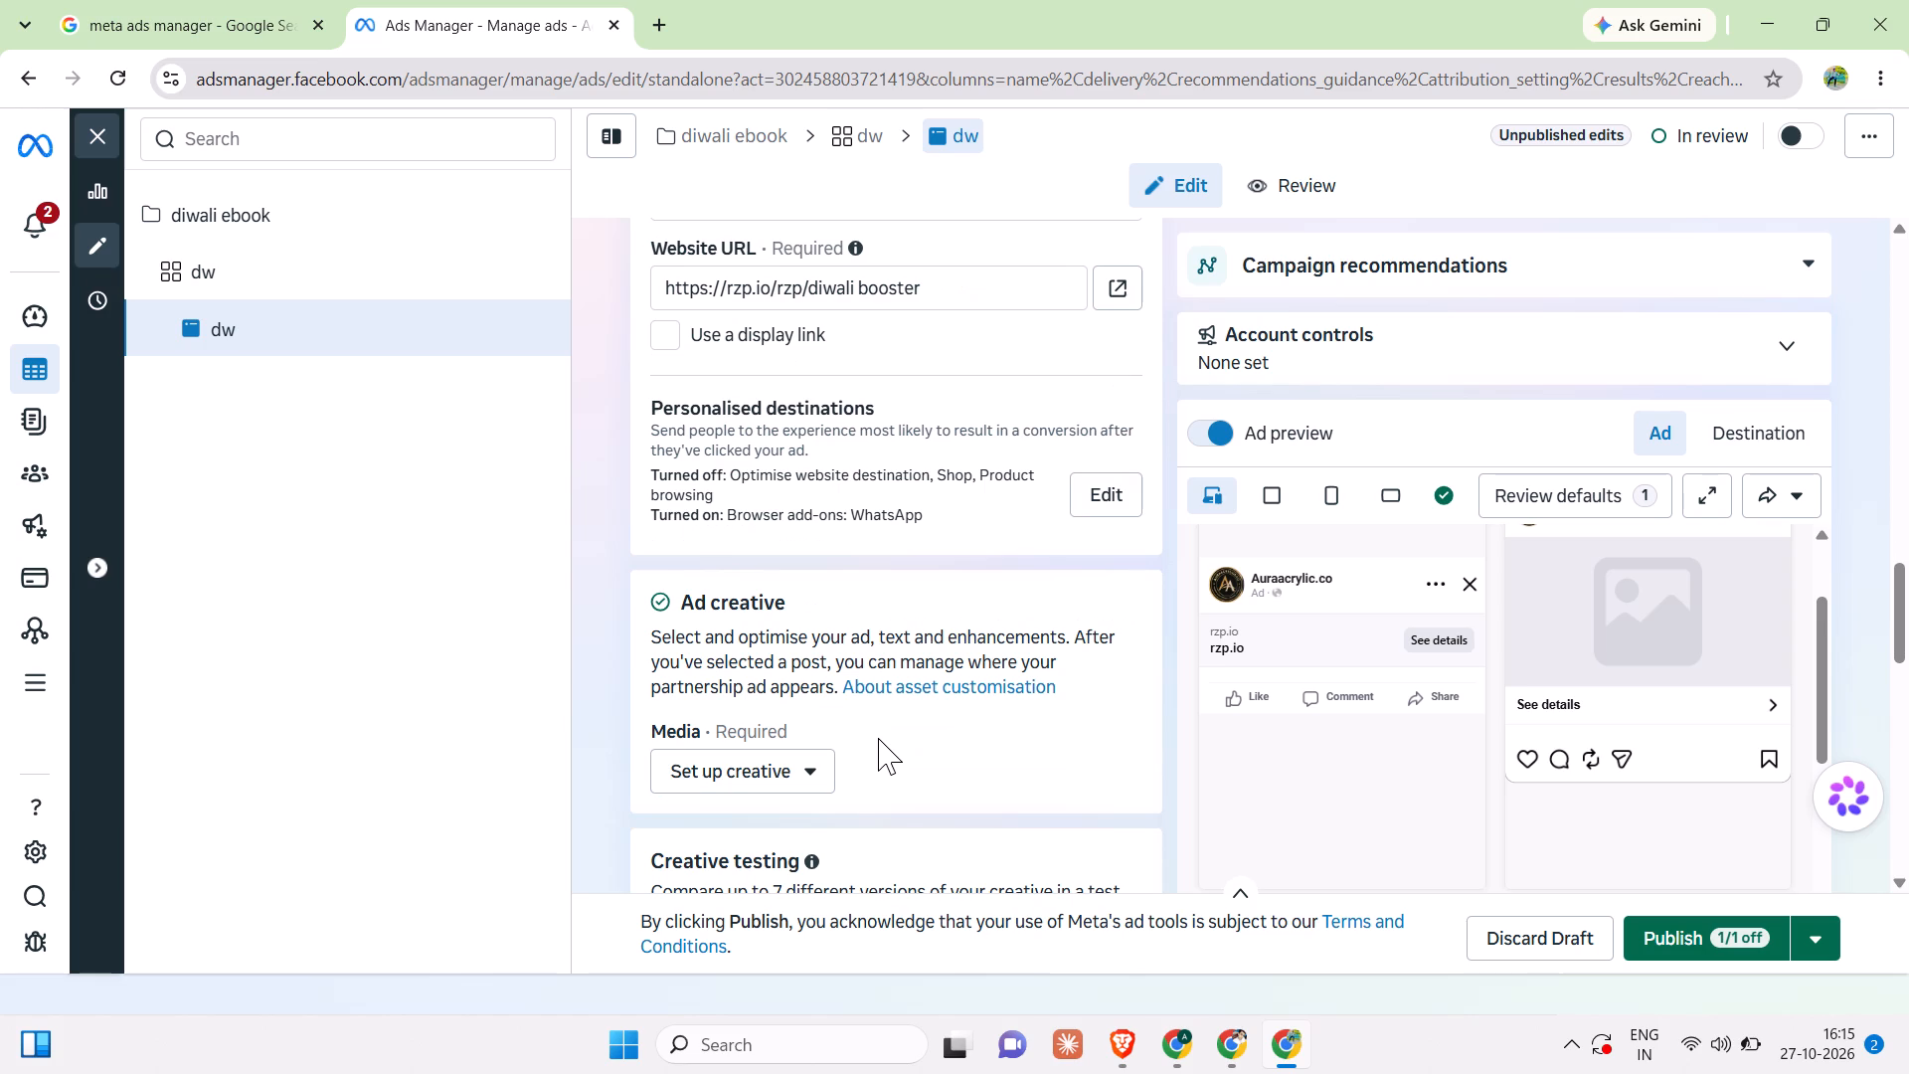
pyautogui.click(733, 687)
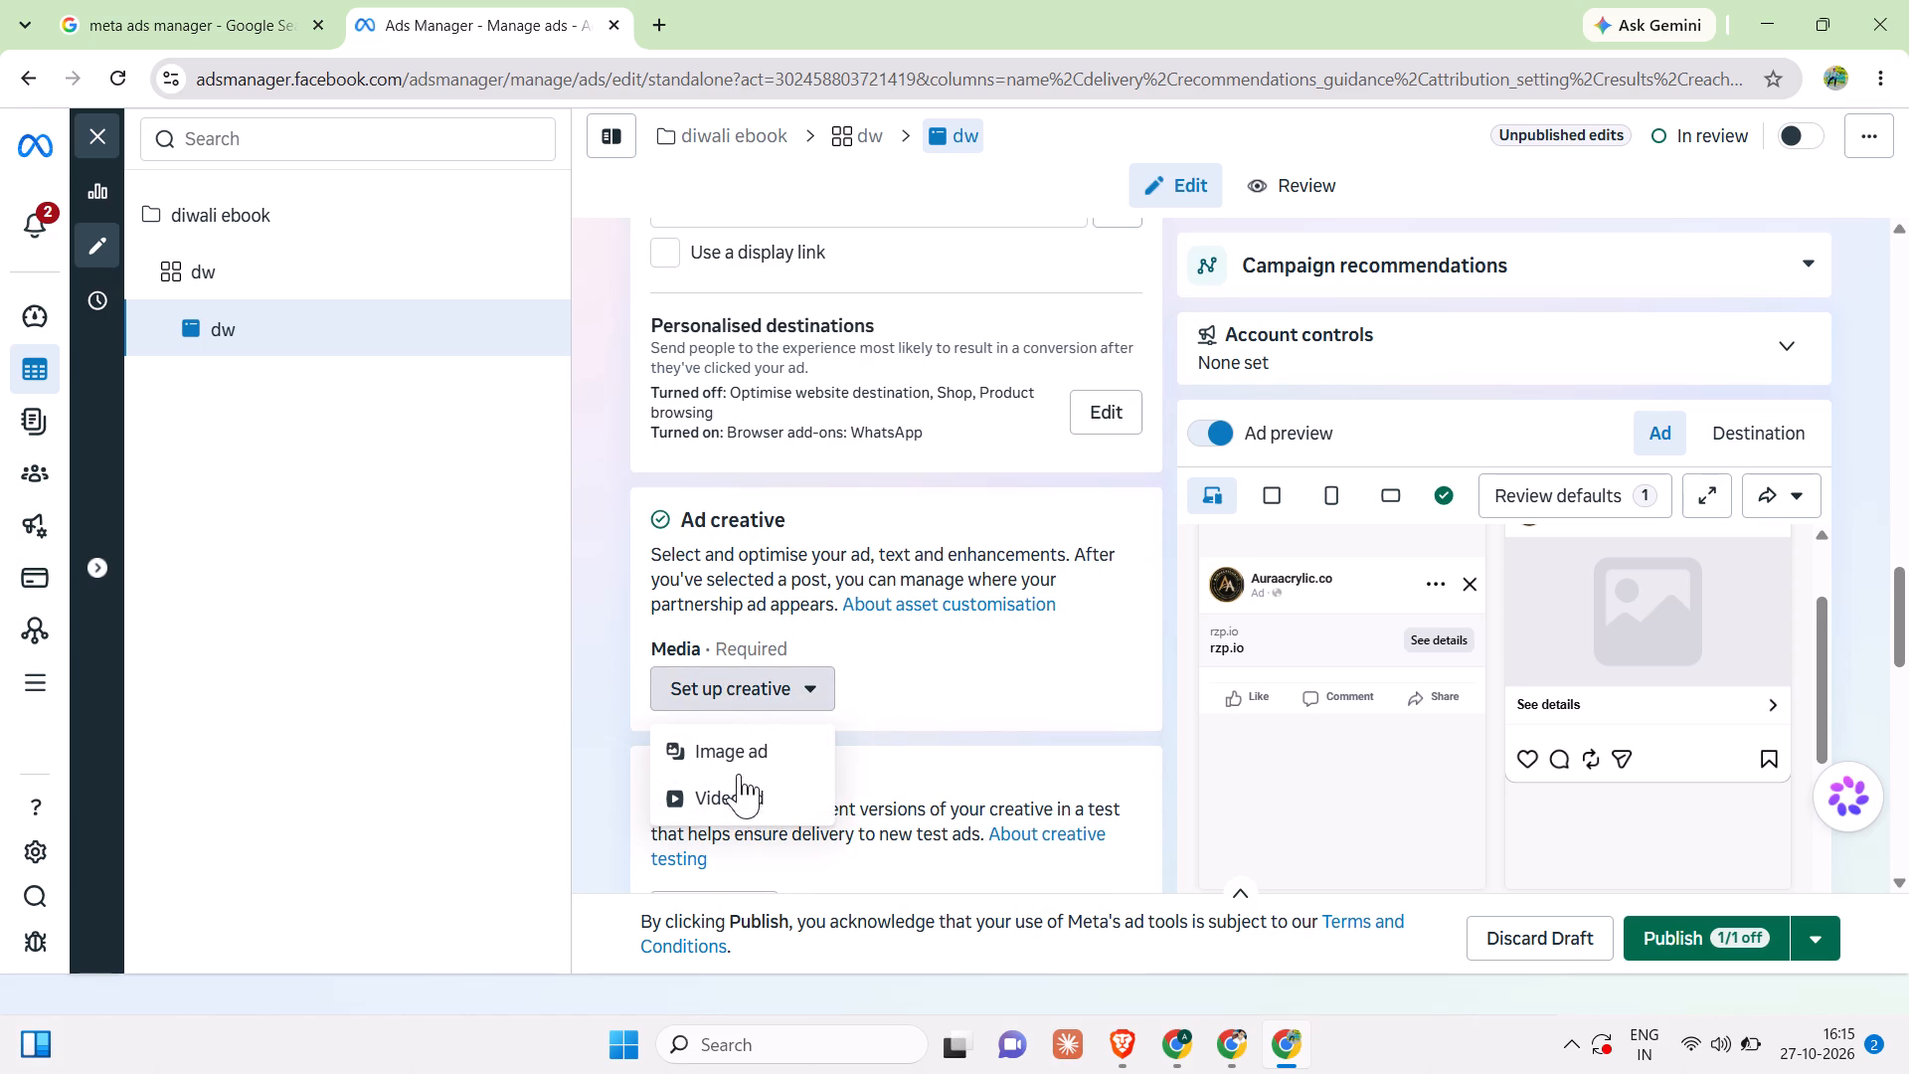
pyautogui.click(732, 798)
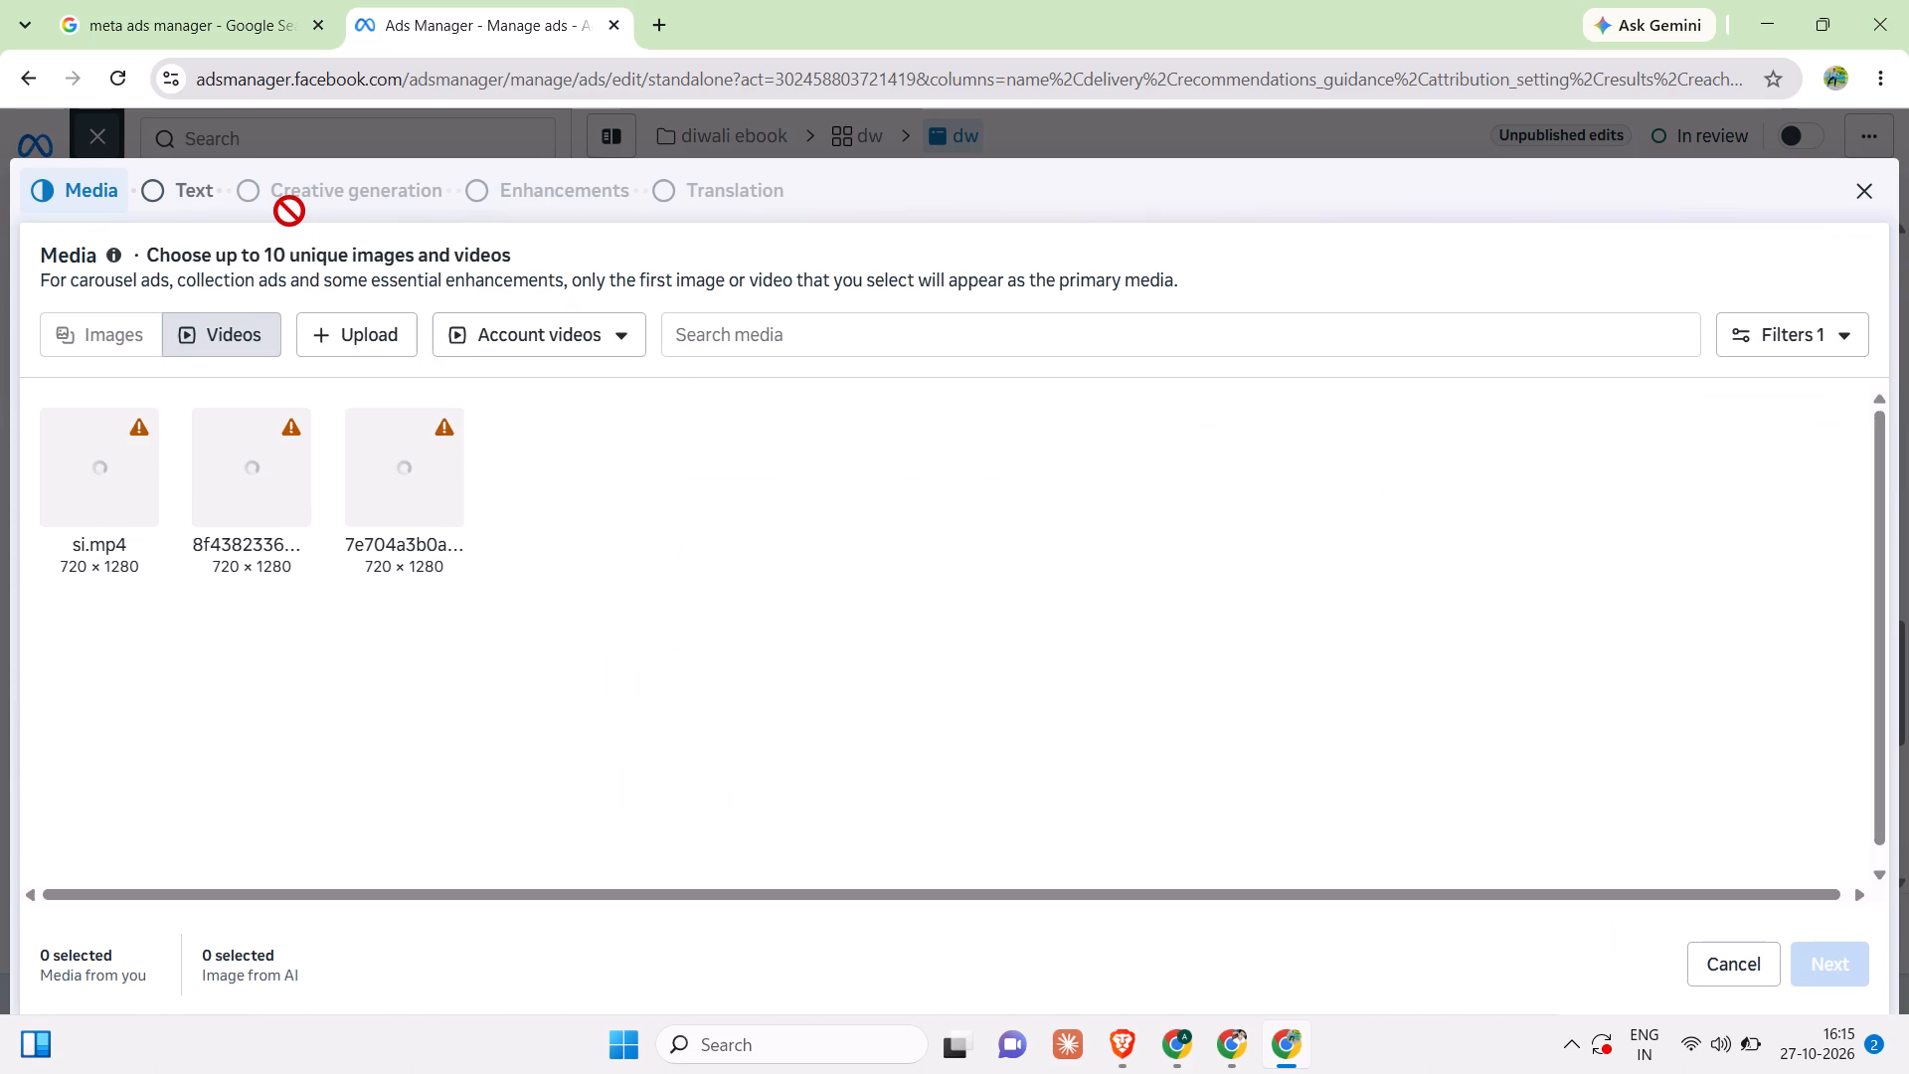
# Start a video upload for the ad creative and browse the Desktop folder for the advertisement video.
pyautogui.click(385, 336)
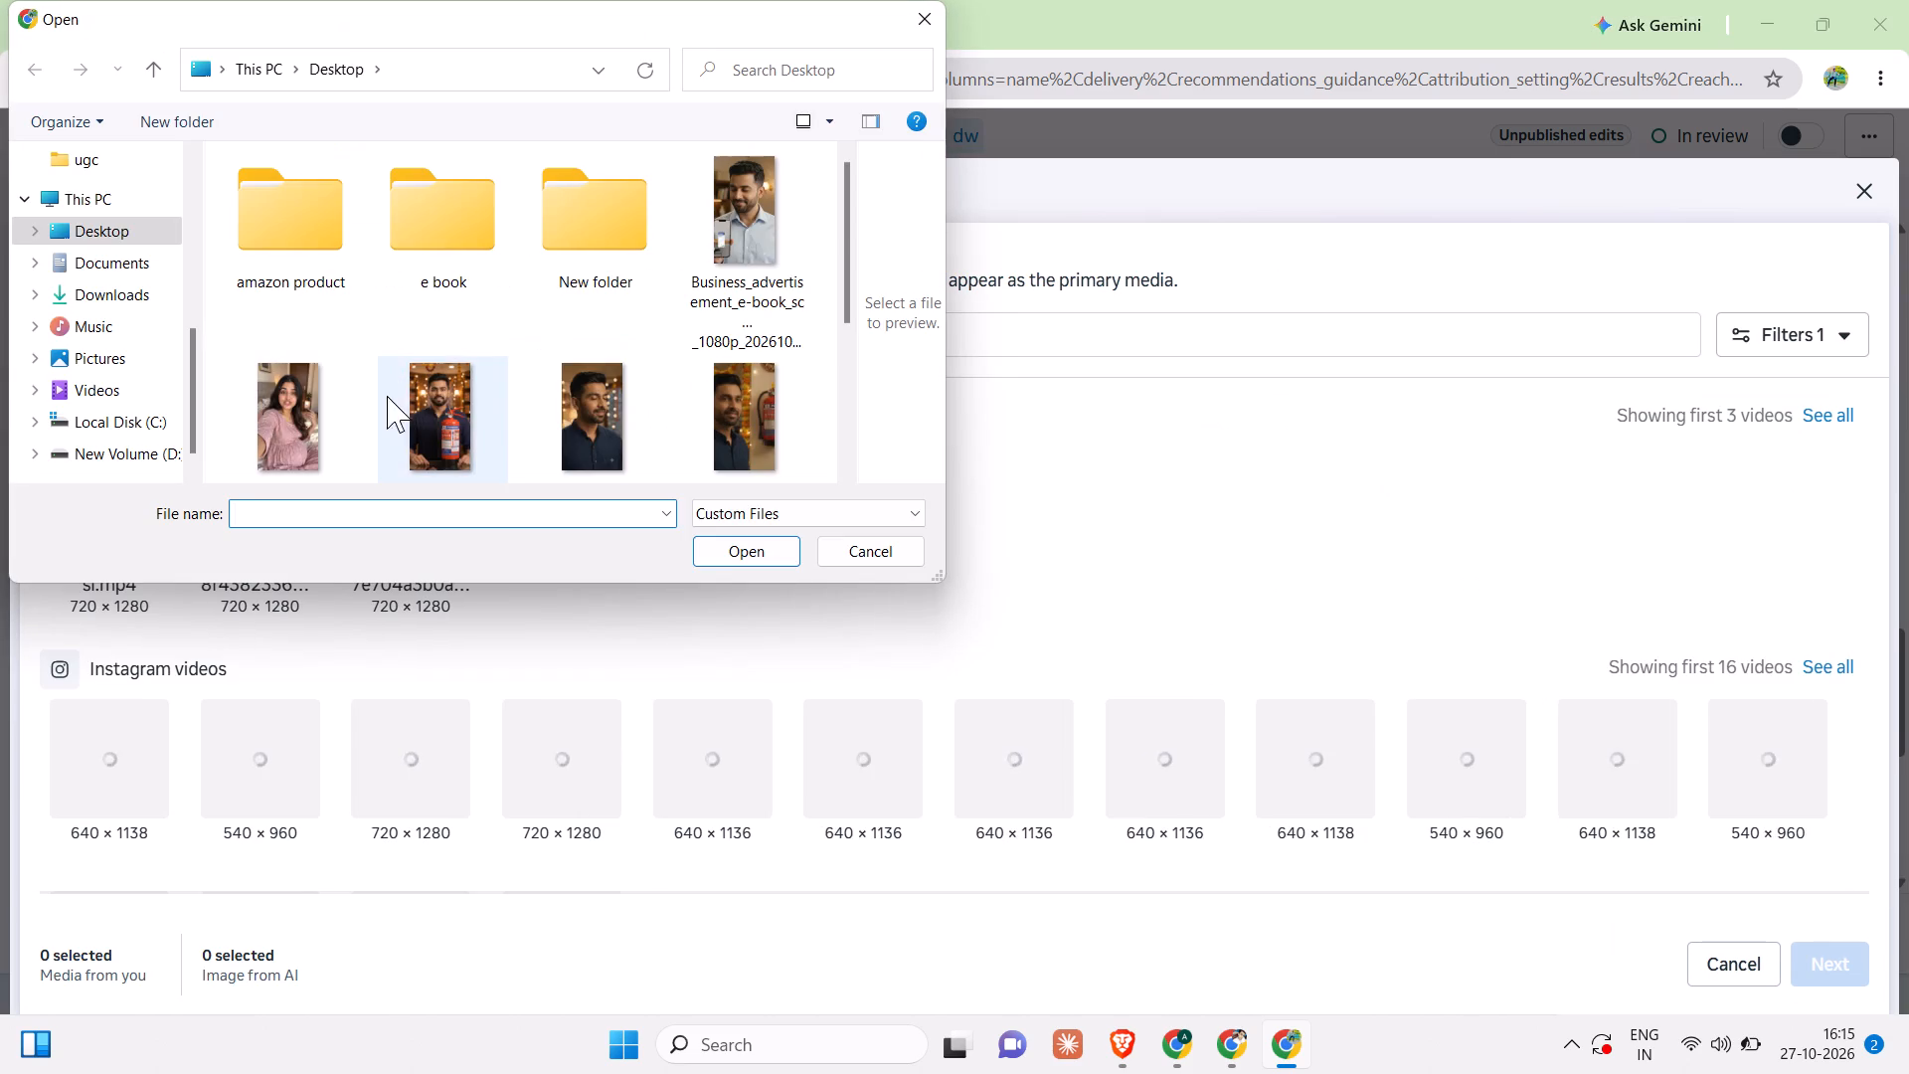
pyautogui.scroll(-2, 698, 254)
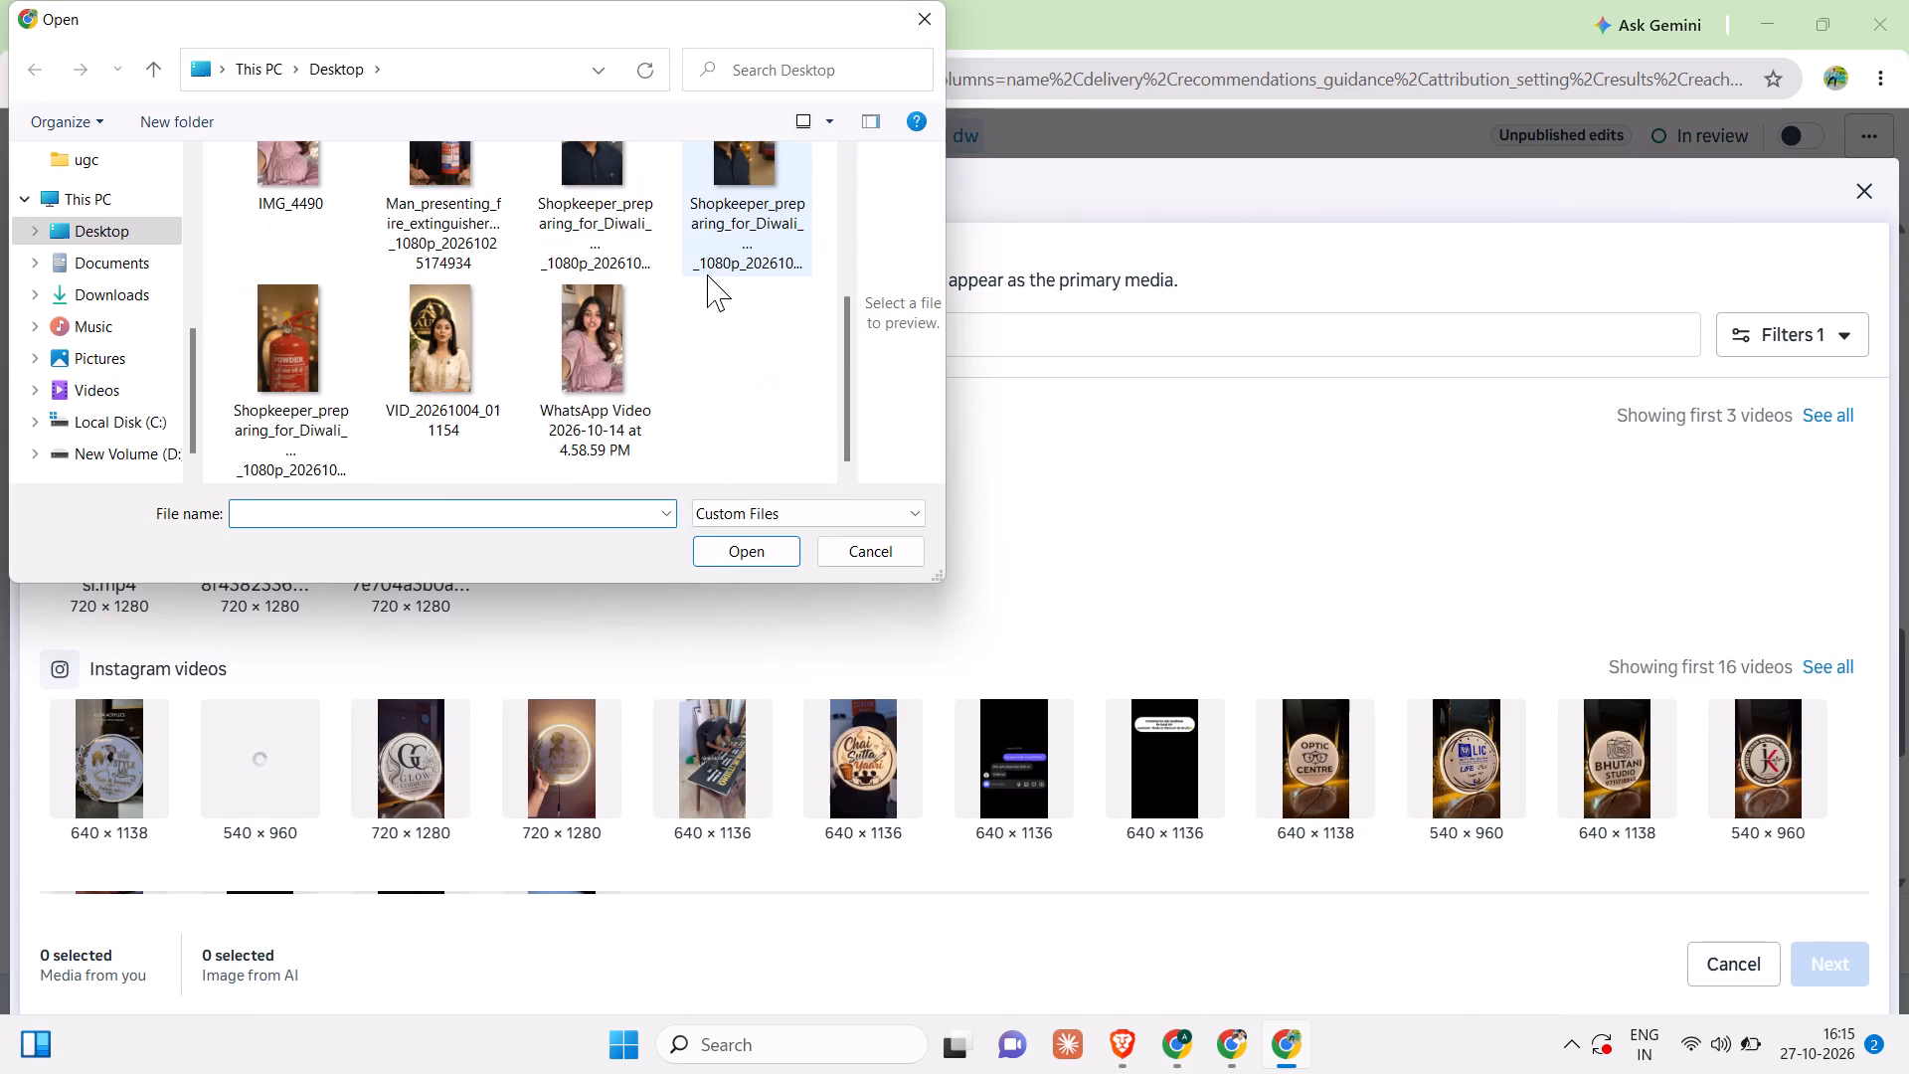
pyautogui.scroll(-2, 406, 329)
pyautogui.scroll(1, 434, 366)
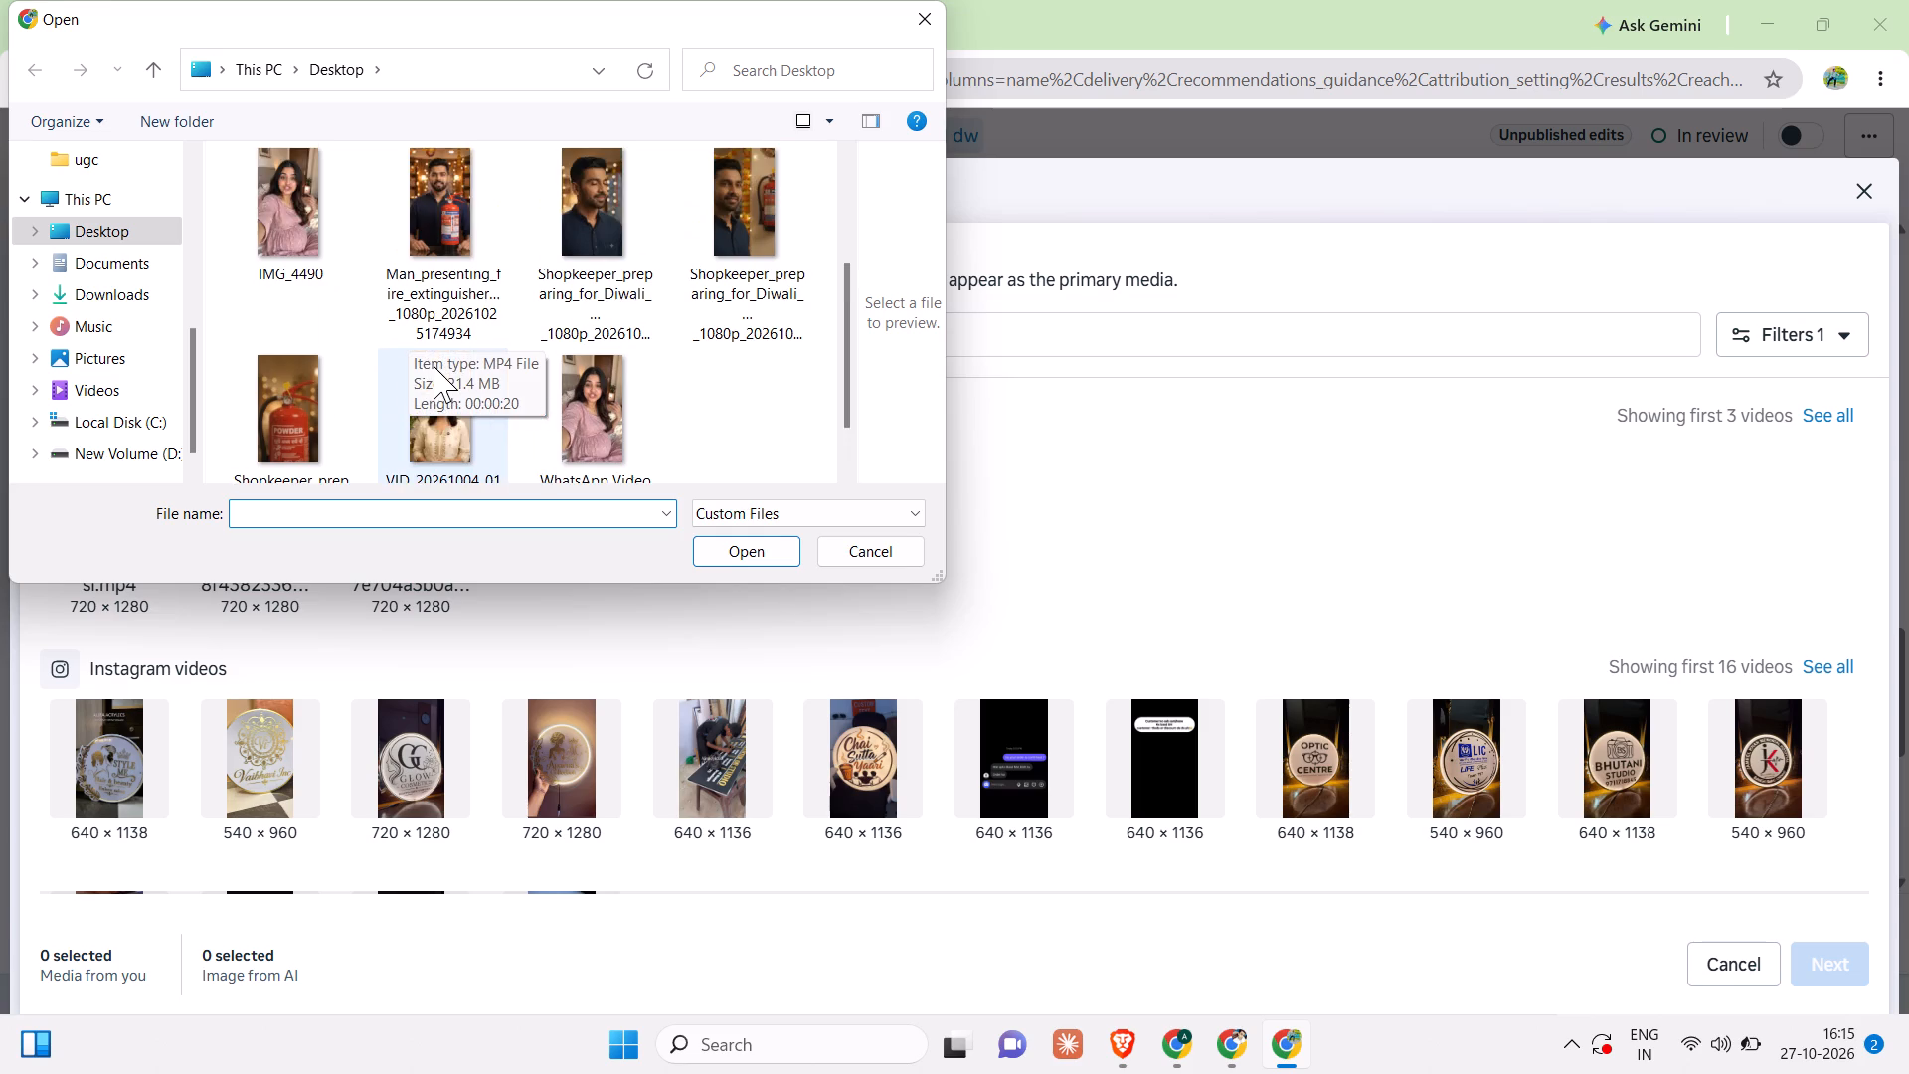
pyautogui.scroll(1, 434, 366)
pyautogui.click(119, 245)
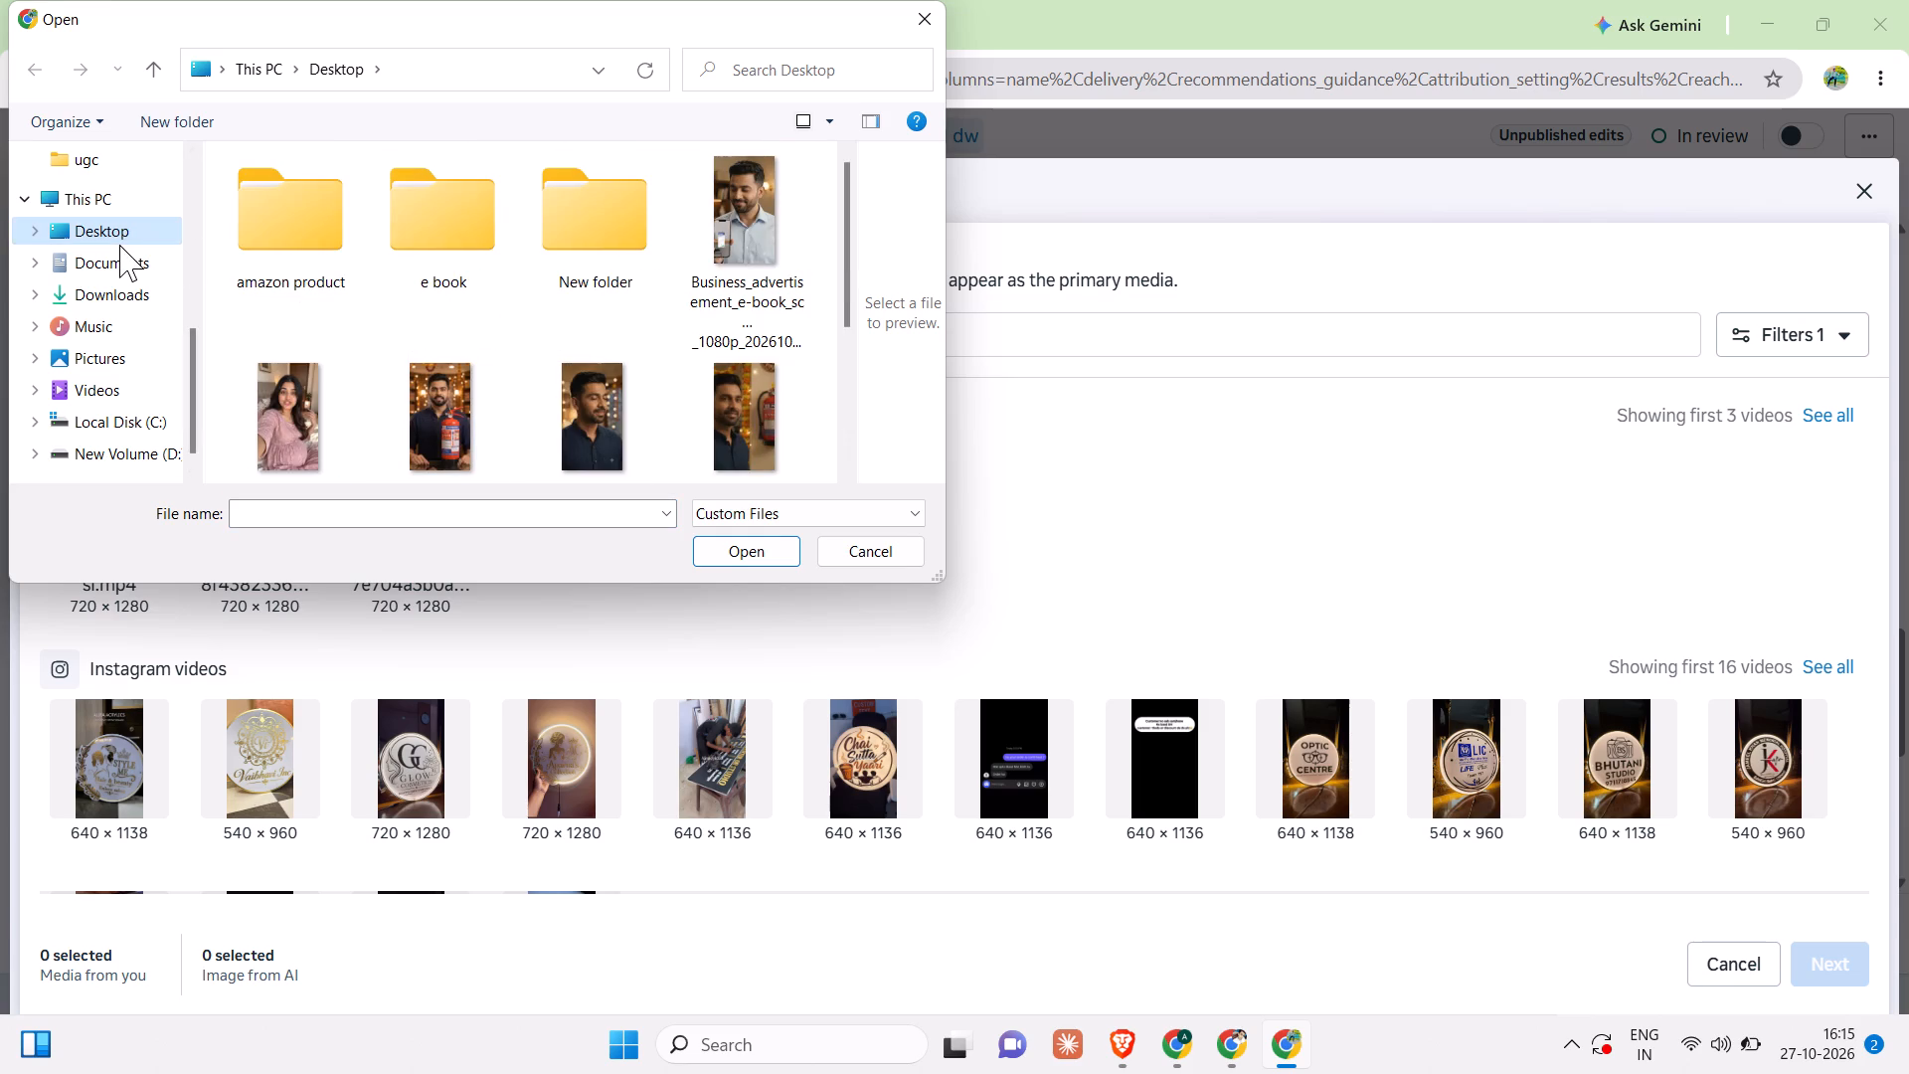
pyautogui.click(111, 237)
pyautogui.tripleClick(111, 237)
pyautogui.click(148, 286)
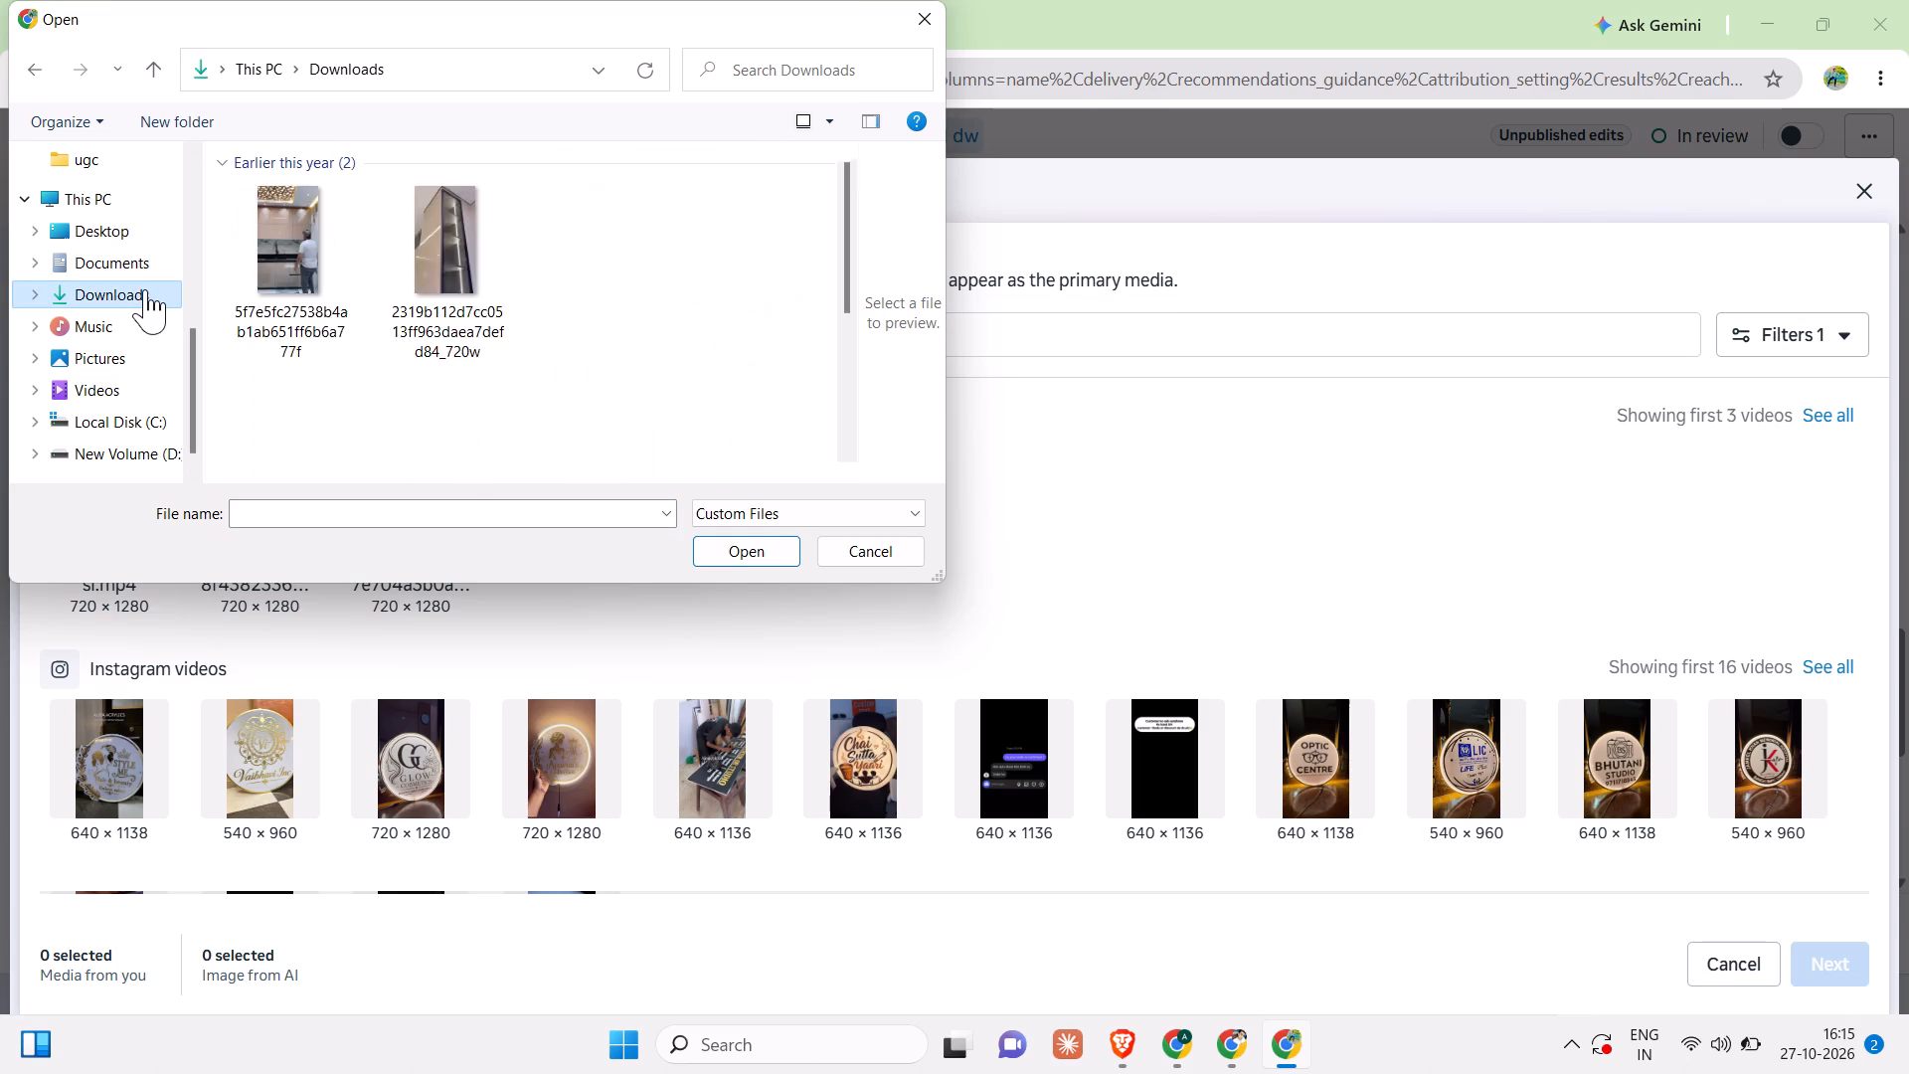
pyautogui.click(134, 232)
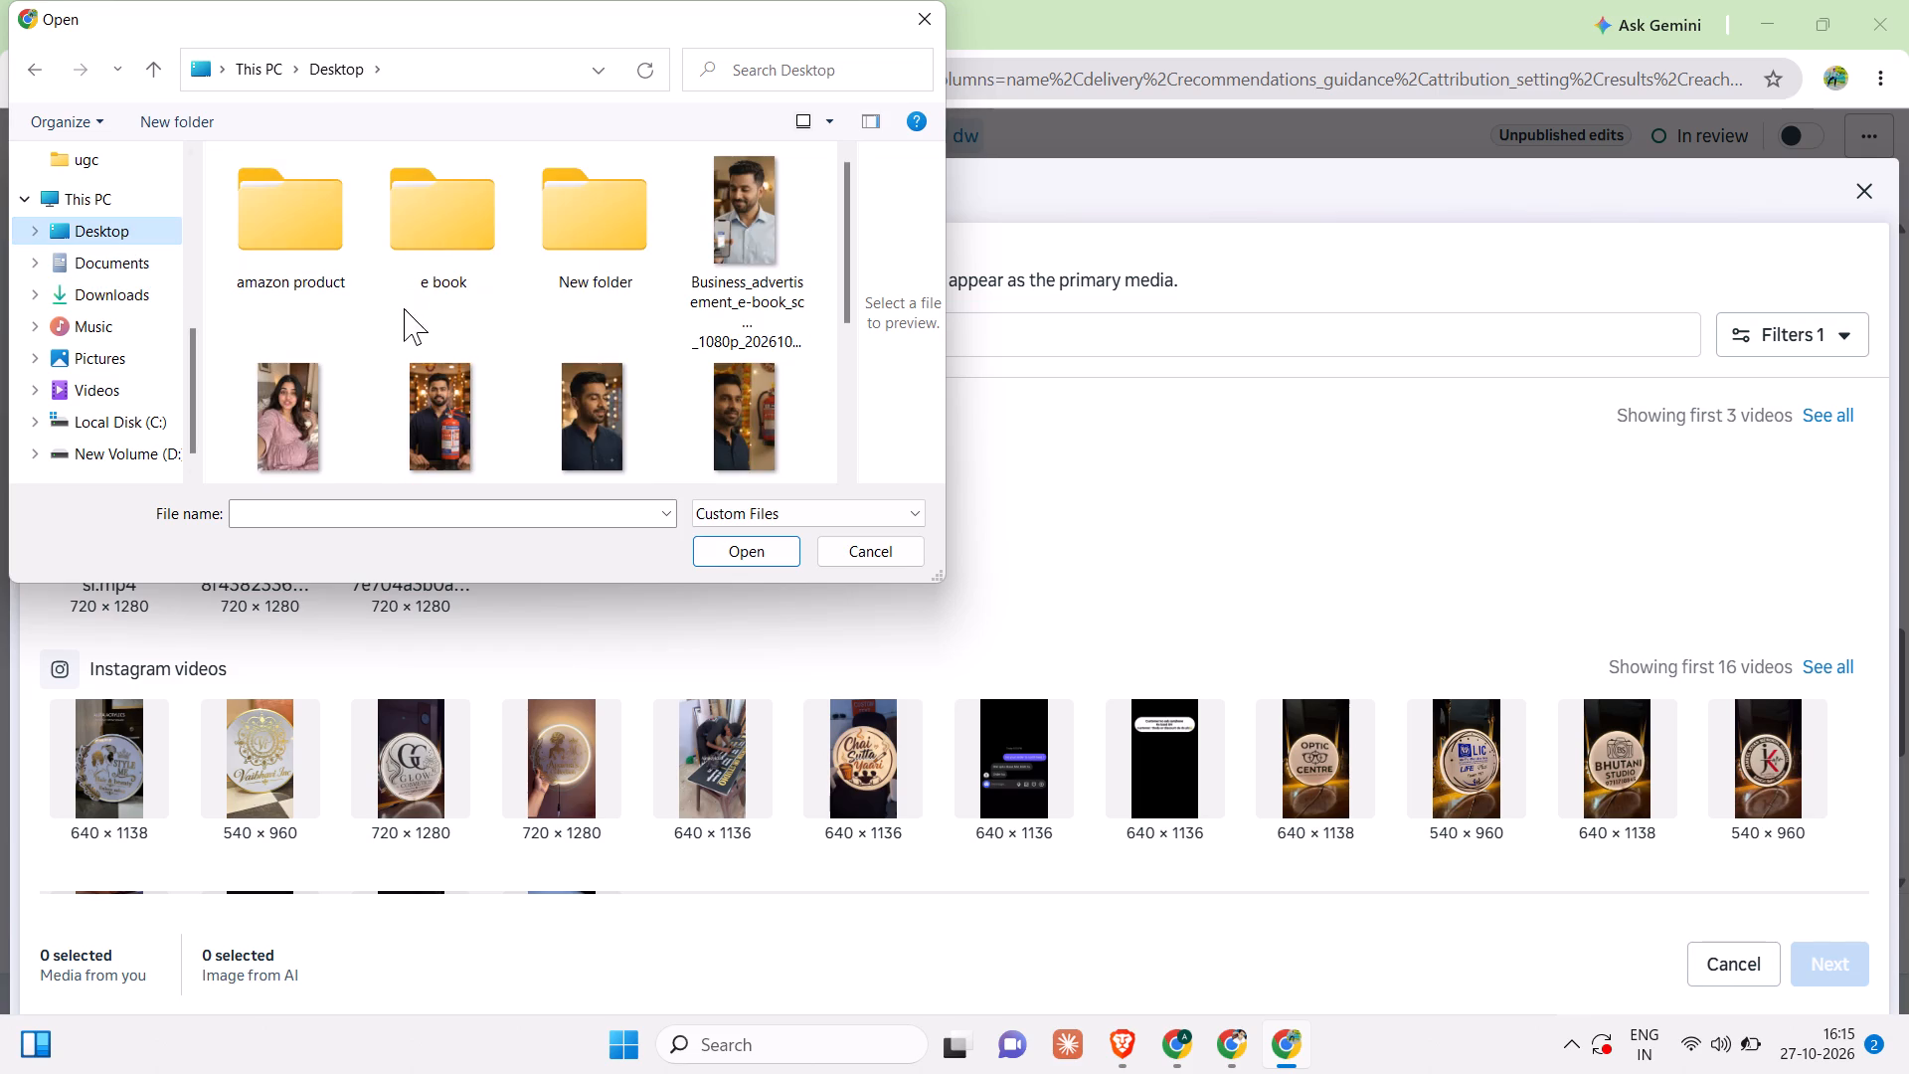
pyautogui.scroll(-2, 422, 321)
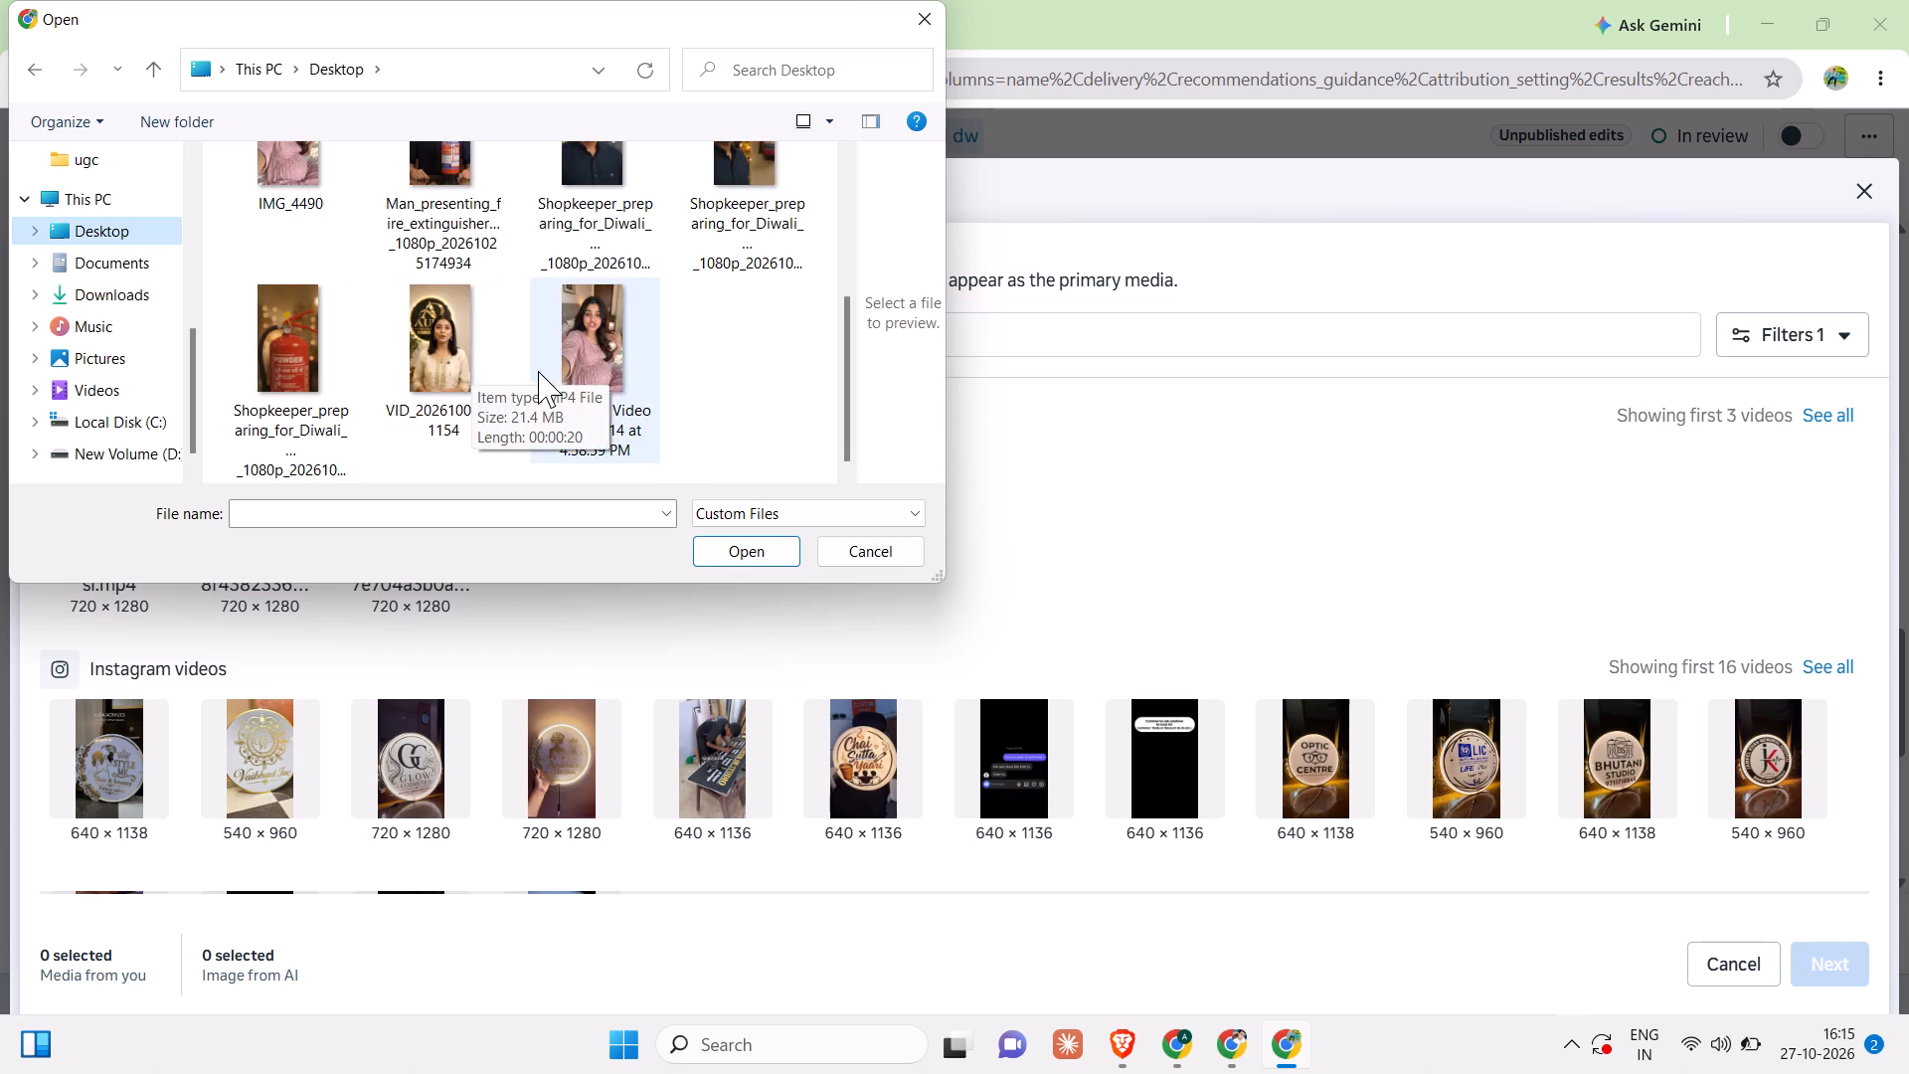
pyautogui.scroll(1, 553, 371)
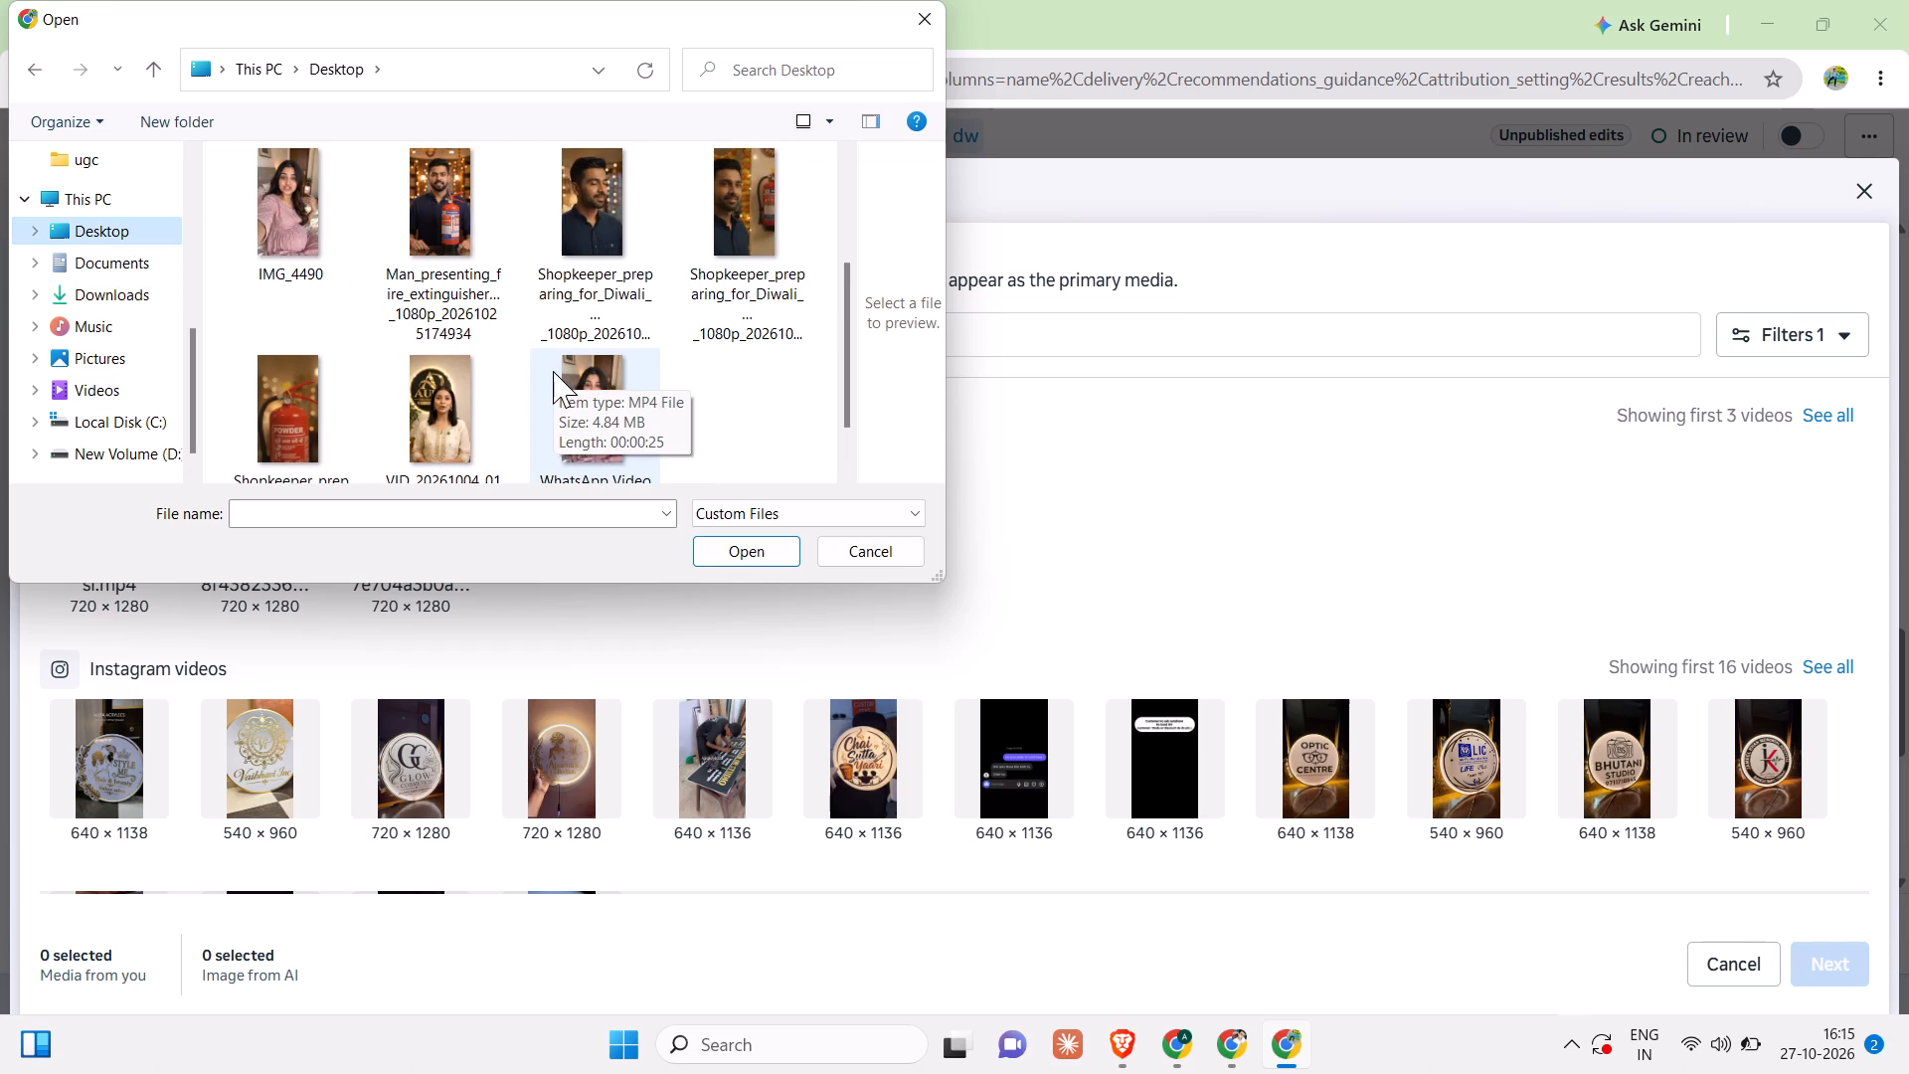
pyautogui.scroll(2, 647, 358)
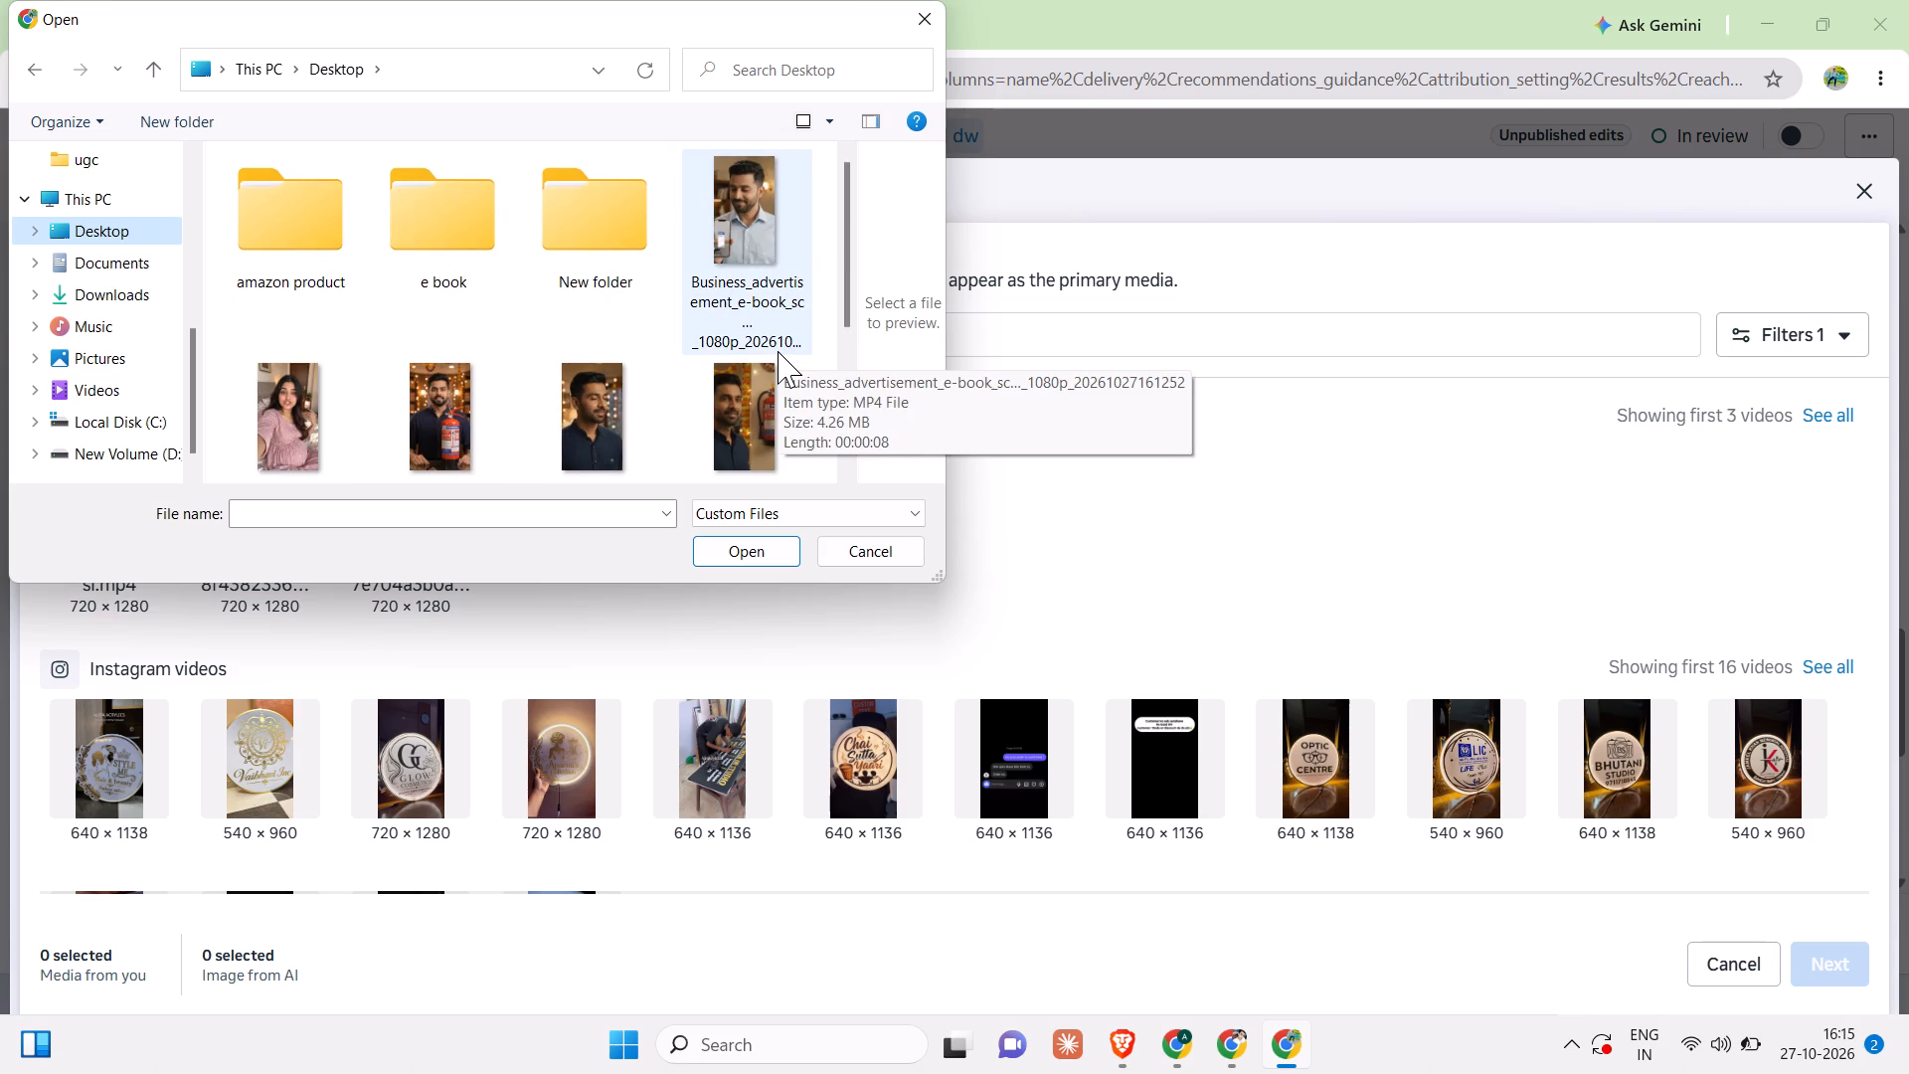
pyautogui.click(758, 227)
pyautogui.click(735, 559)
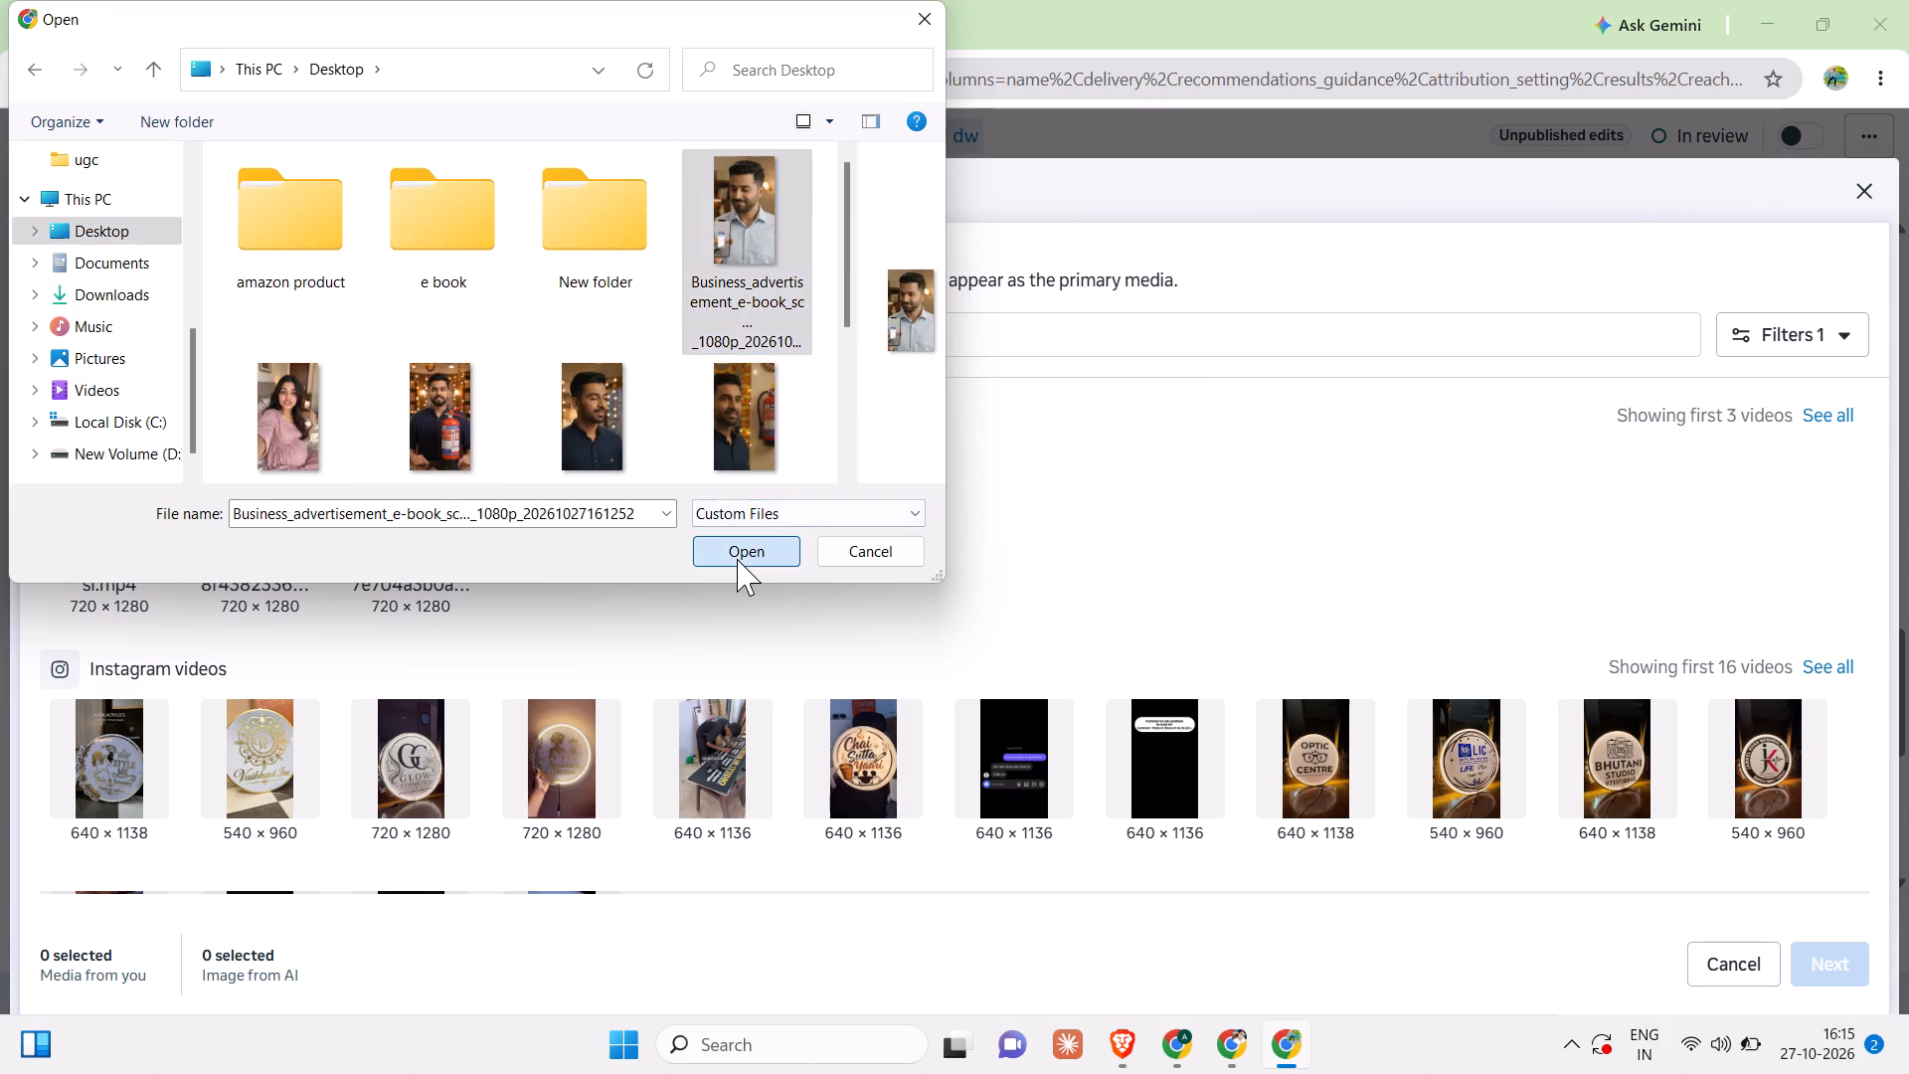
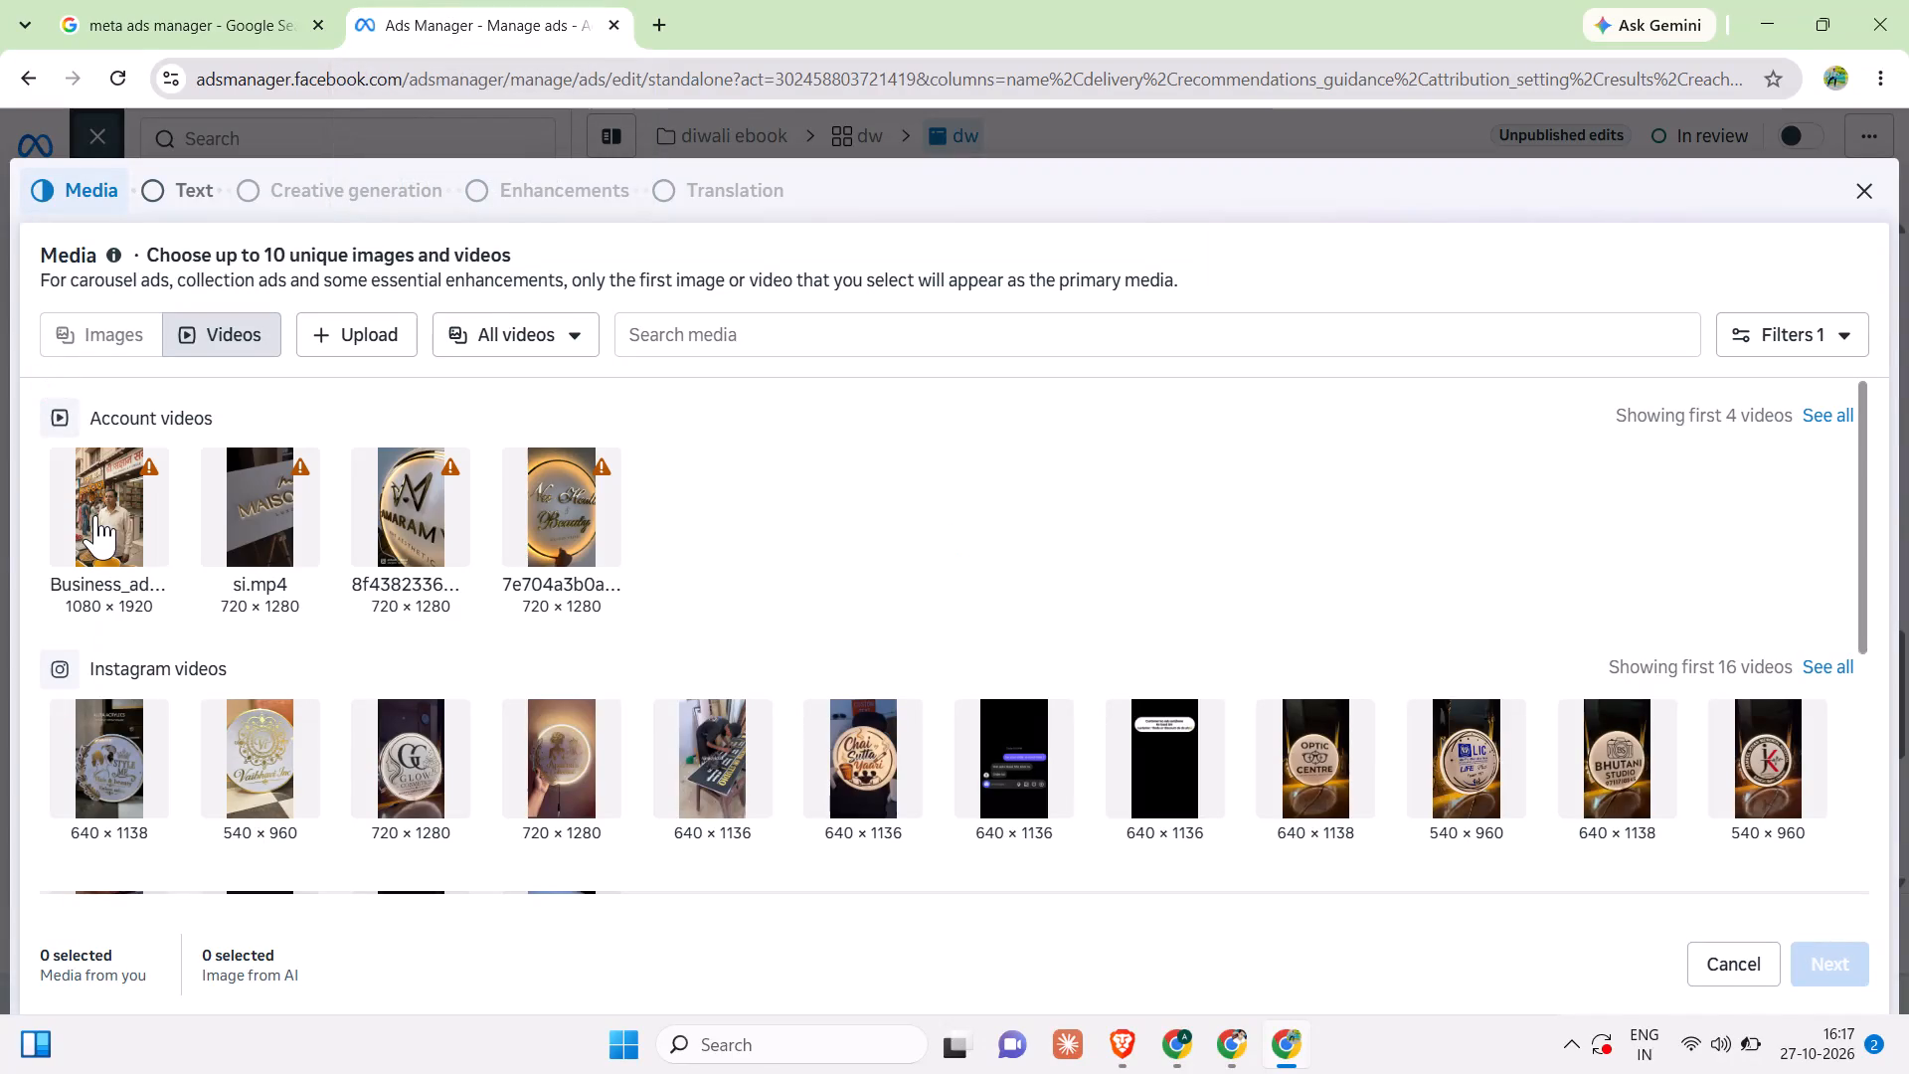
# Choose the 1080 × 1920 Business_ad video from the account videos as the ad media and continue to the text stage.
pyautogui.click(95, 515)
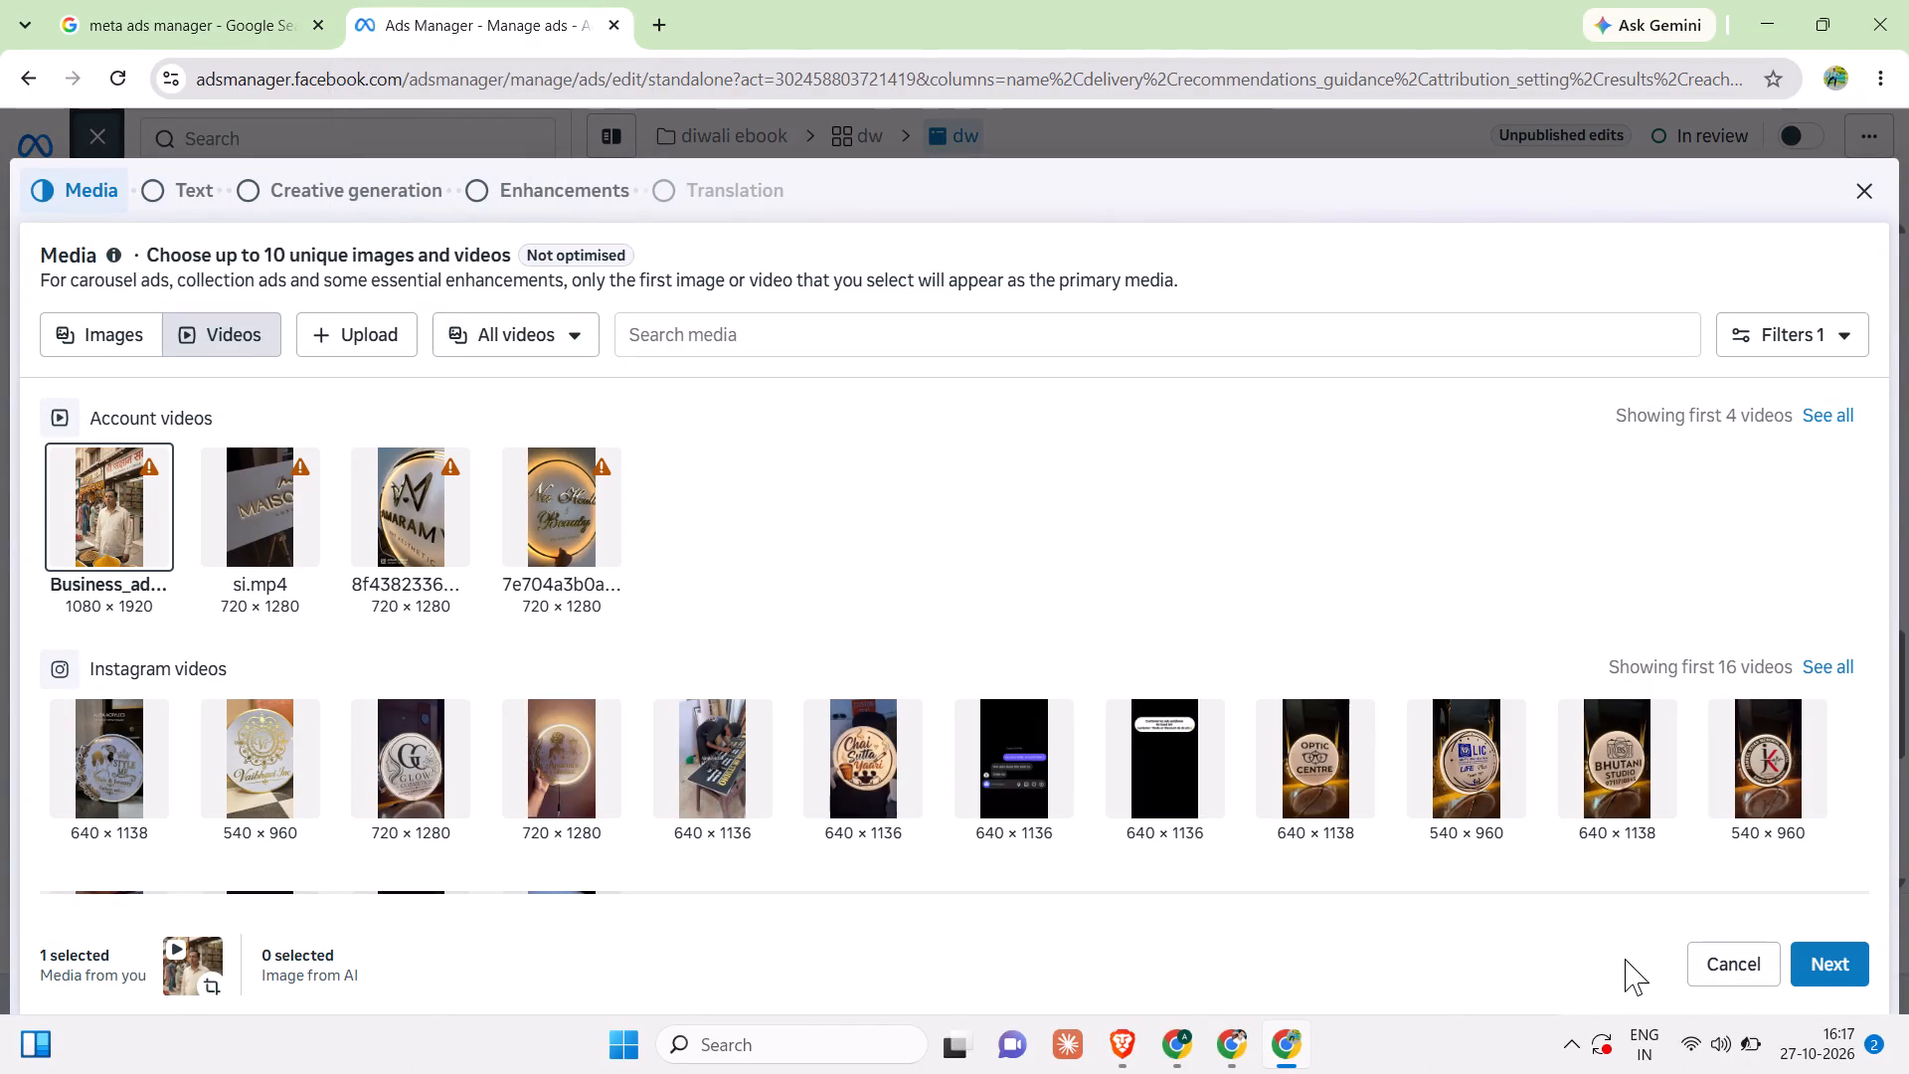
pyautogui.click(1865, 966)
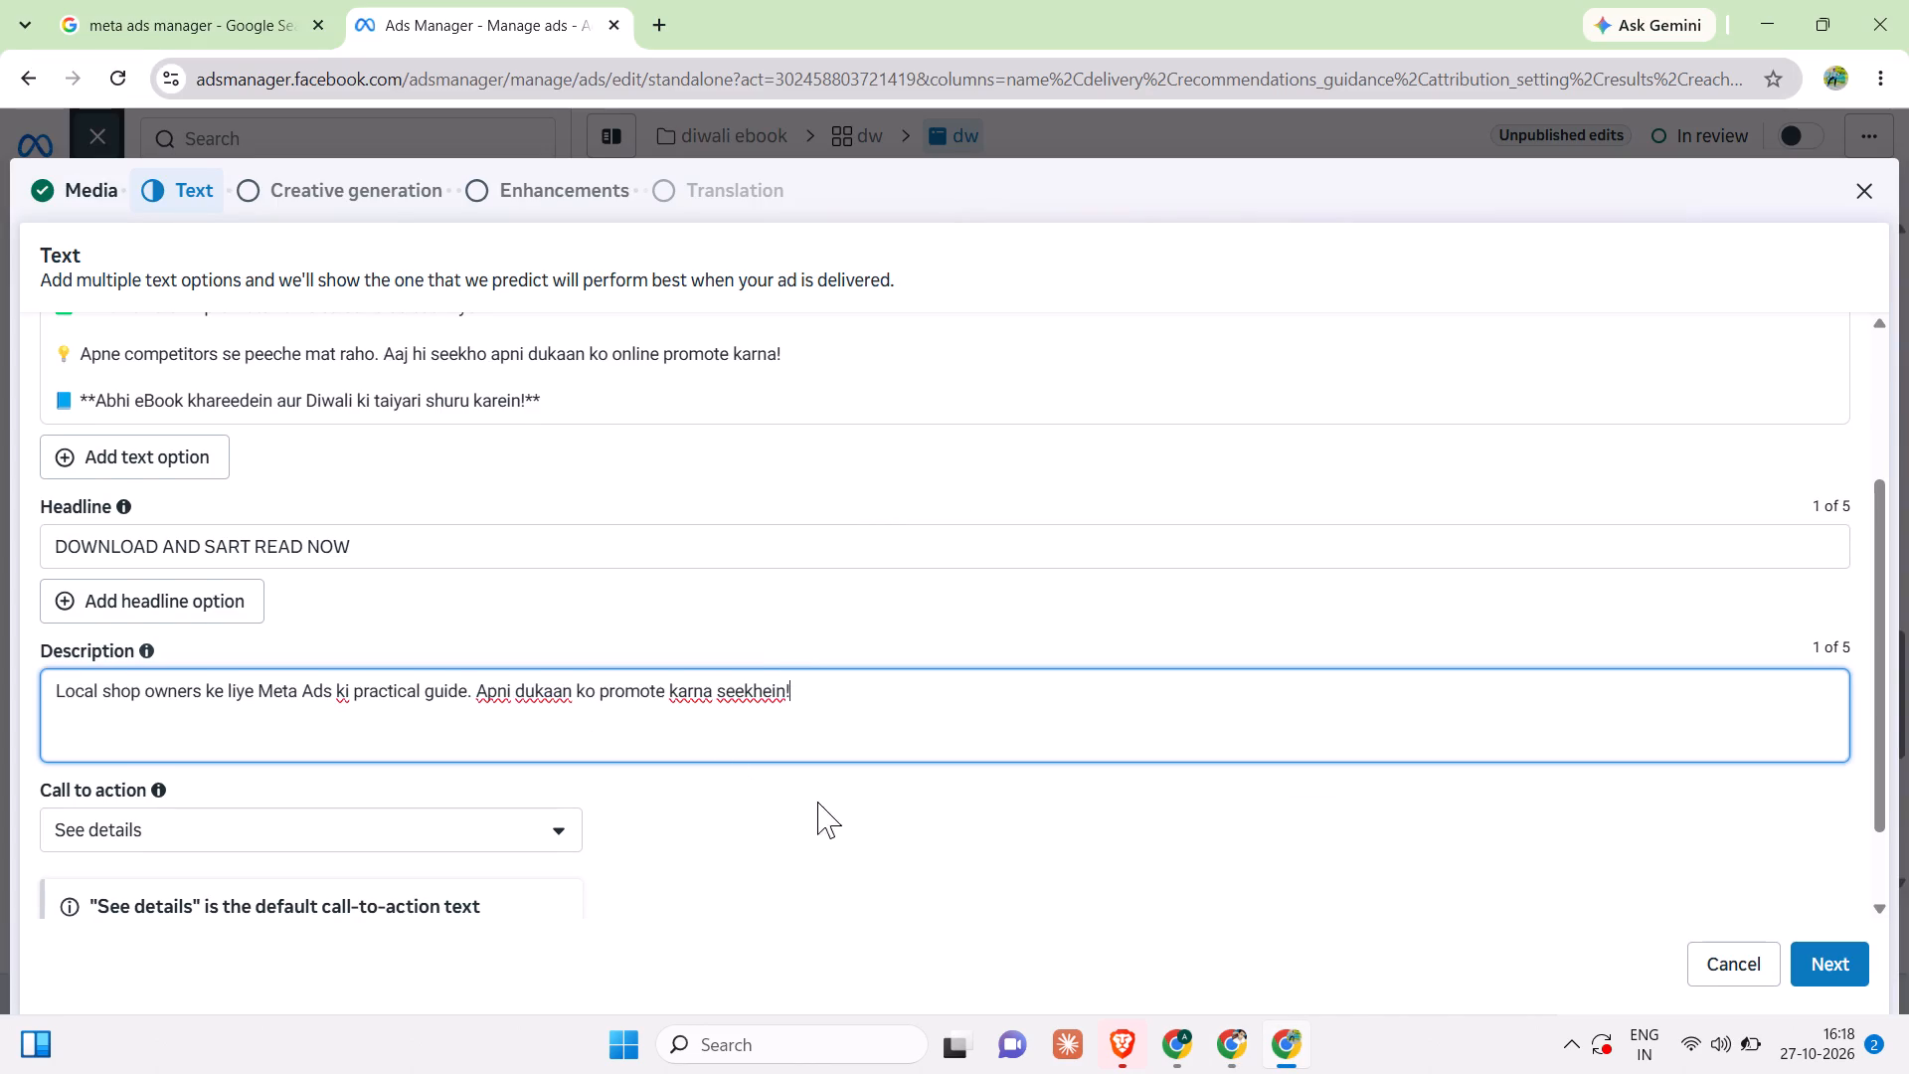
# Set the ad's call to action to Download.
pyautogui.scroll(-4, 817, 802)
pyautogui.click(520, 777)
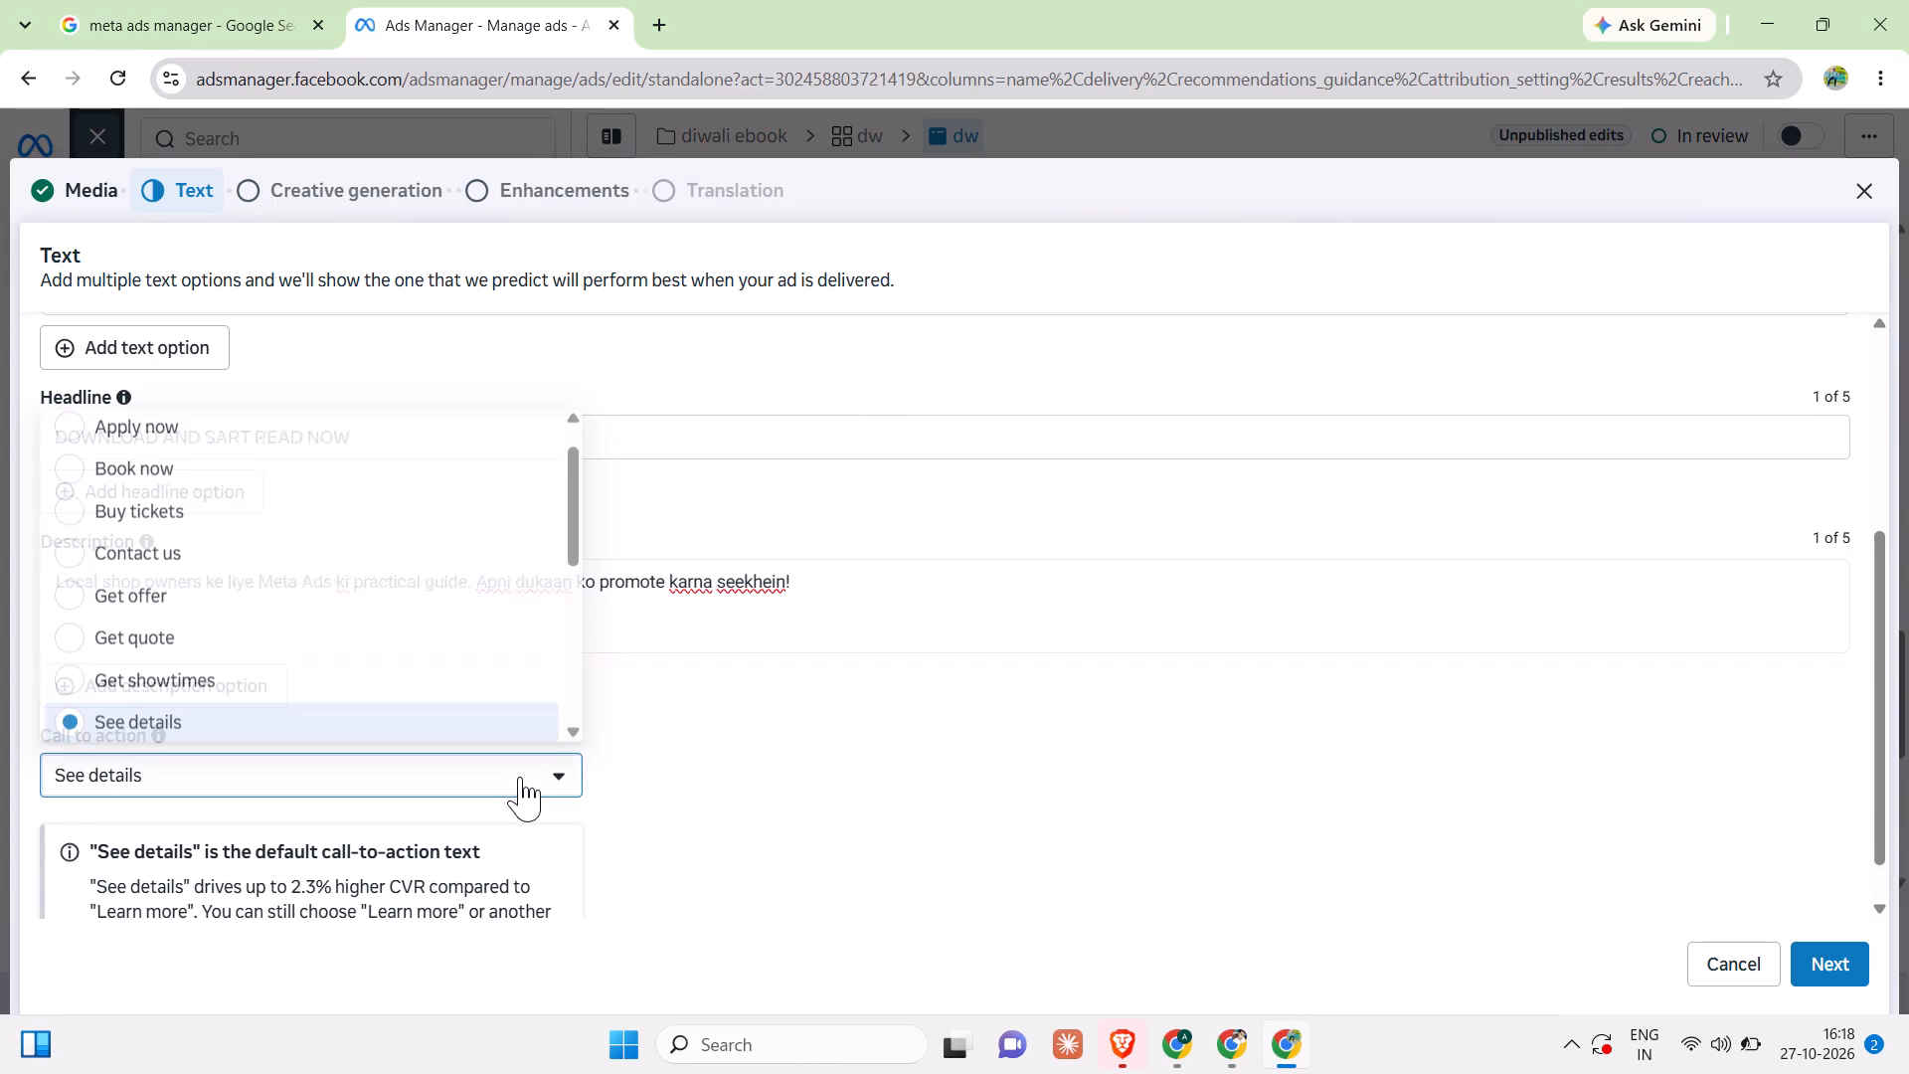
pyautogui.scroll(1, 222, 537)
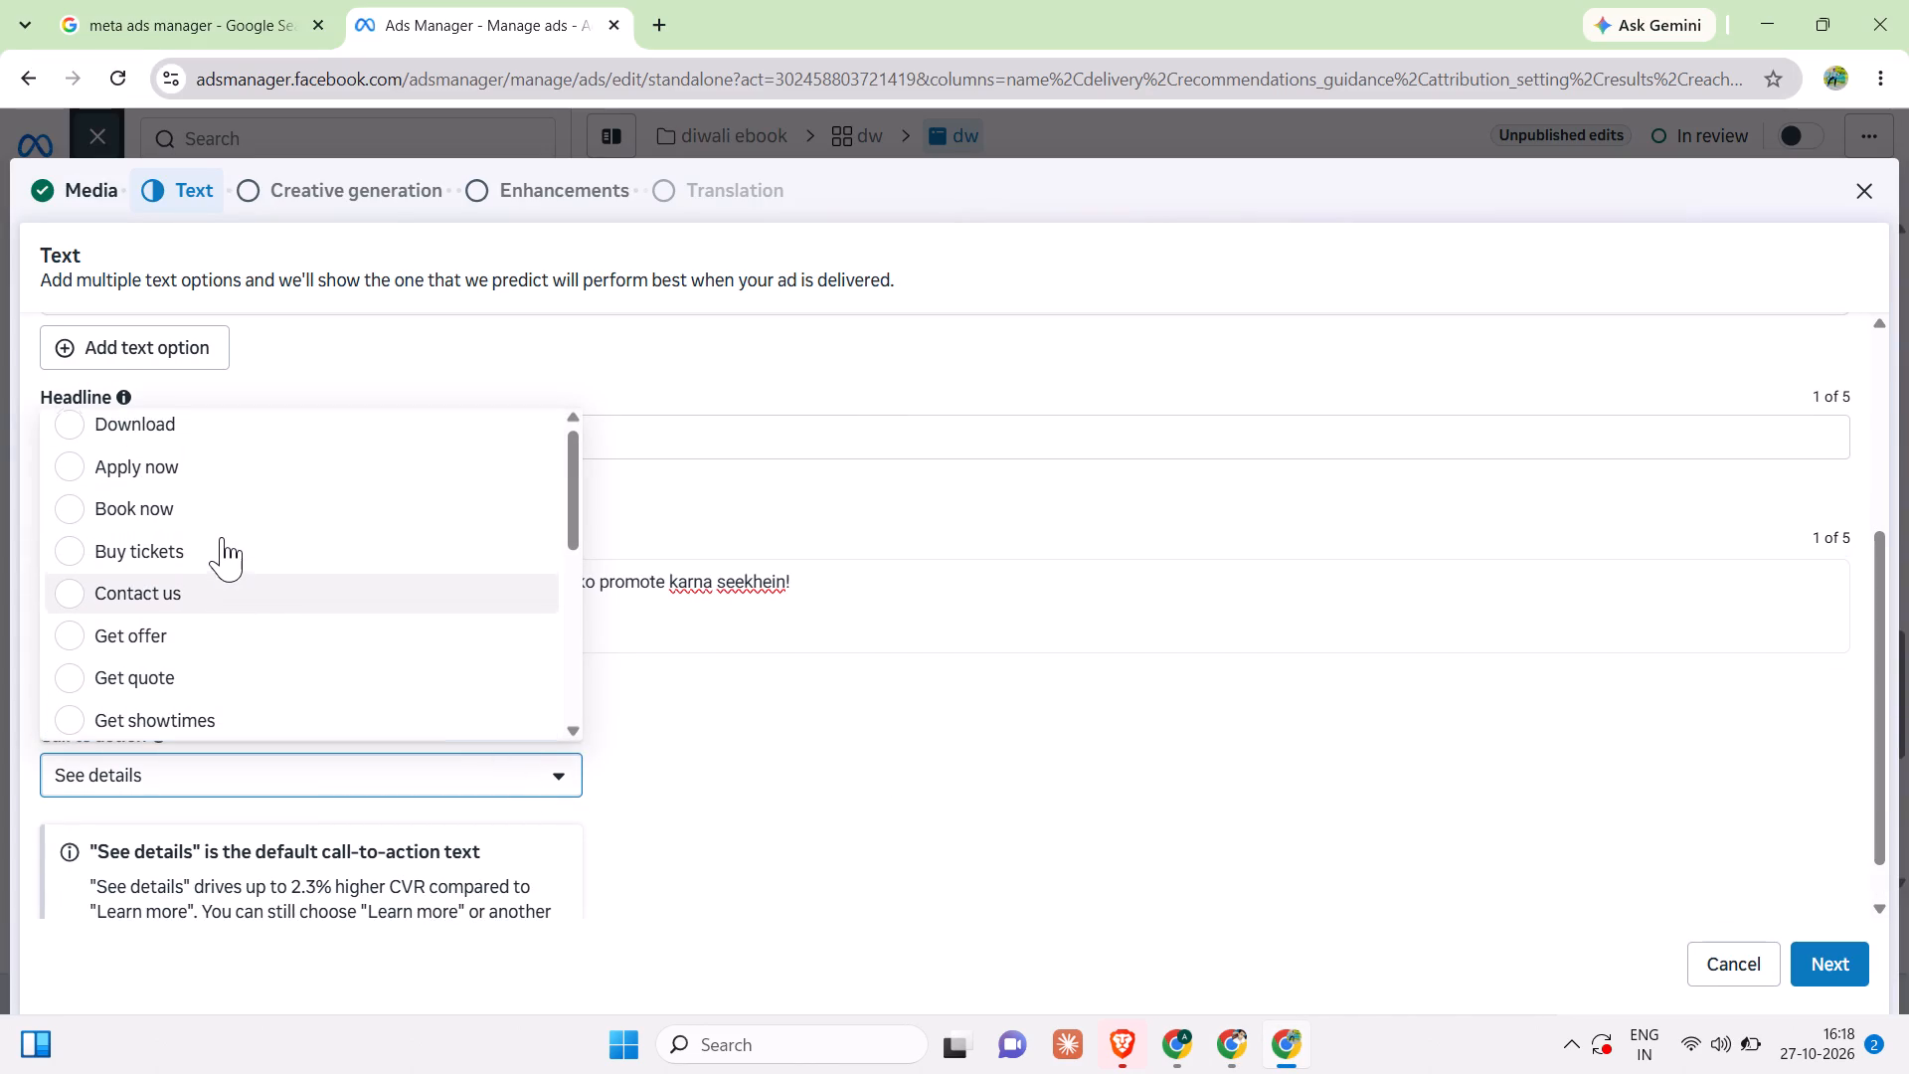
pyautogui.scroll(3, 222, 537)
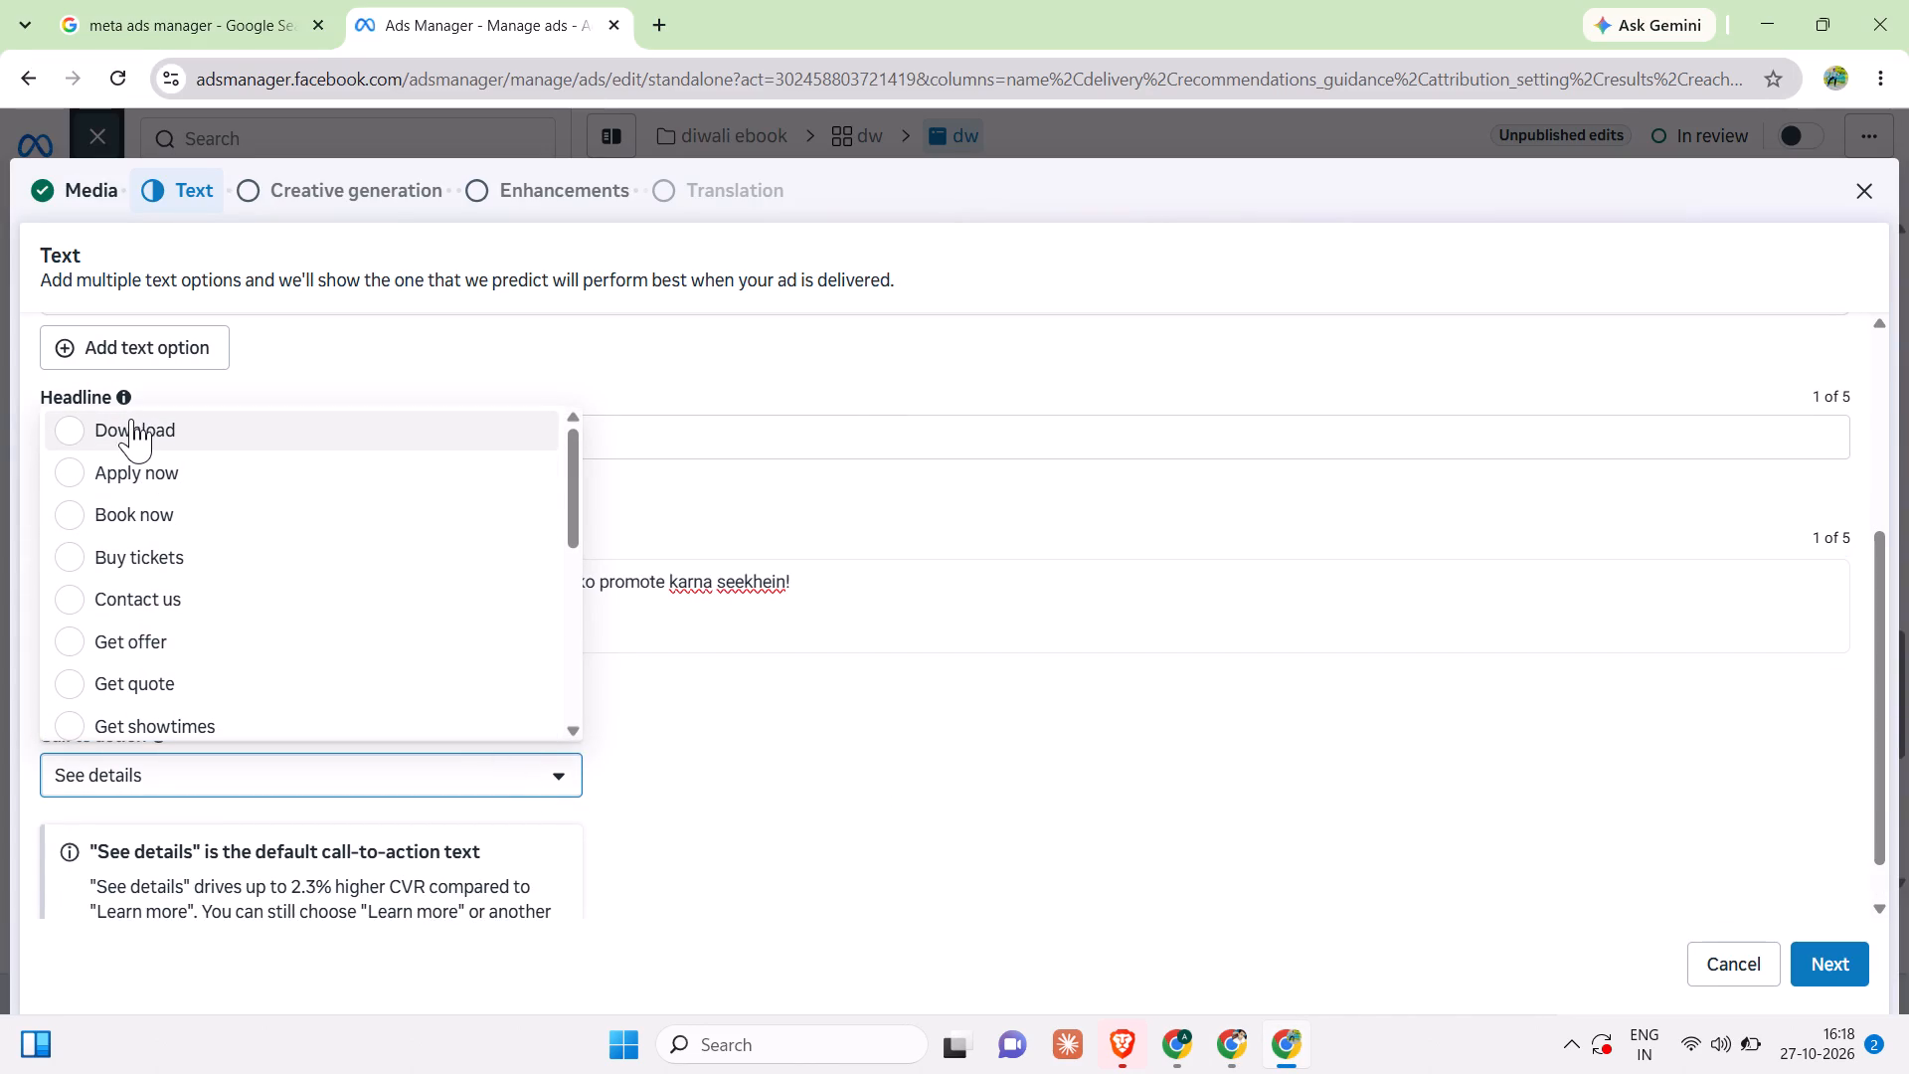
pyautogui.click(70, 436)
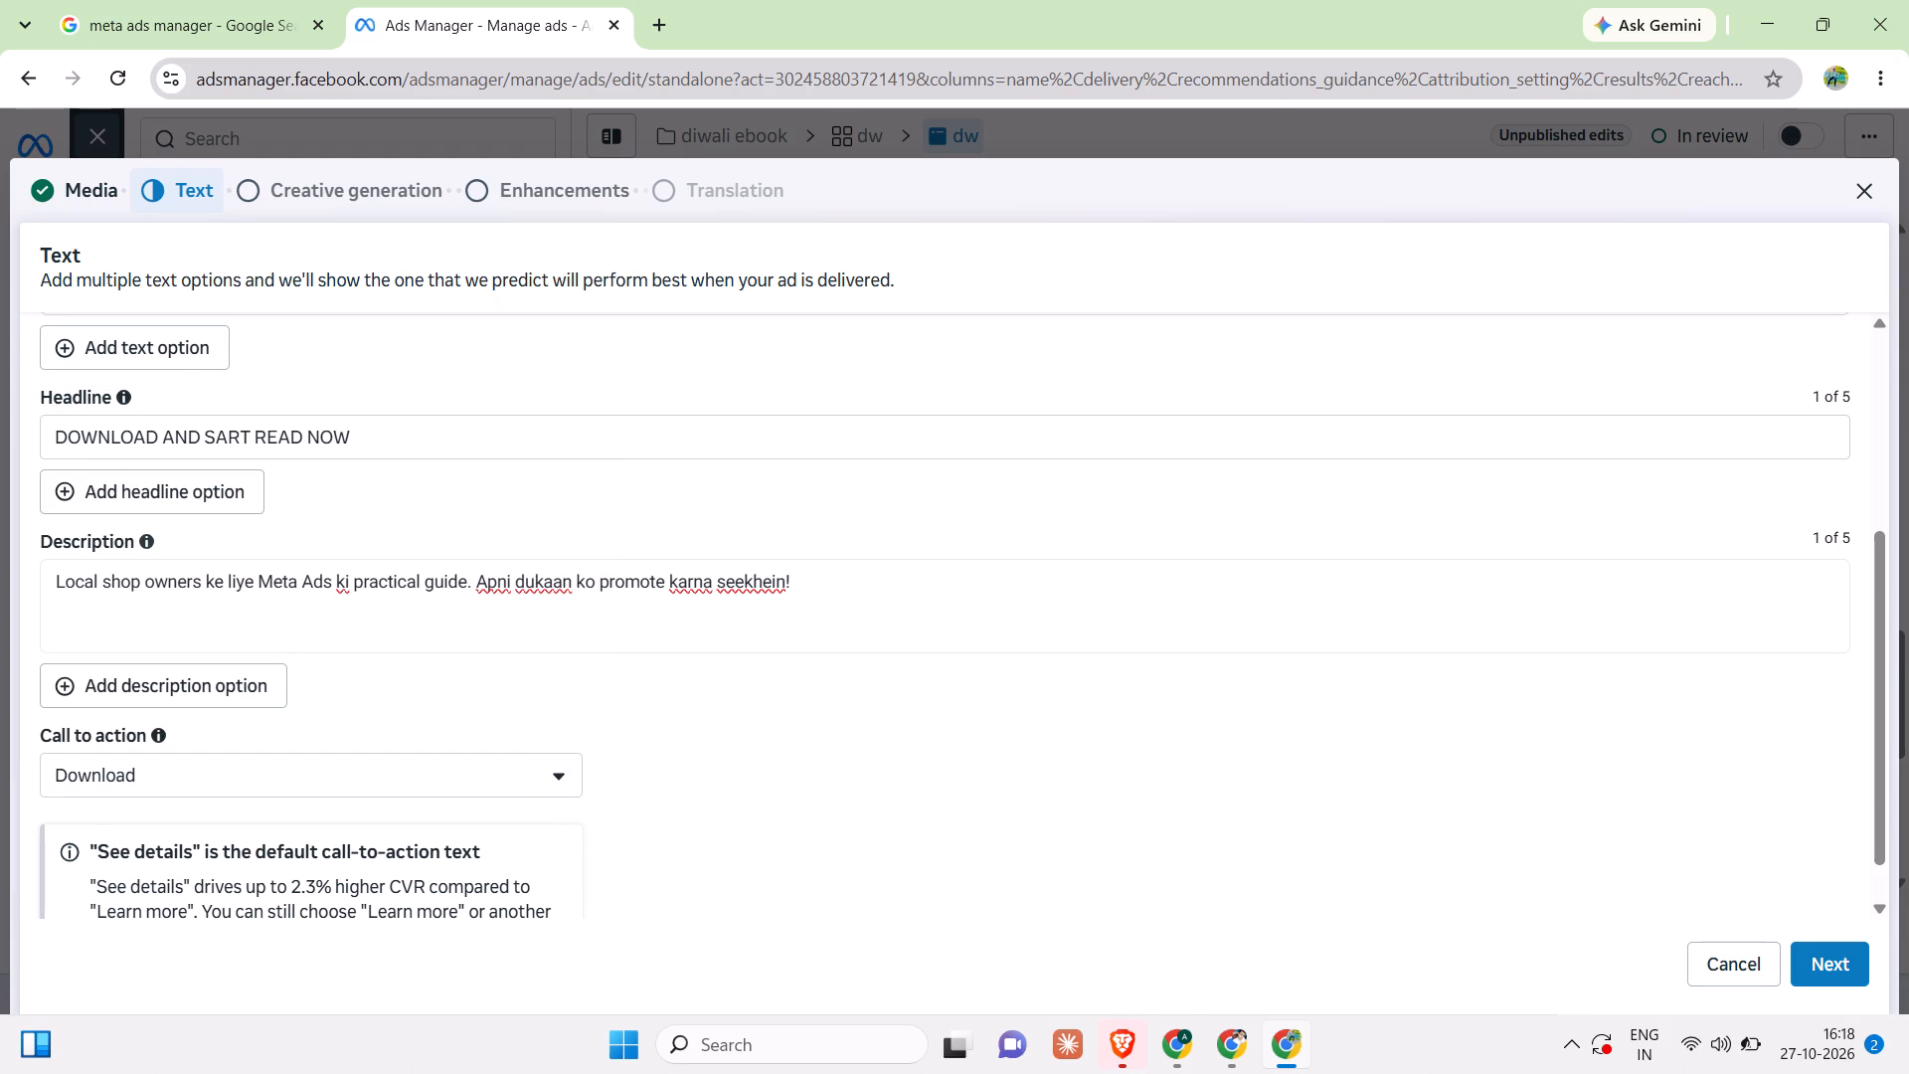
# Correct the misspelled word in the ad's headline so it reads "DOWNLOAD AND START READ NOW".
pyautogui.click(817, 590)
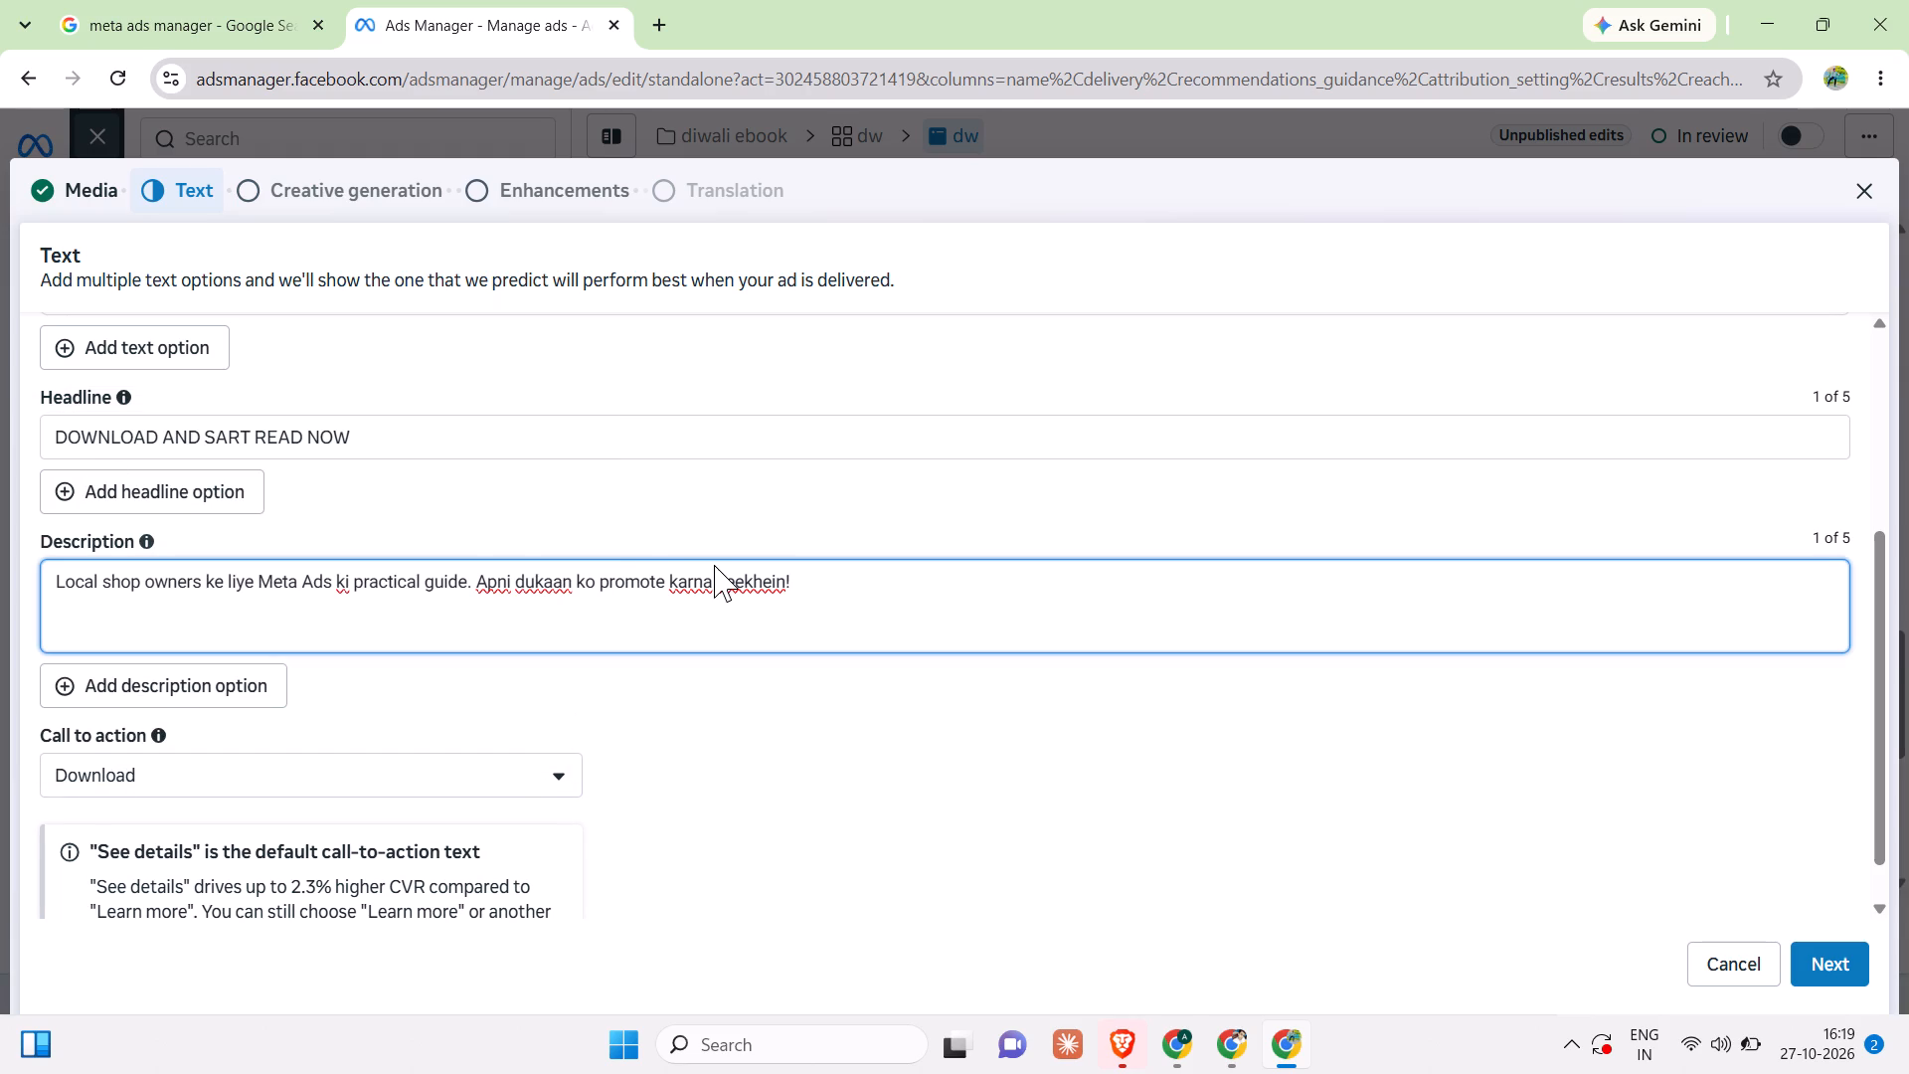
pyautogui.click(227, 437)
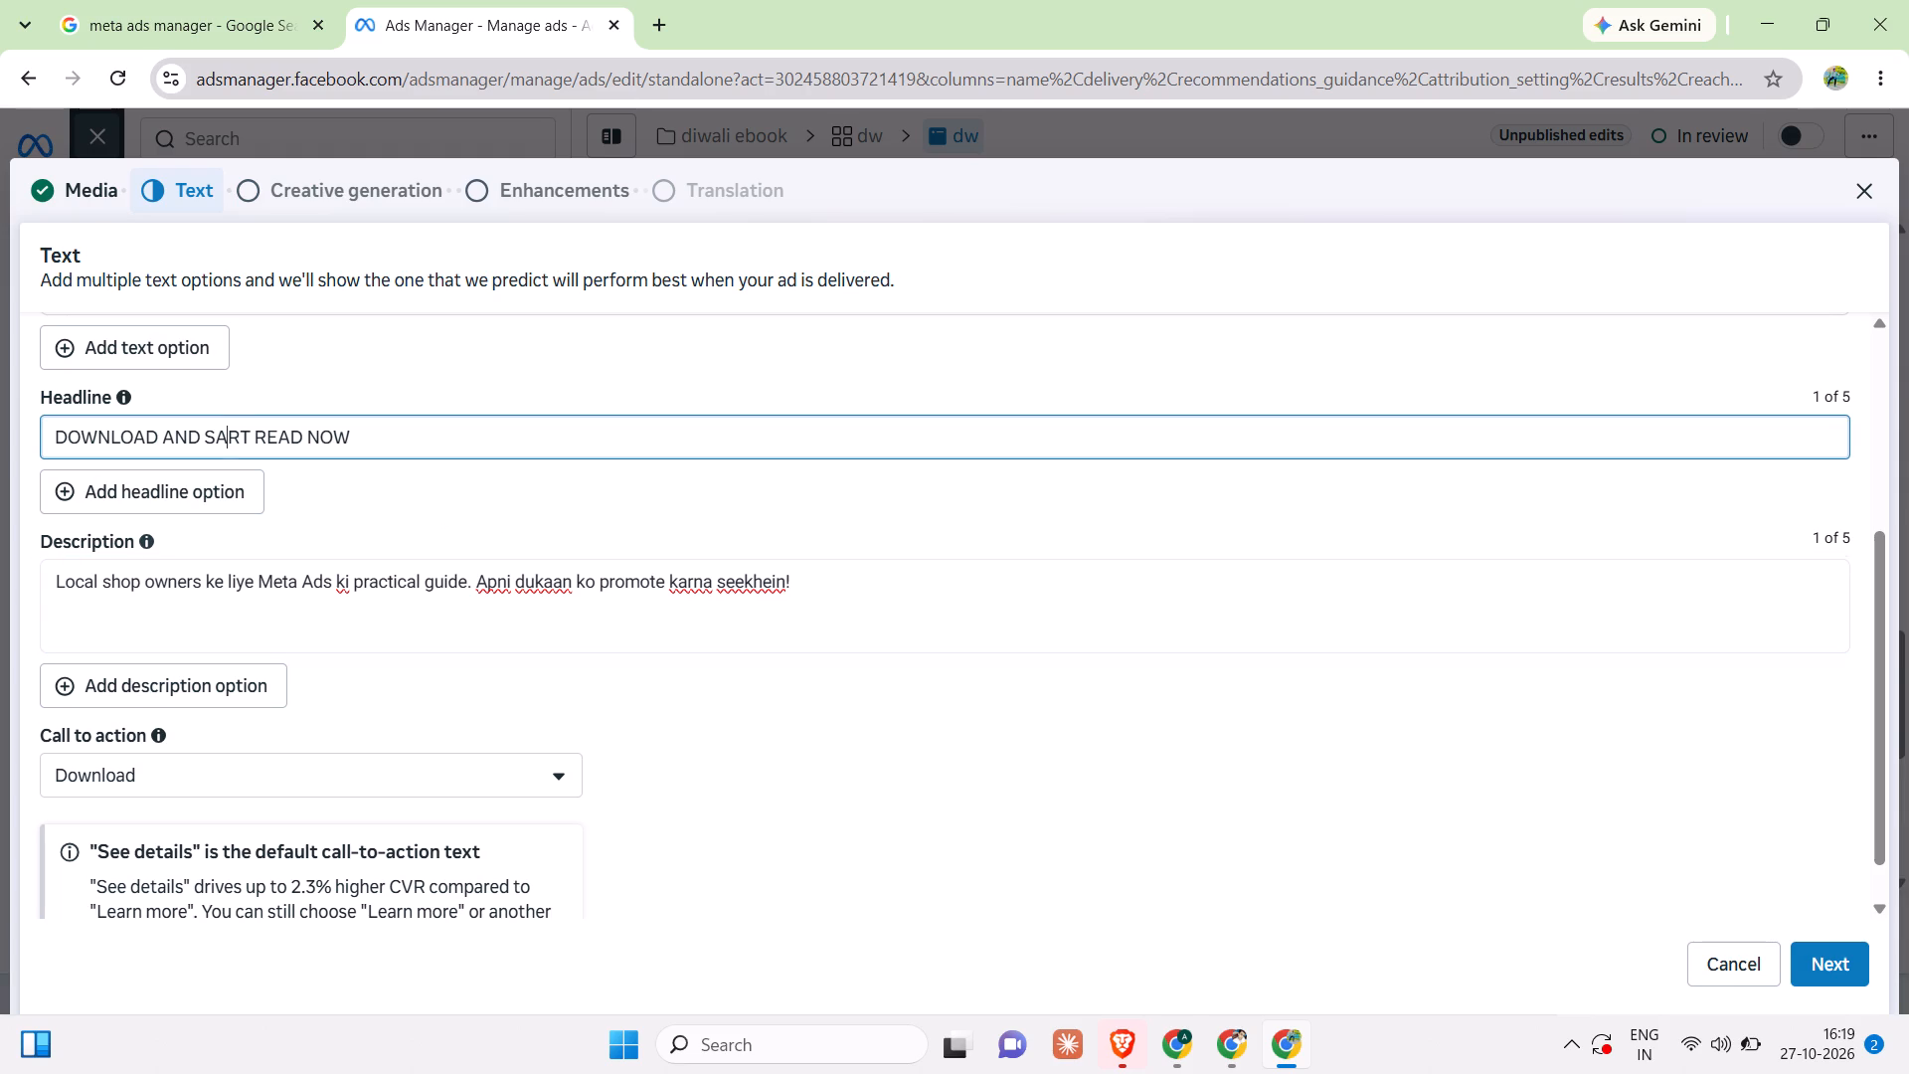
pyautogui.press('BackSpace')
pyautogui.press('t')
pyautogui.press('a')
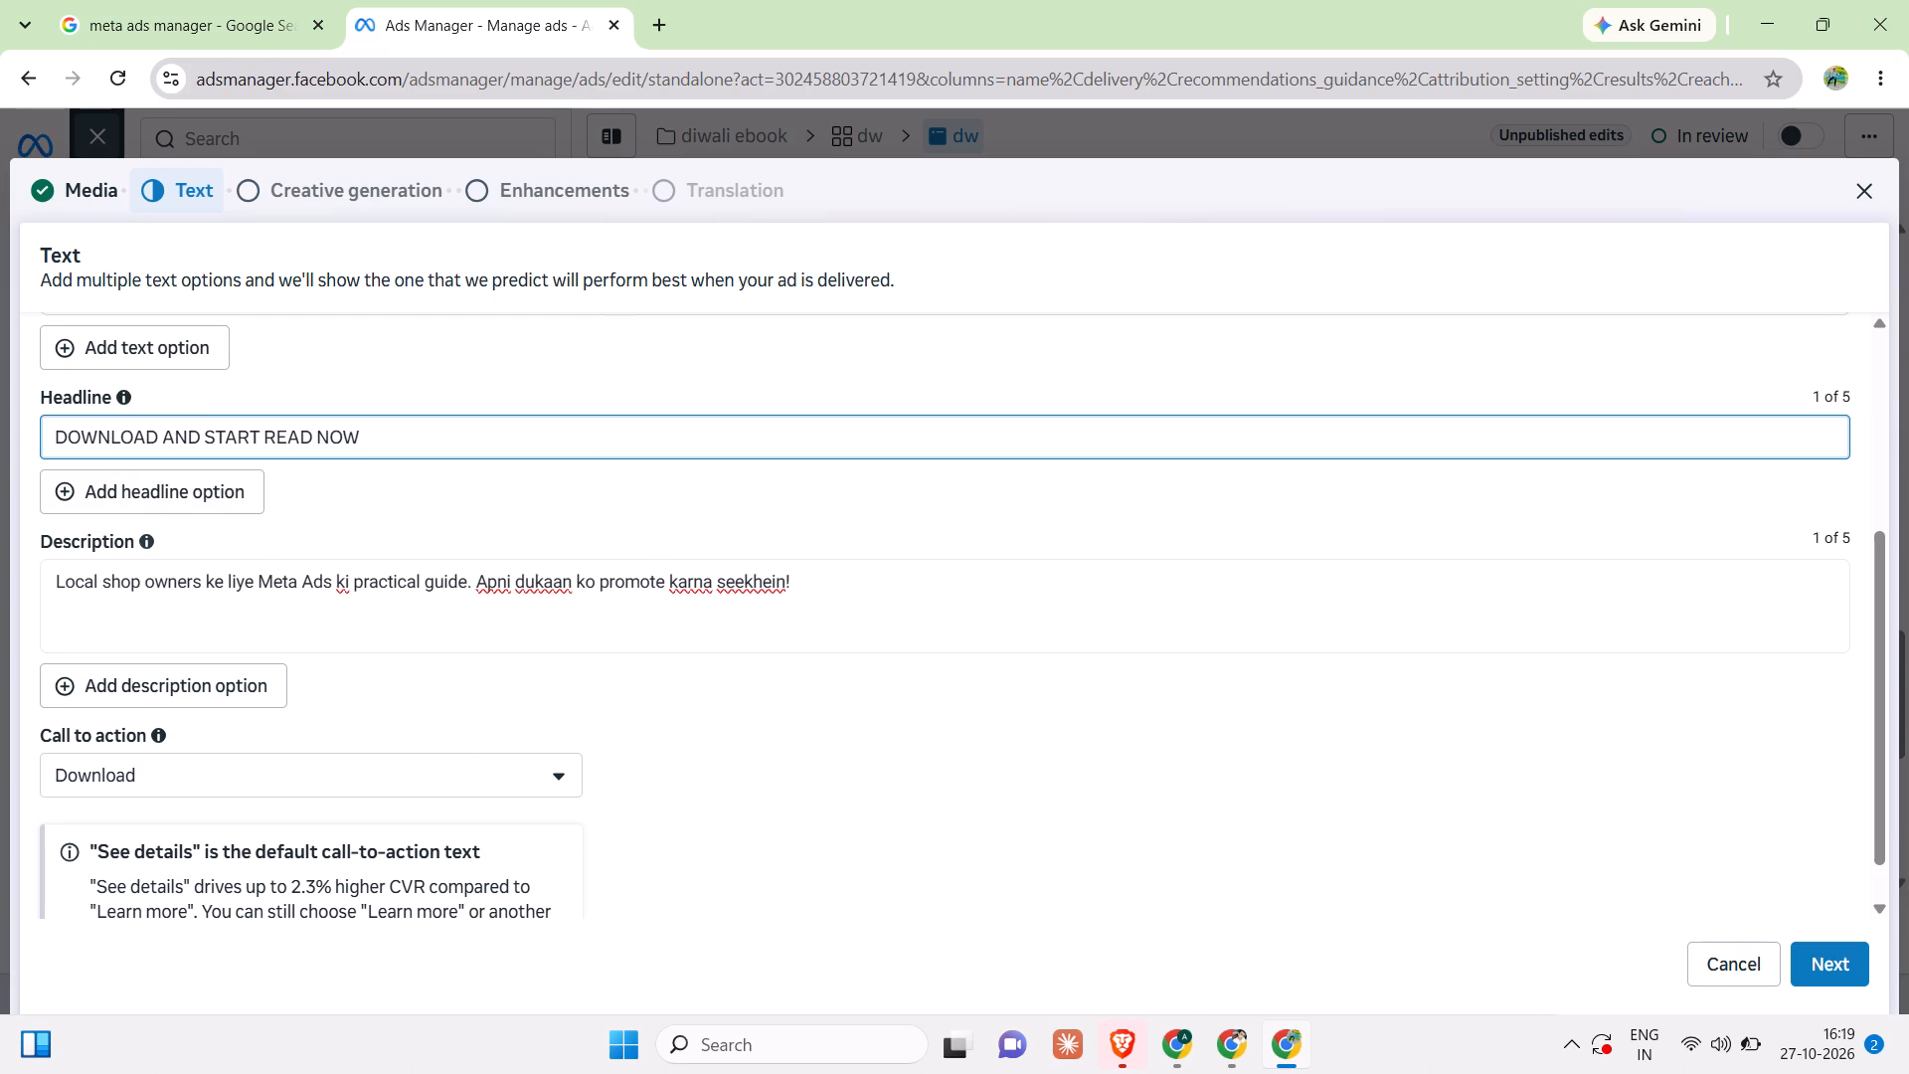
# Look through the available call-to-action options for the ad without changing the selection.
pyautogui.scroll(-3, 964, 740)
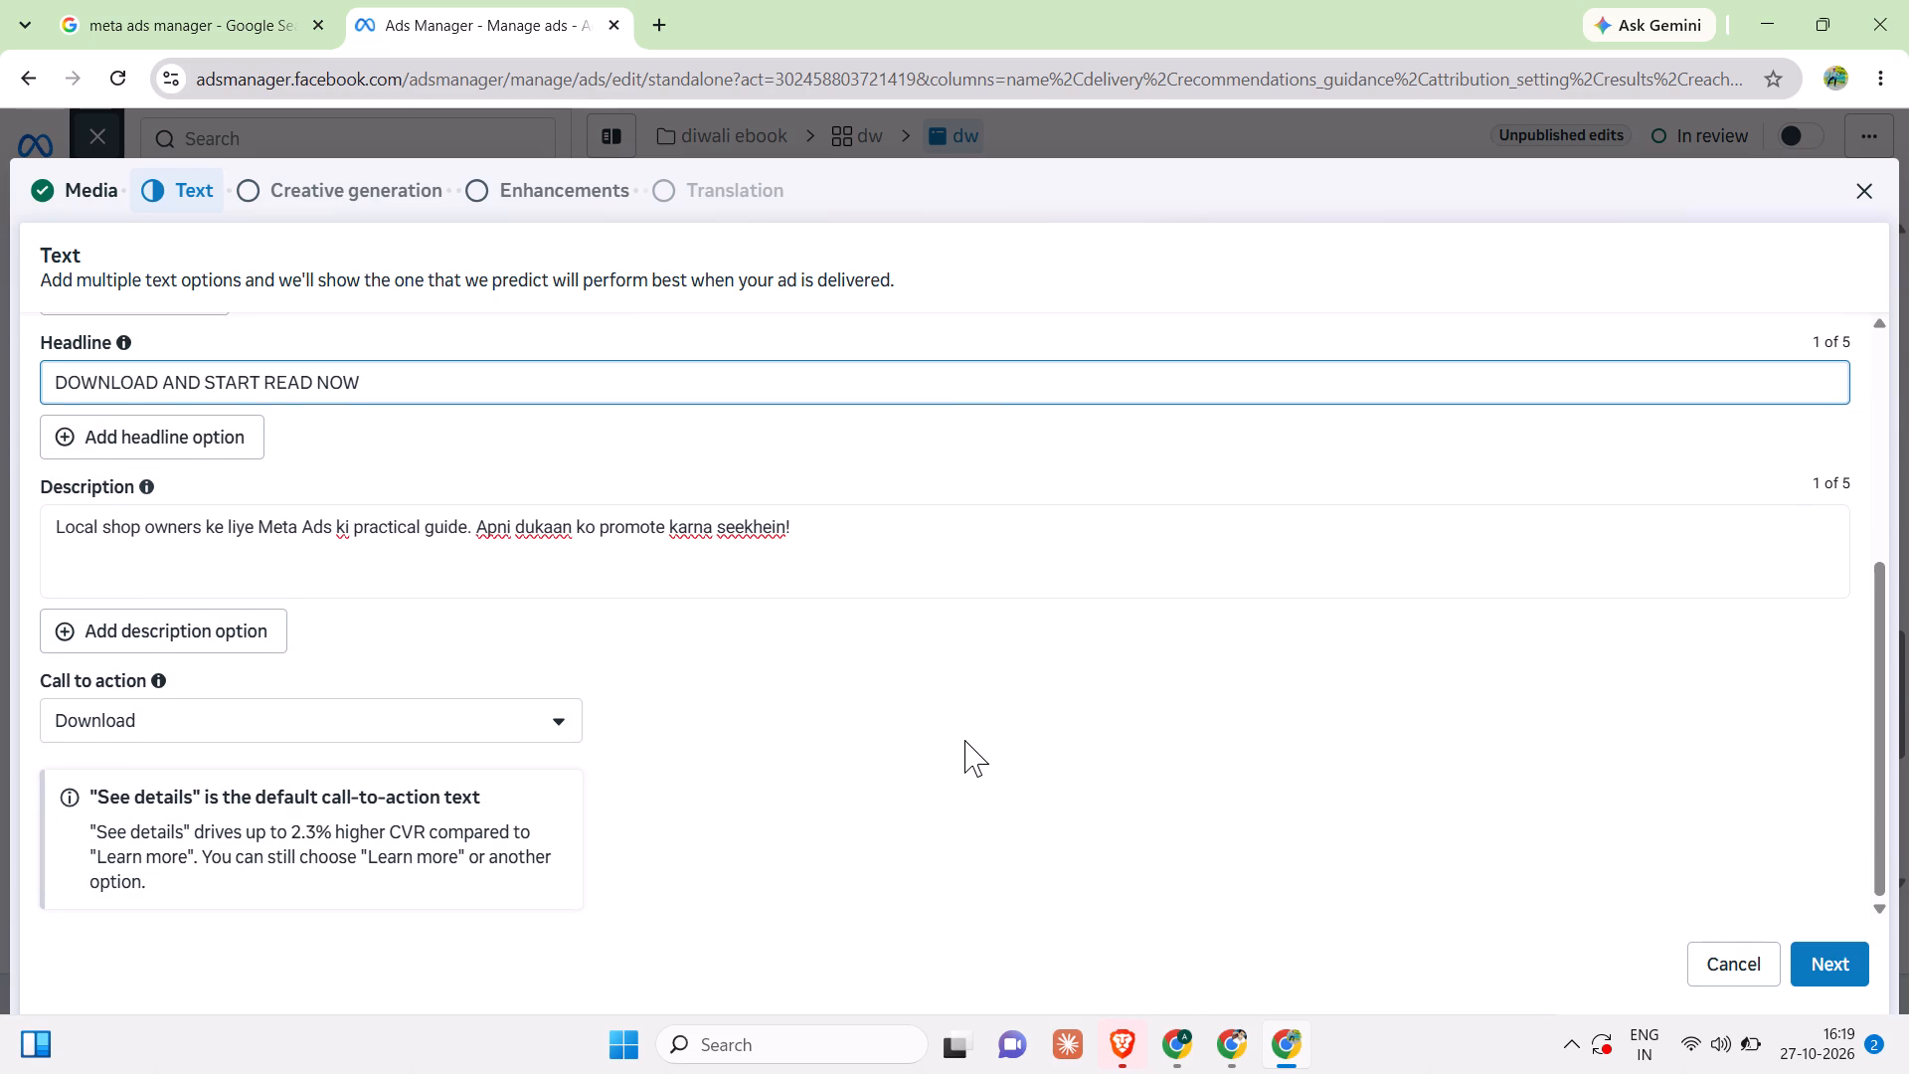
pyautogui.scroll(-3, 585, 757)
pyautogui.click(549, 727)
pyautogui.scroll(-2, 359, 604)
pyautogui.scroll(2, 296, 537)
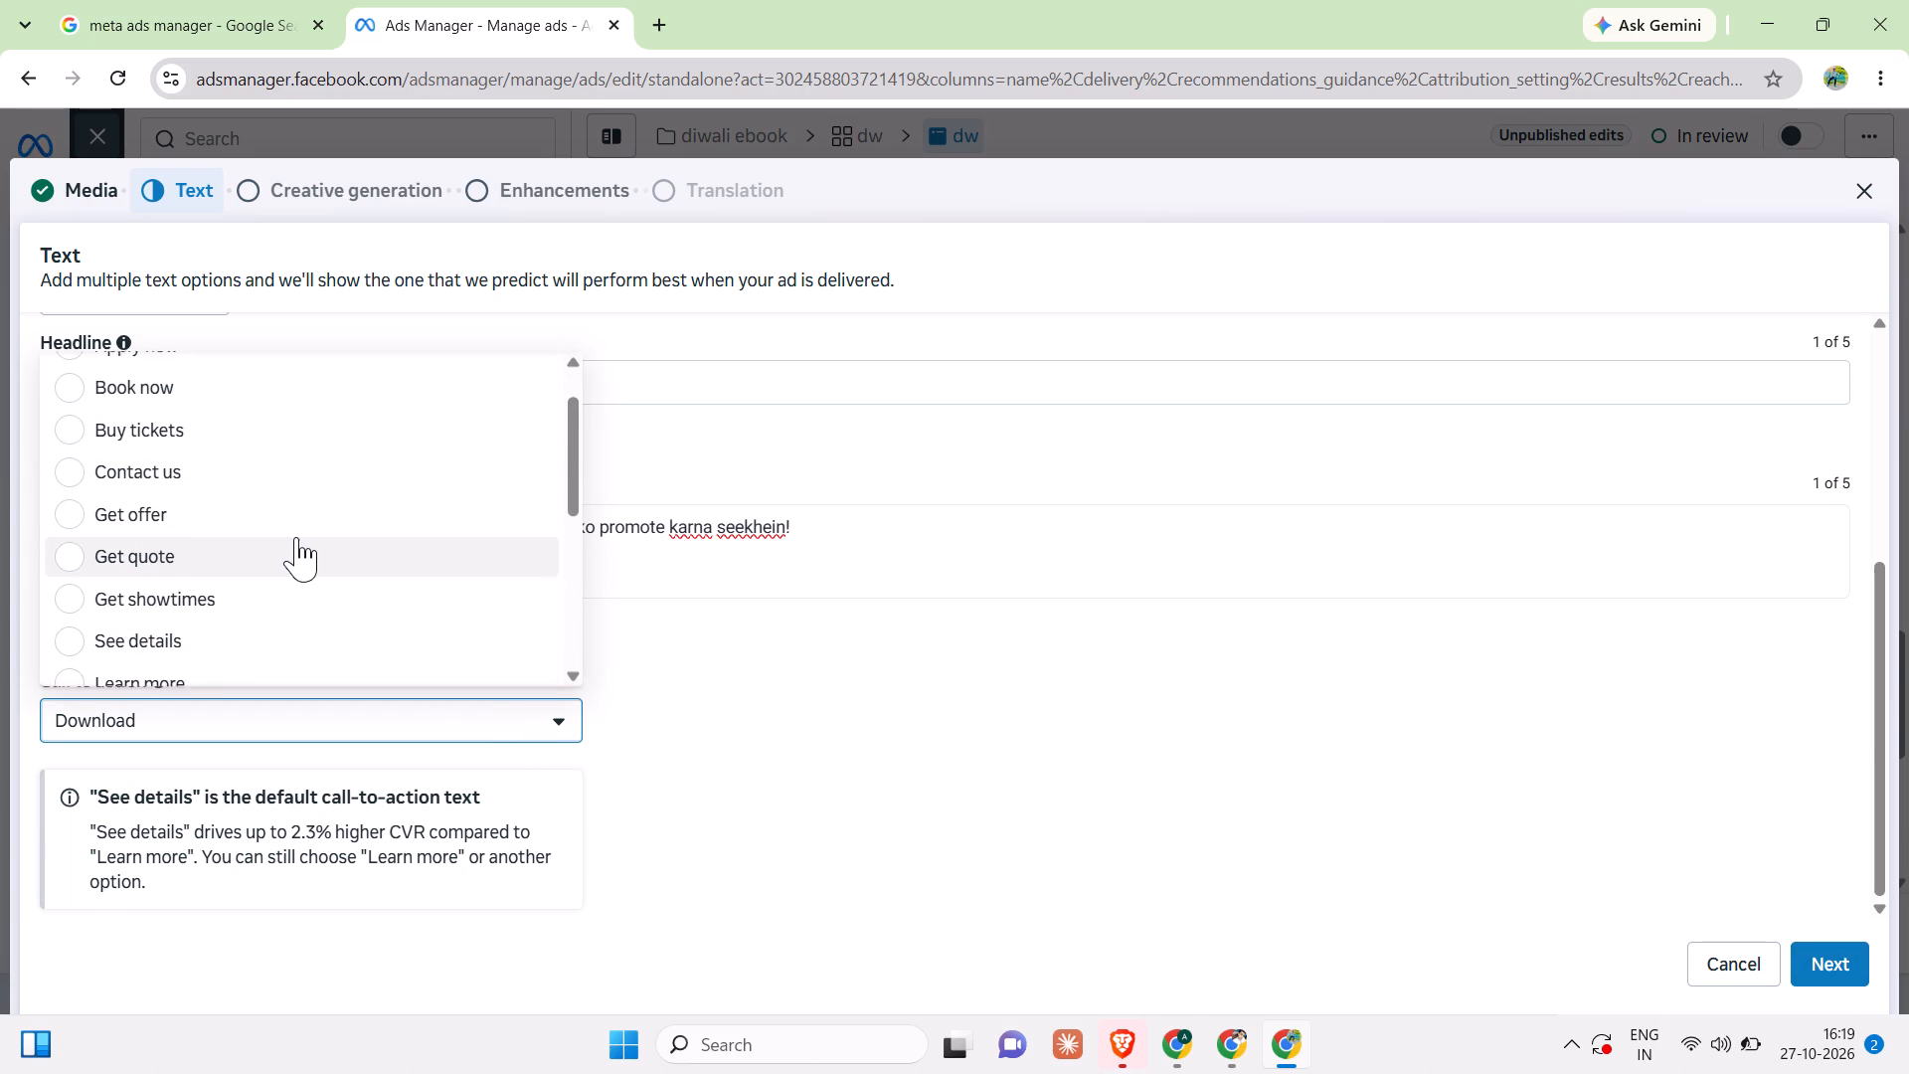
pyautogui.scroll(-3, 296, 537)
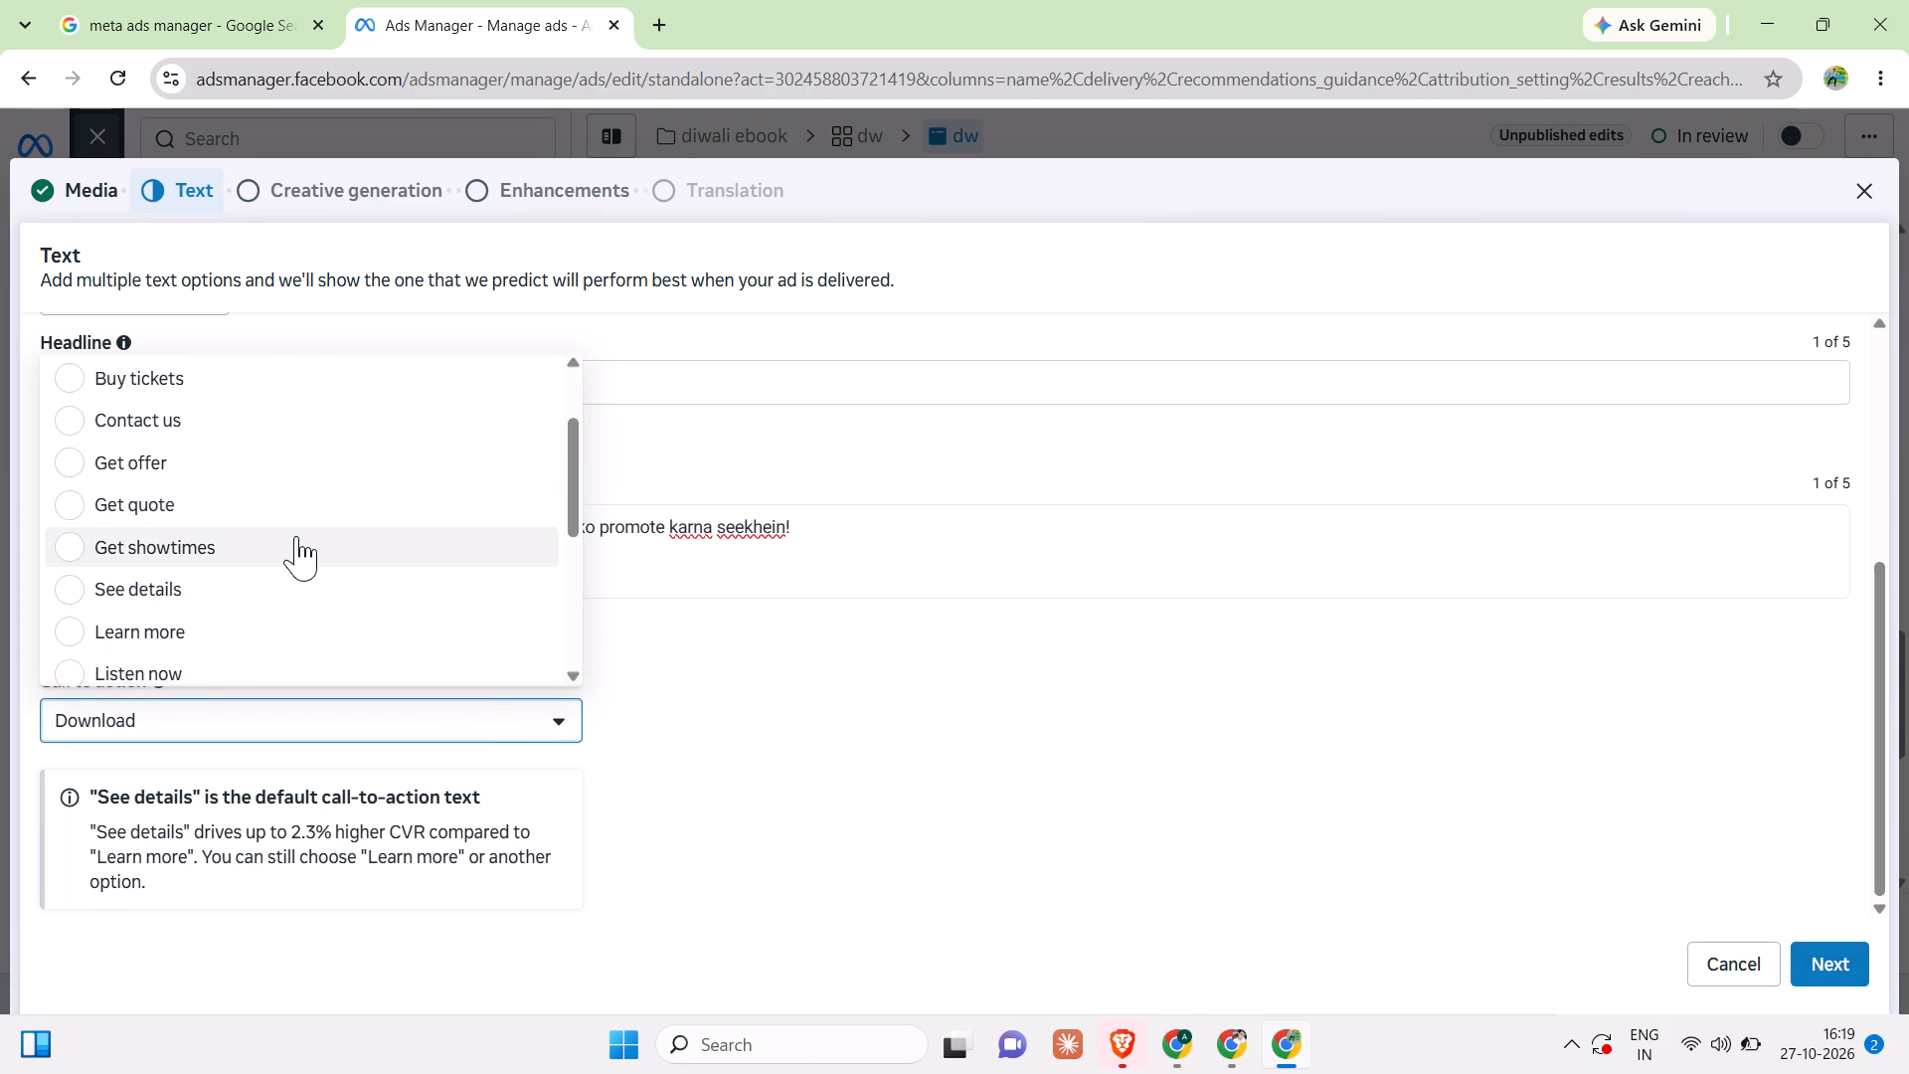
pyautogui.scroll(5, 296, 535)
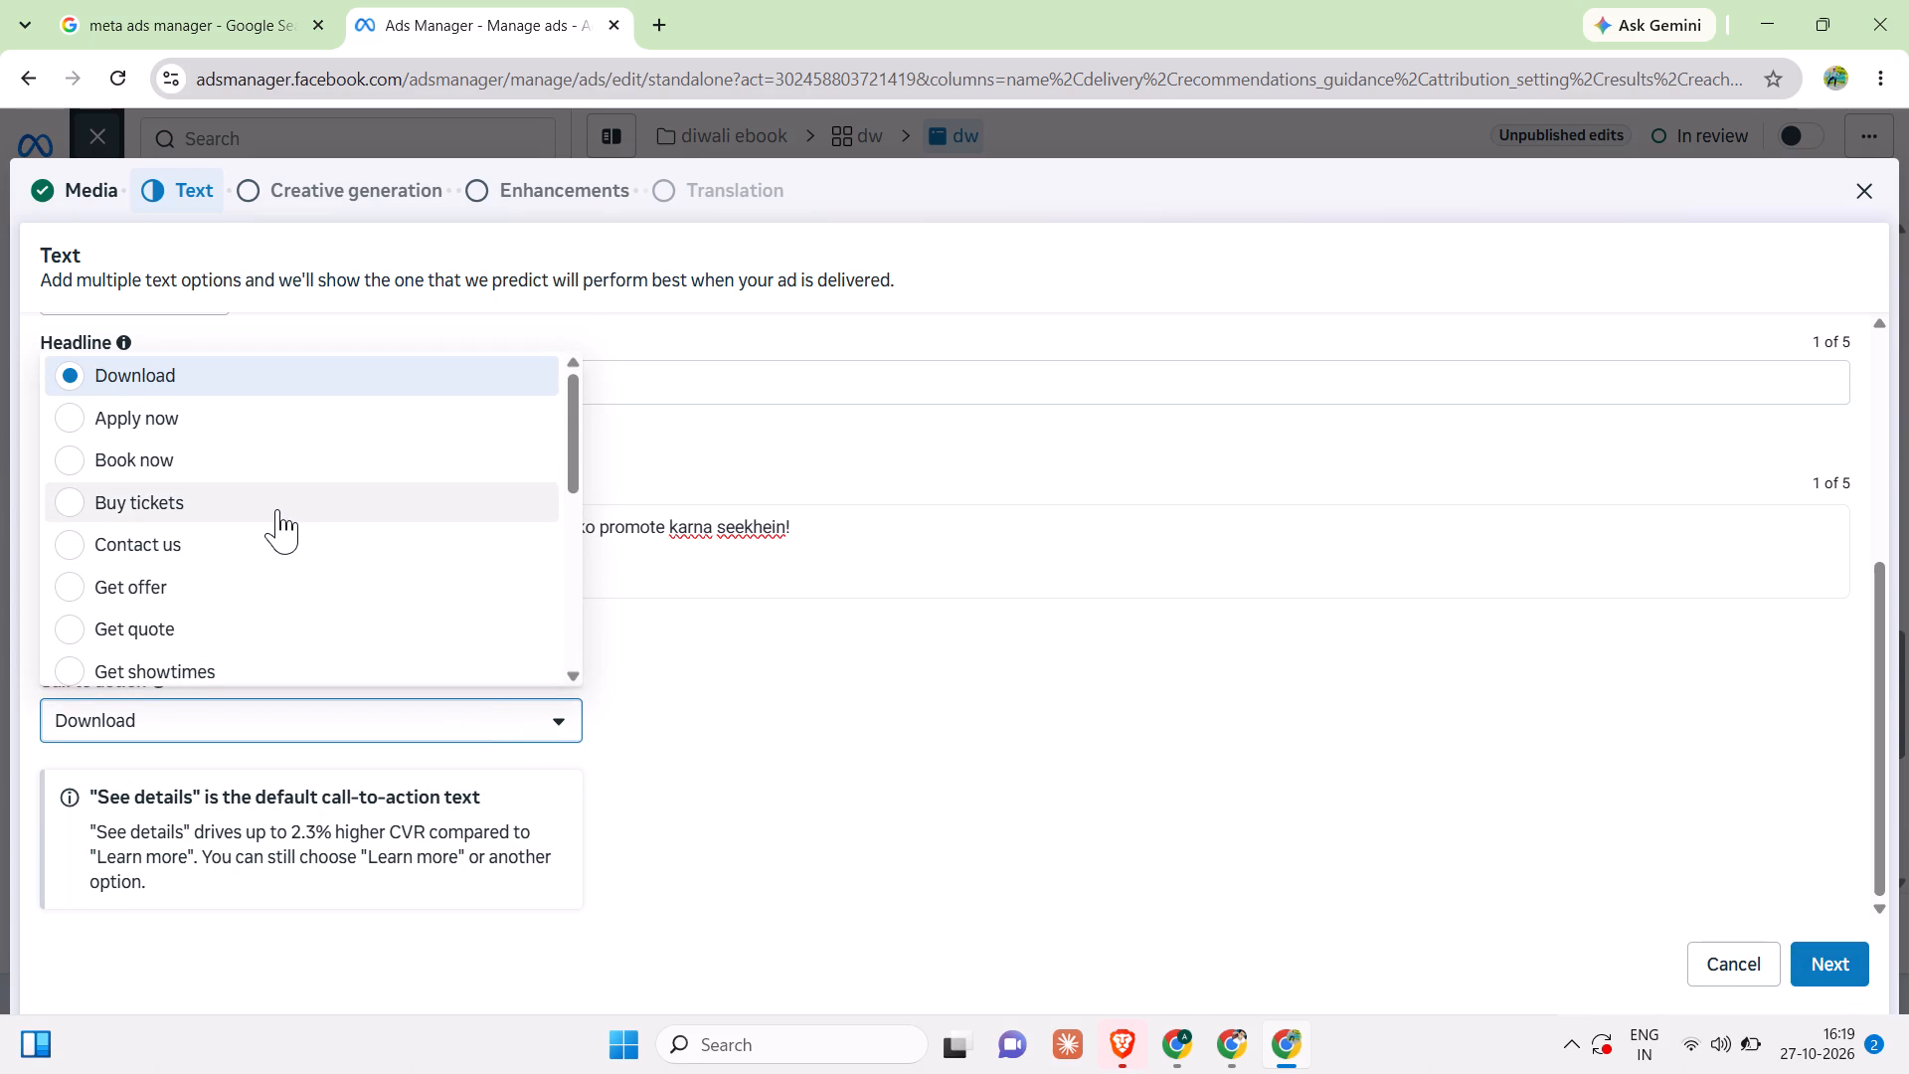
pyautogui.scroll(-14, 215, 556)
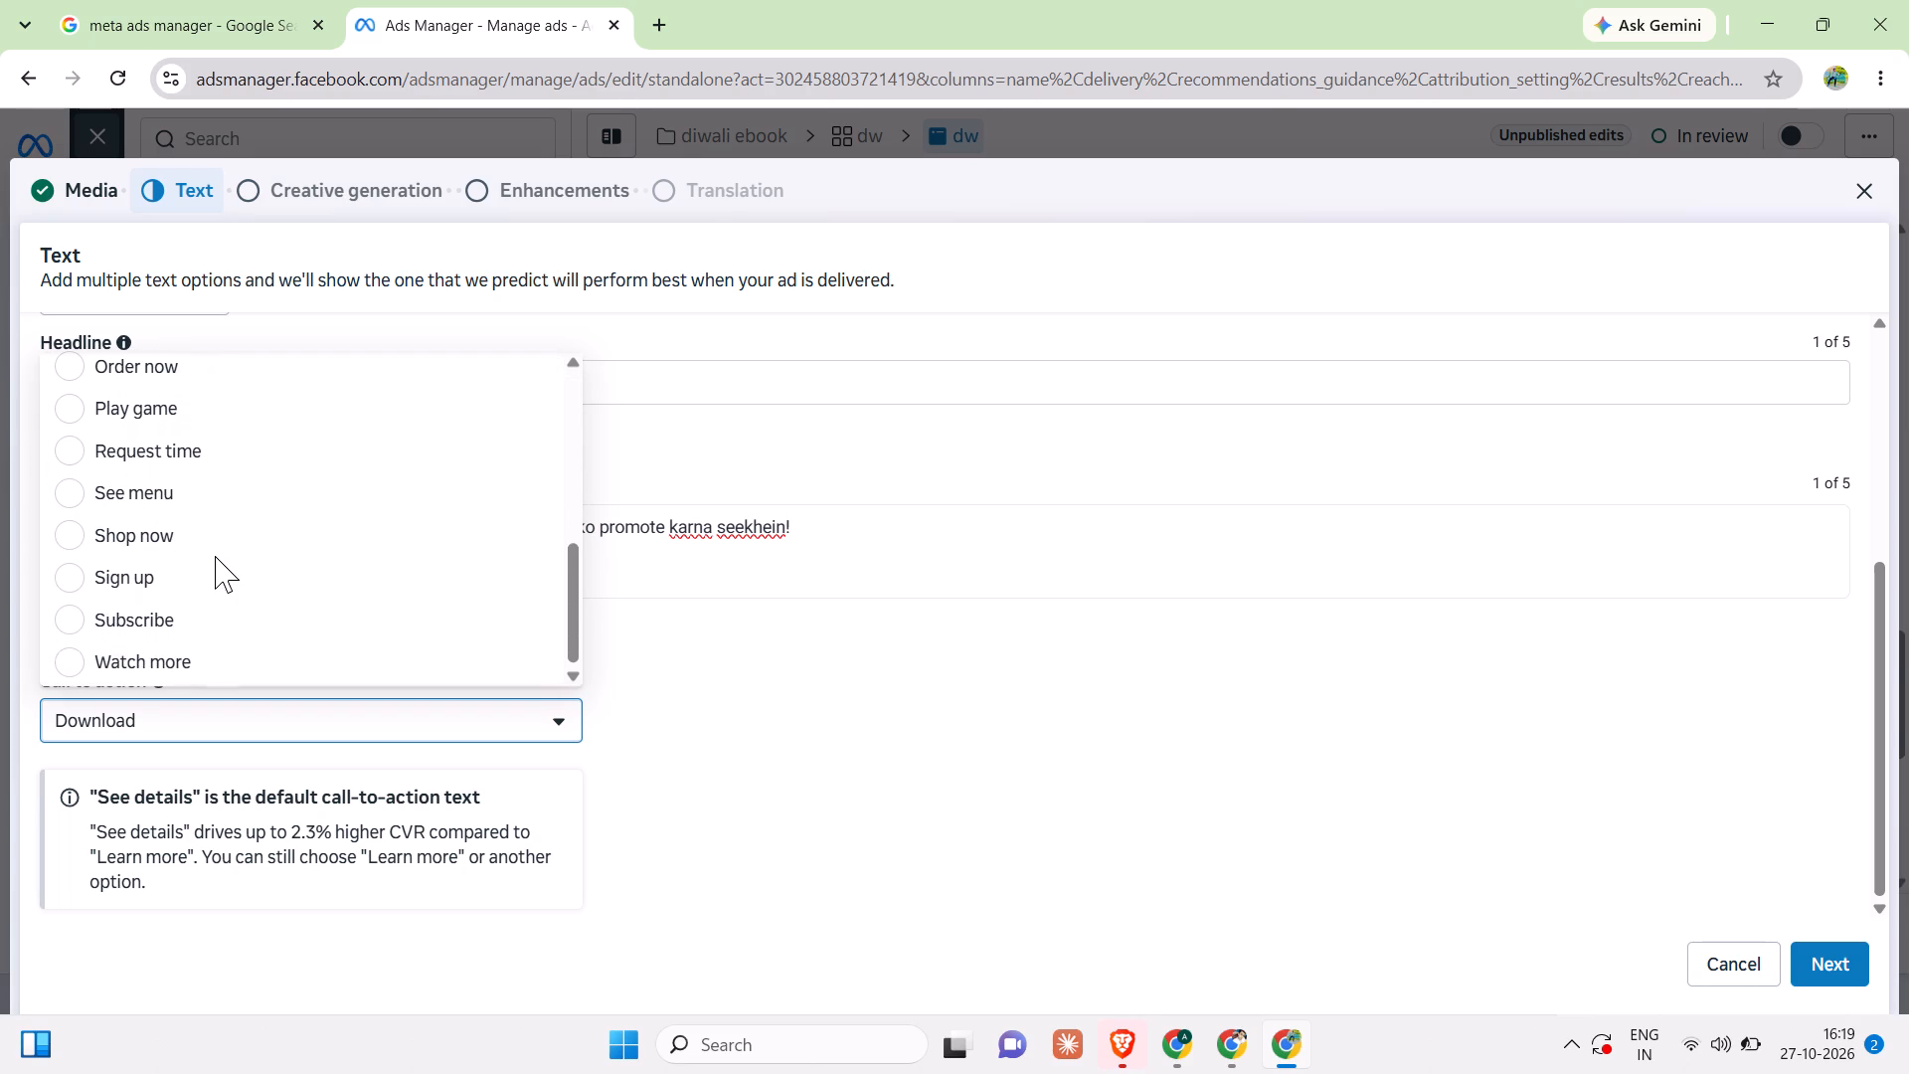
pyautogui.scroll(-1, 215, 556)
pyautogui.click(831, 633)
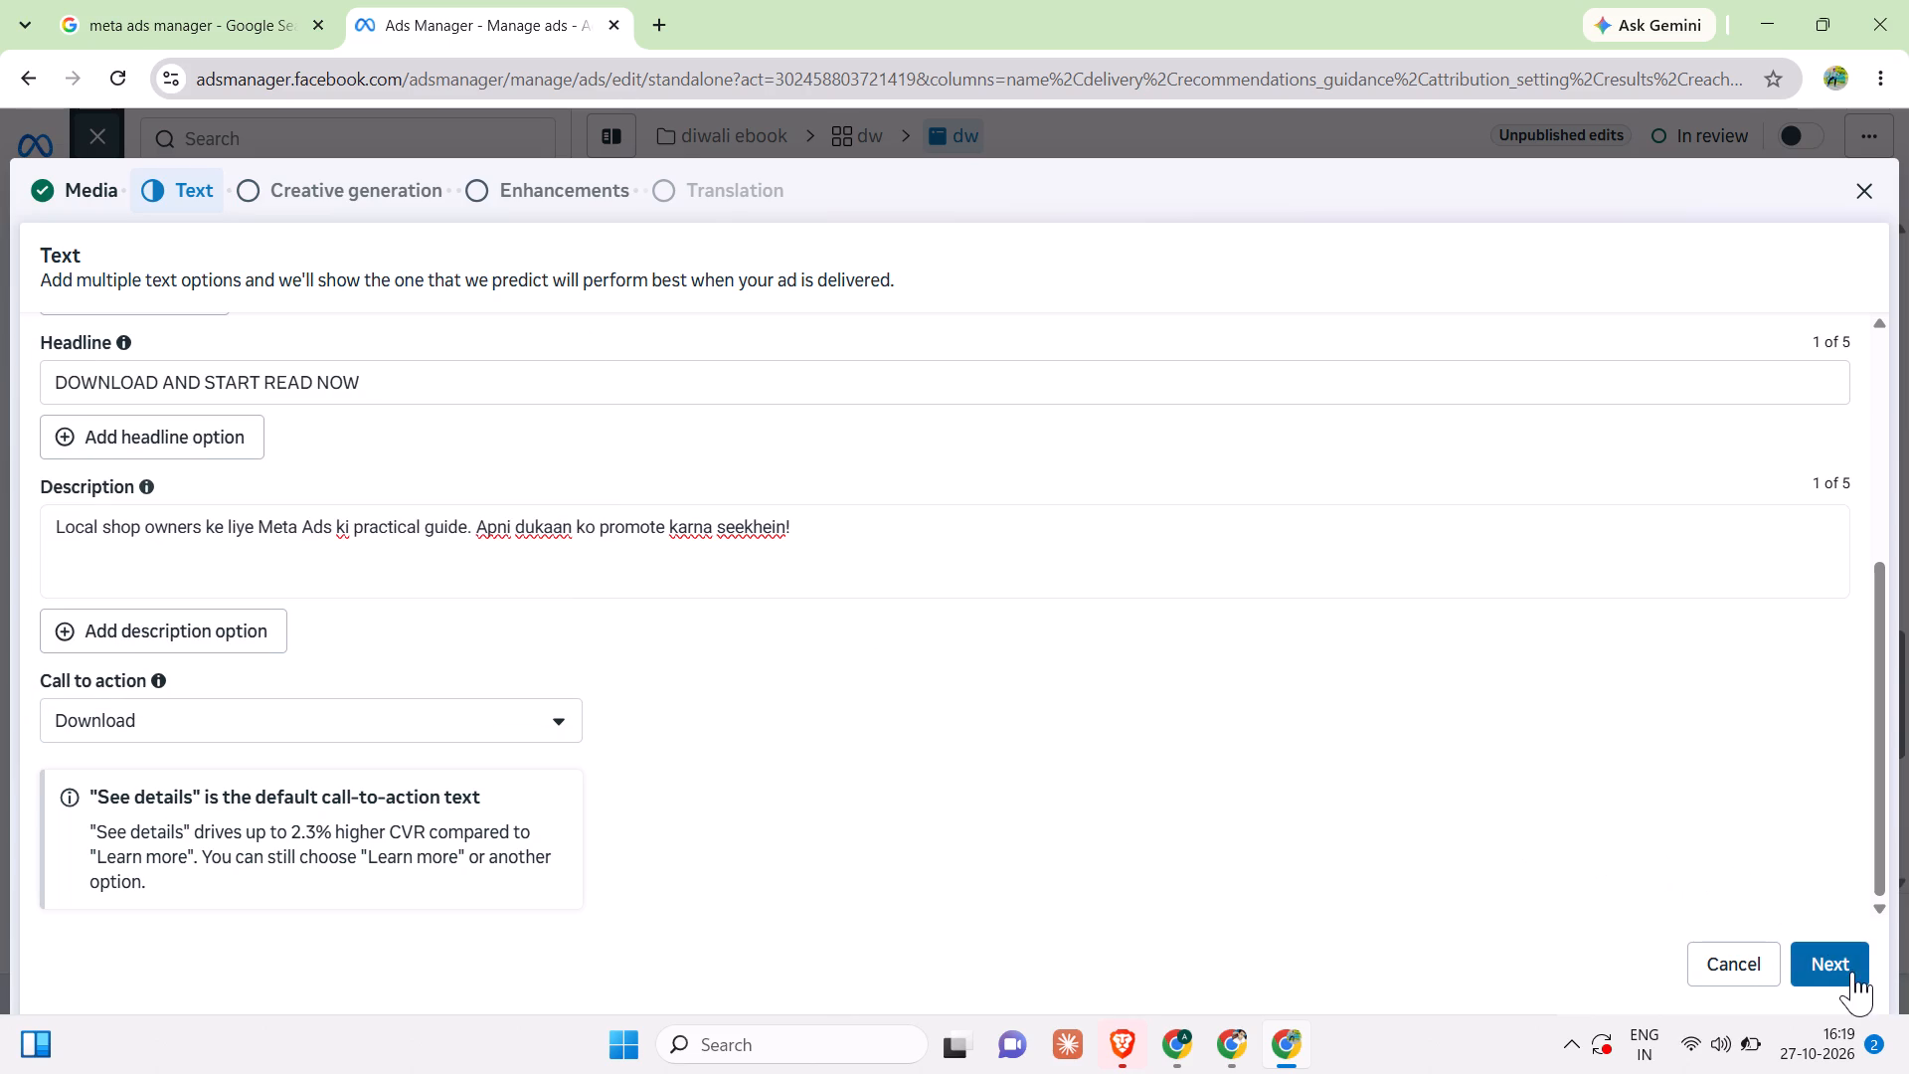
# Complete the creative setup through Creative generation and Enhancements, previewing the overlay hook video but adding no AI-generated media.
pyautogui.click(1849, 967)
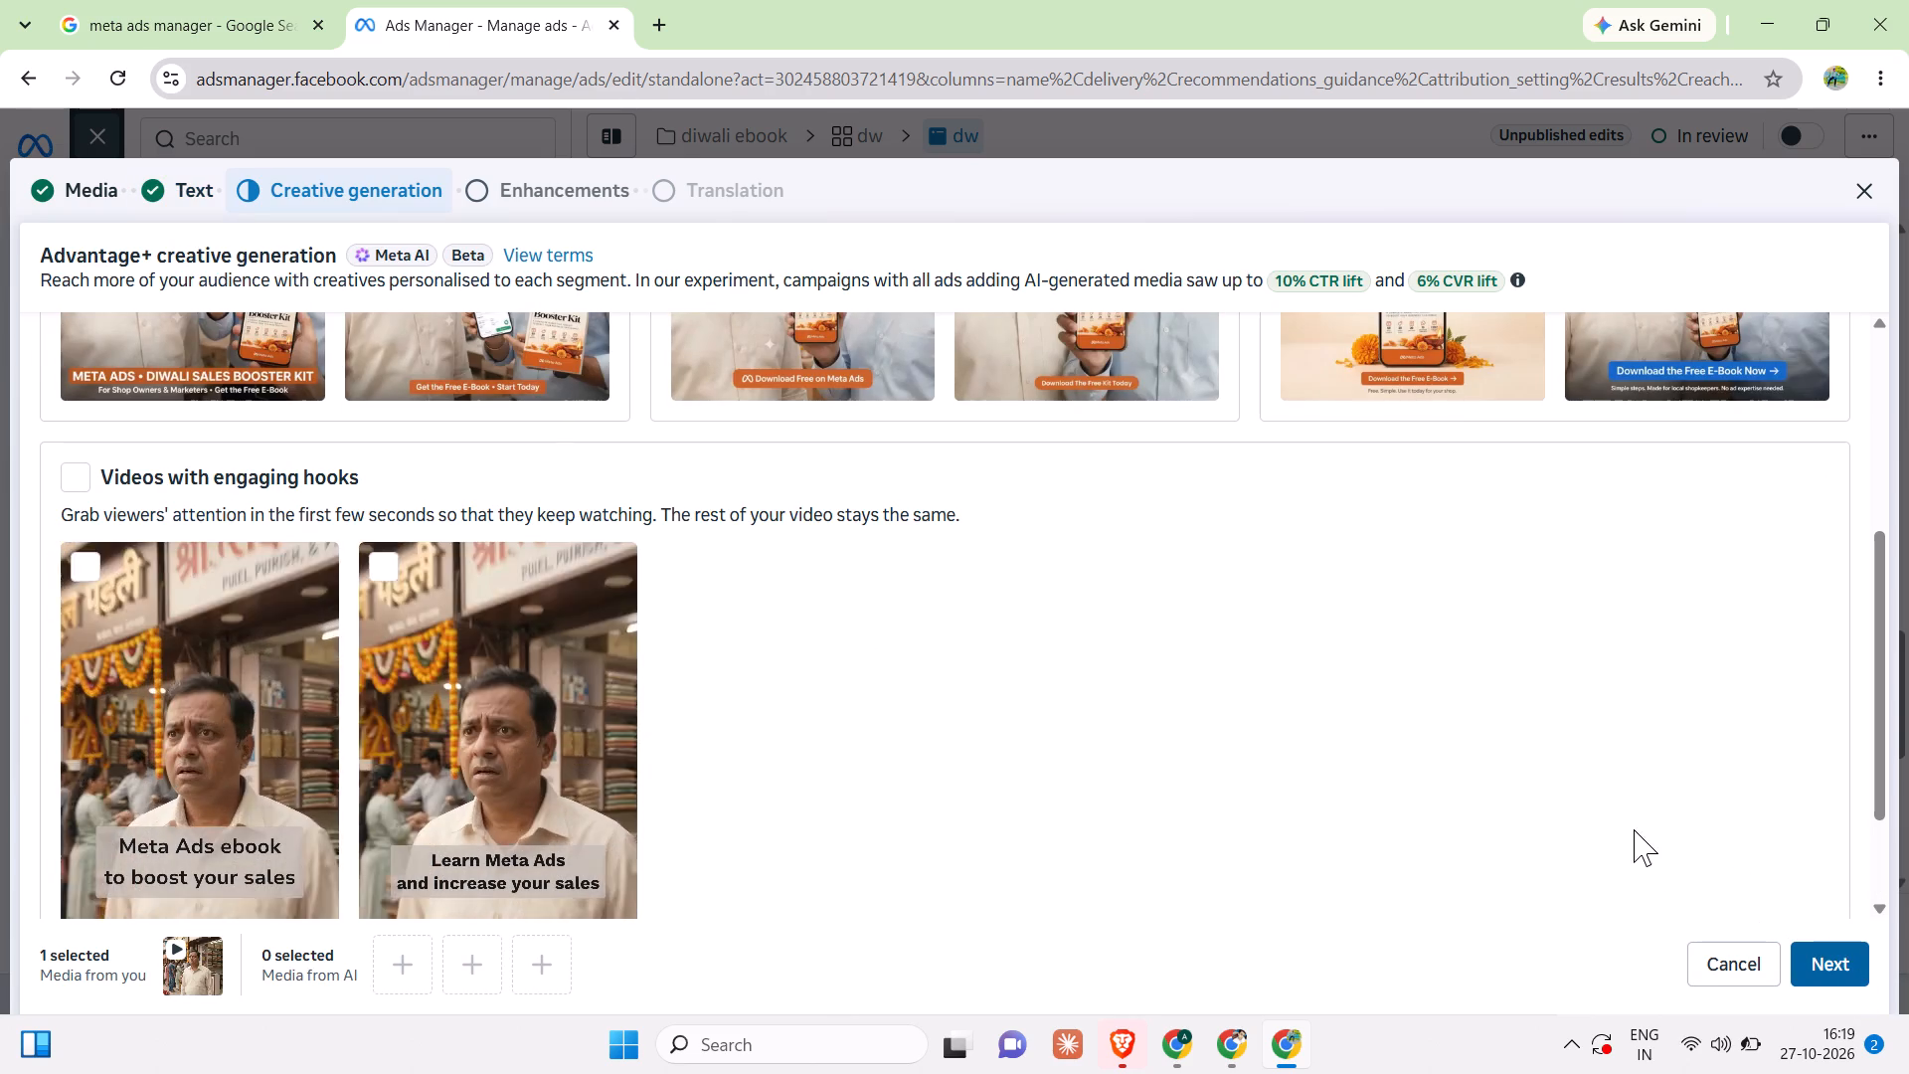
pyautogui.scroll(1, 788, 695)
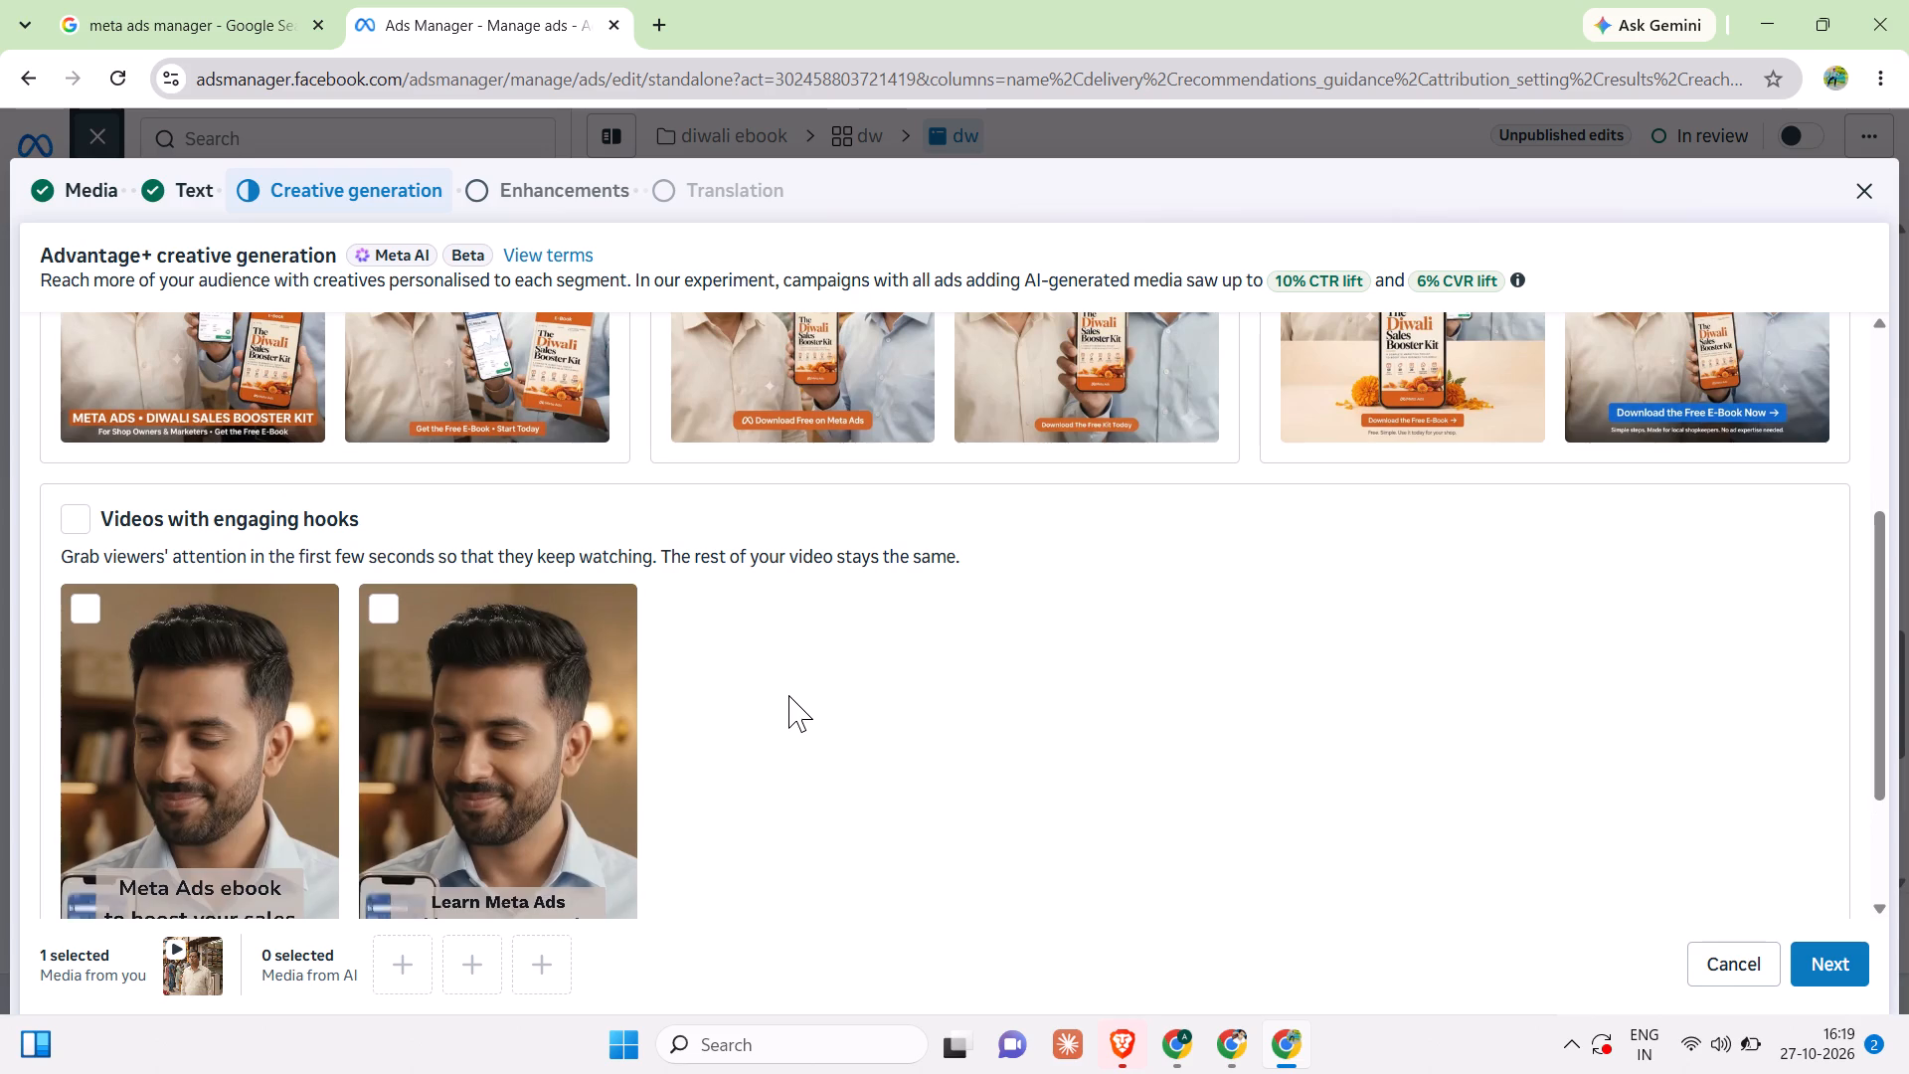
pyautogui.scroll(6, 791, 701)
pyautogui.scroll(-6, 792, 705)
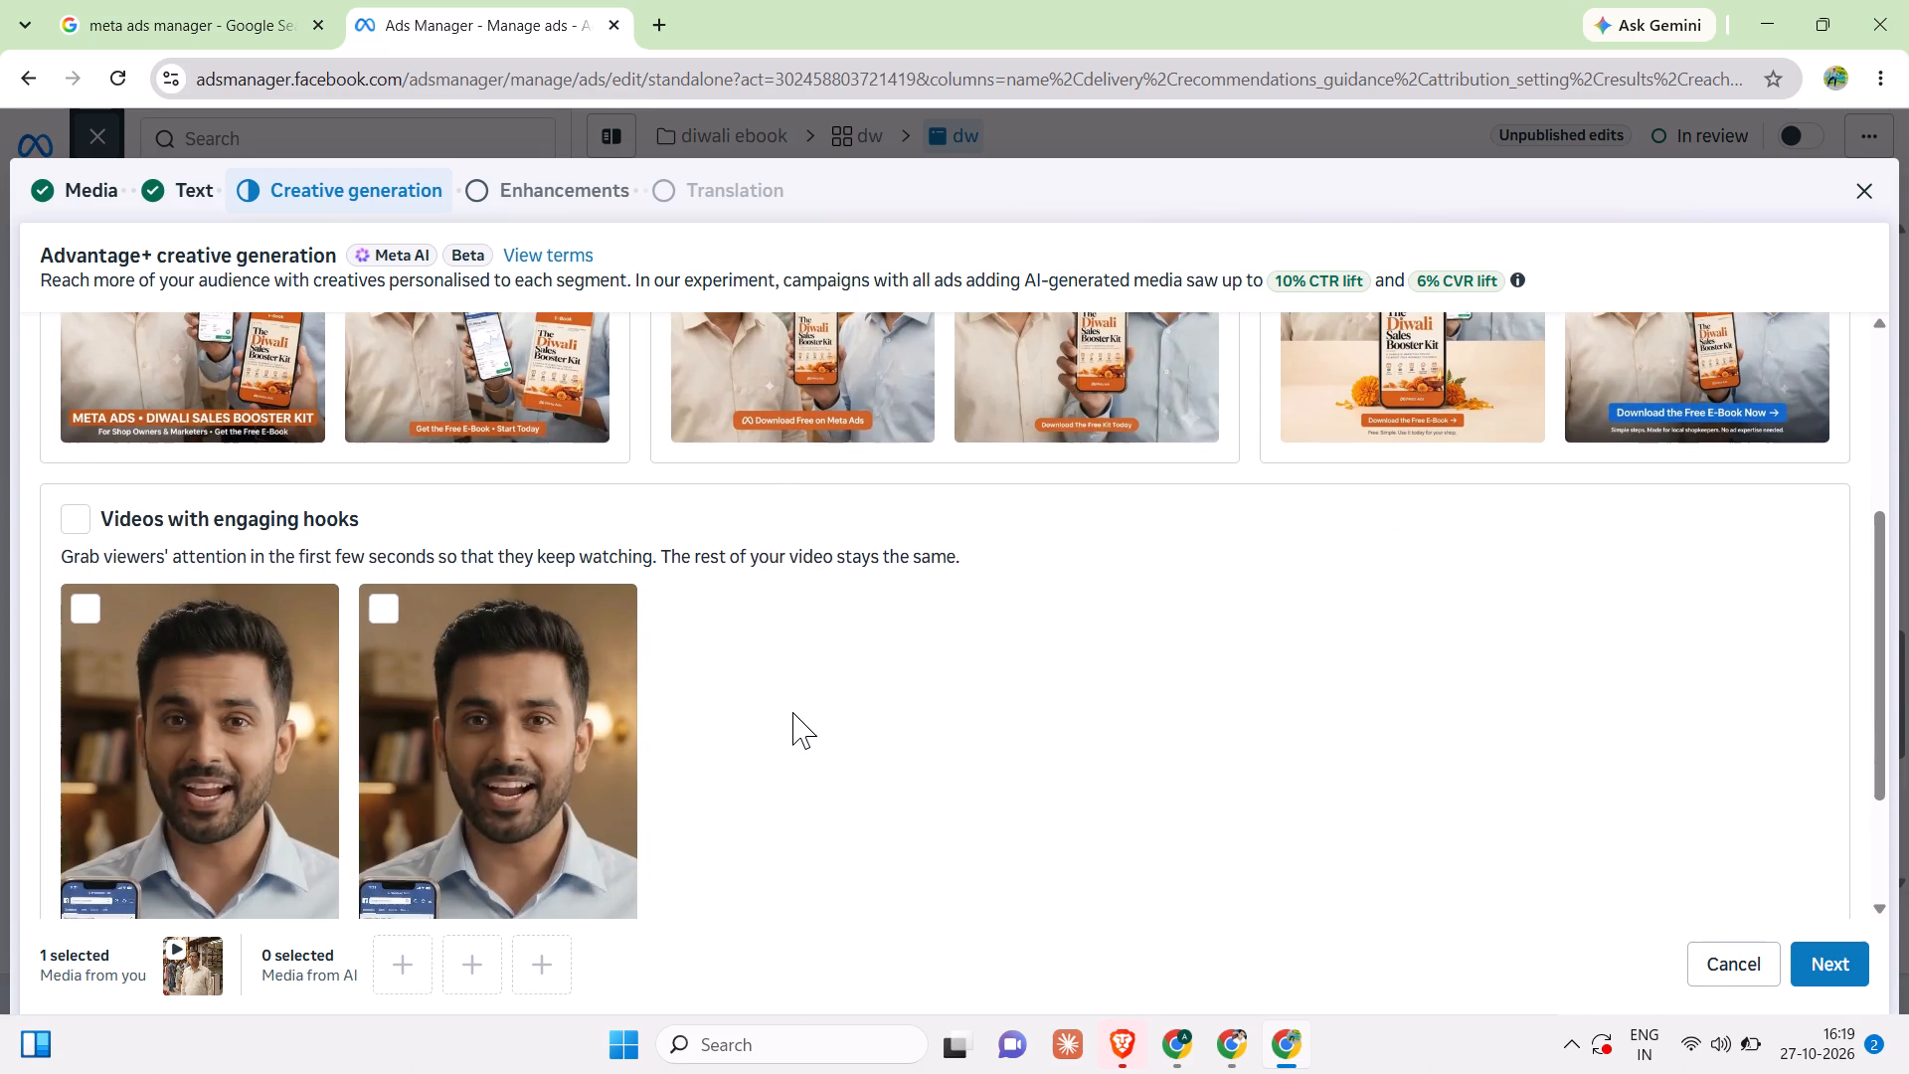
pyautogui.scroll(-4, 791, 713)
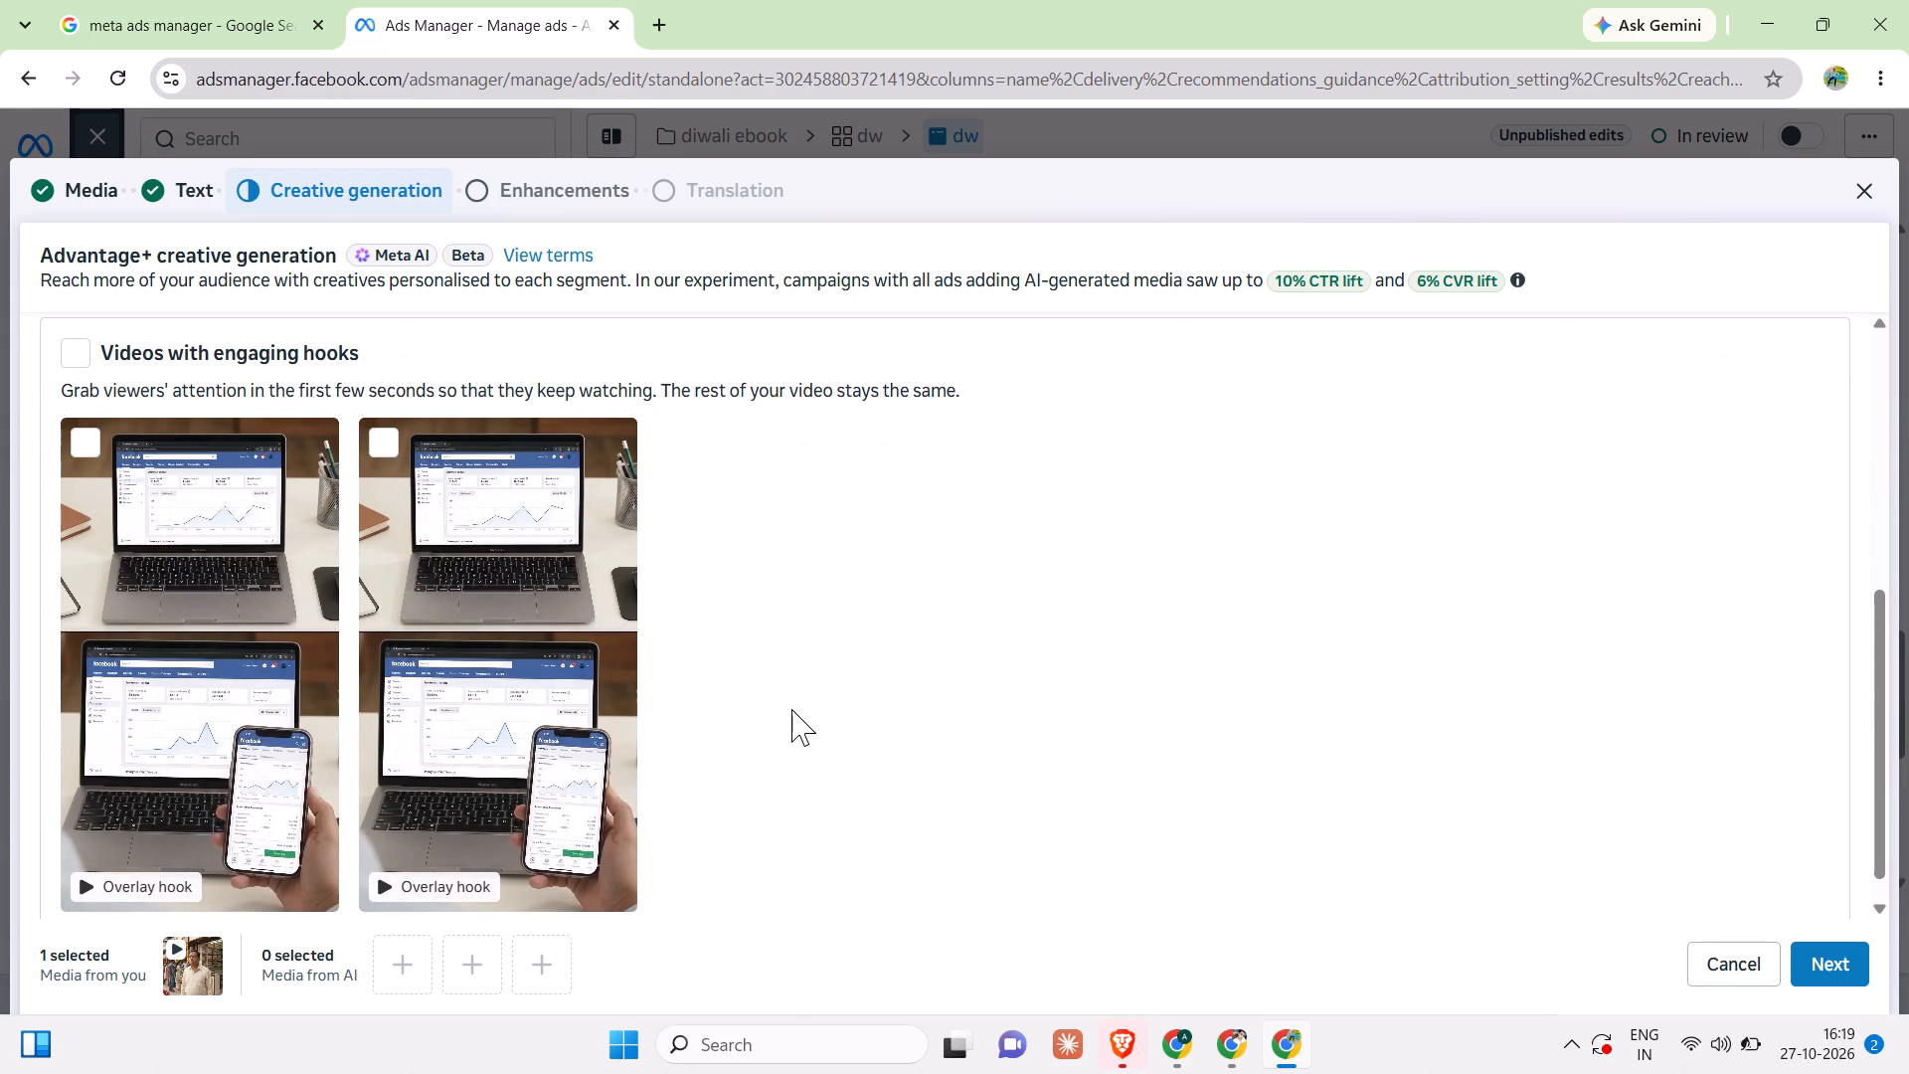
pyautogui.click(385, 880)
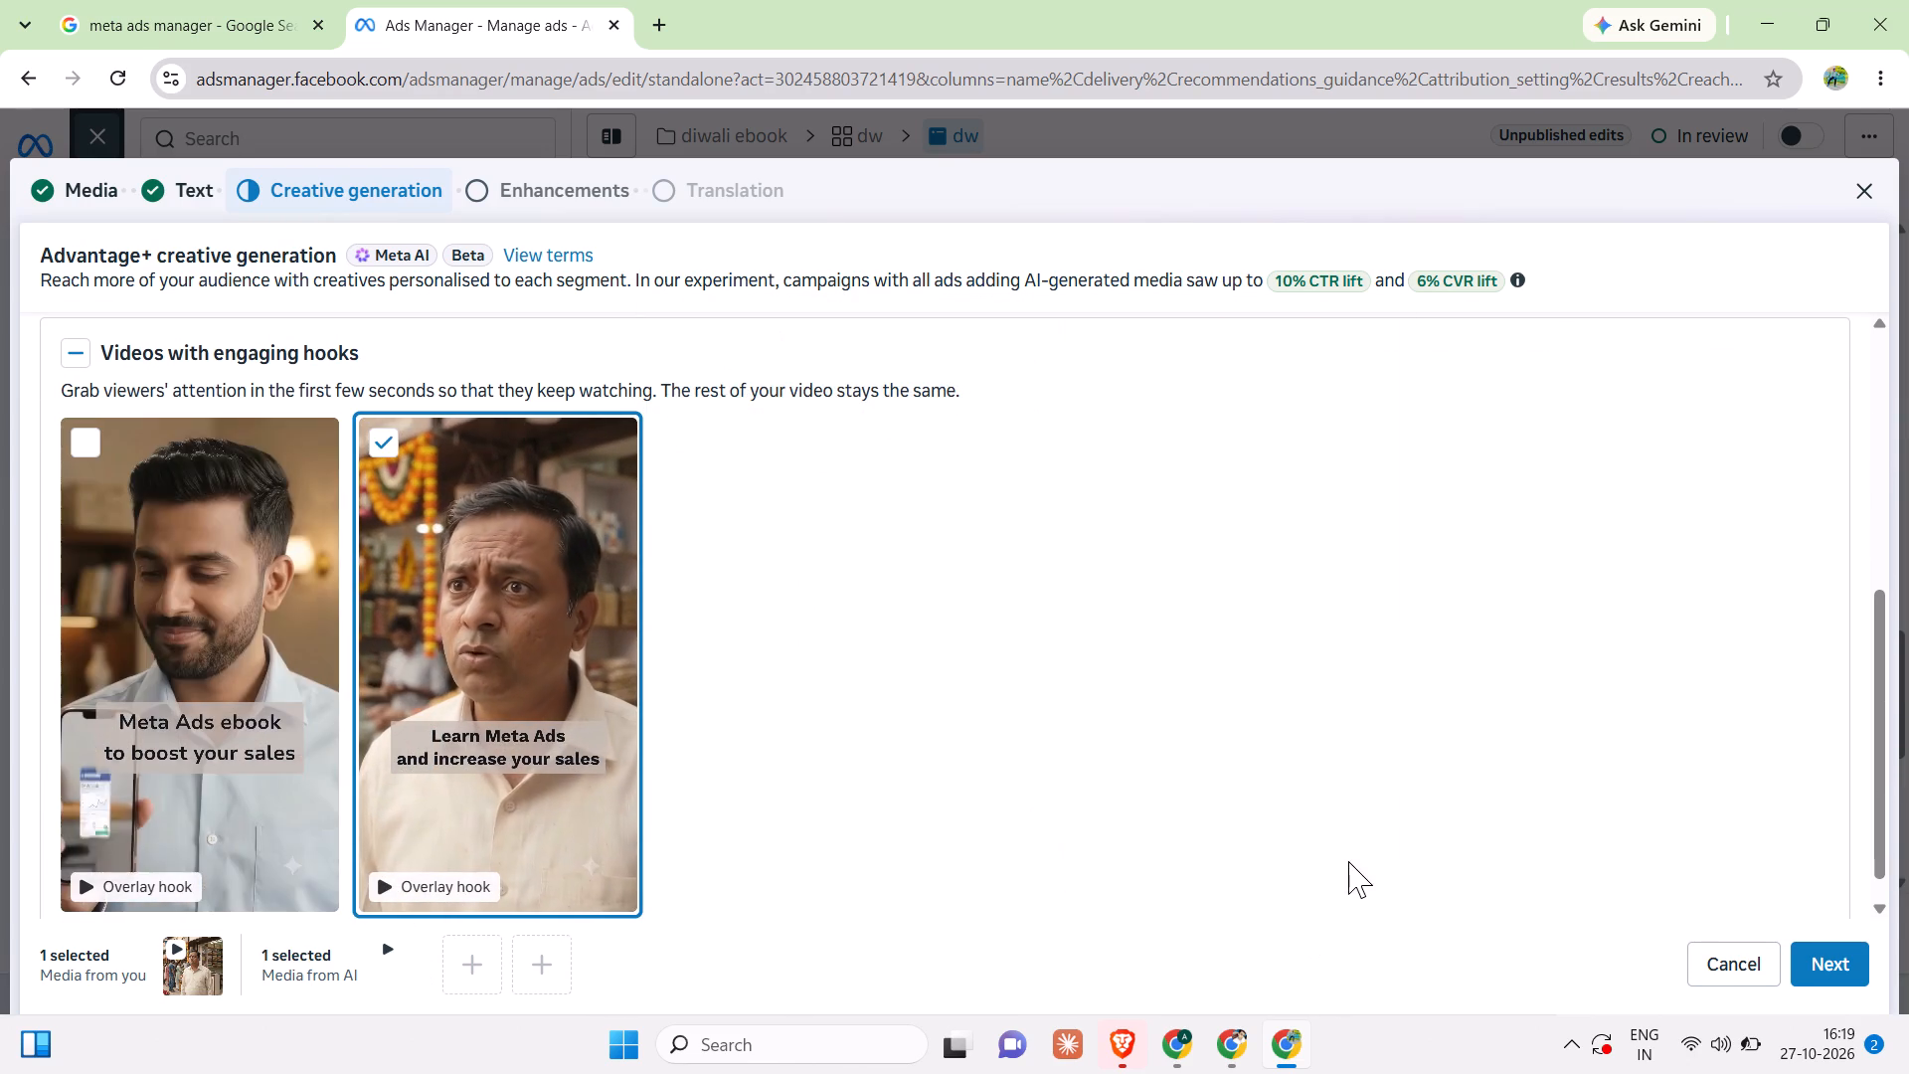
pyautogui.click(389, 881)
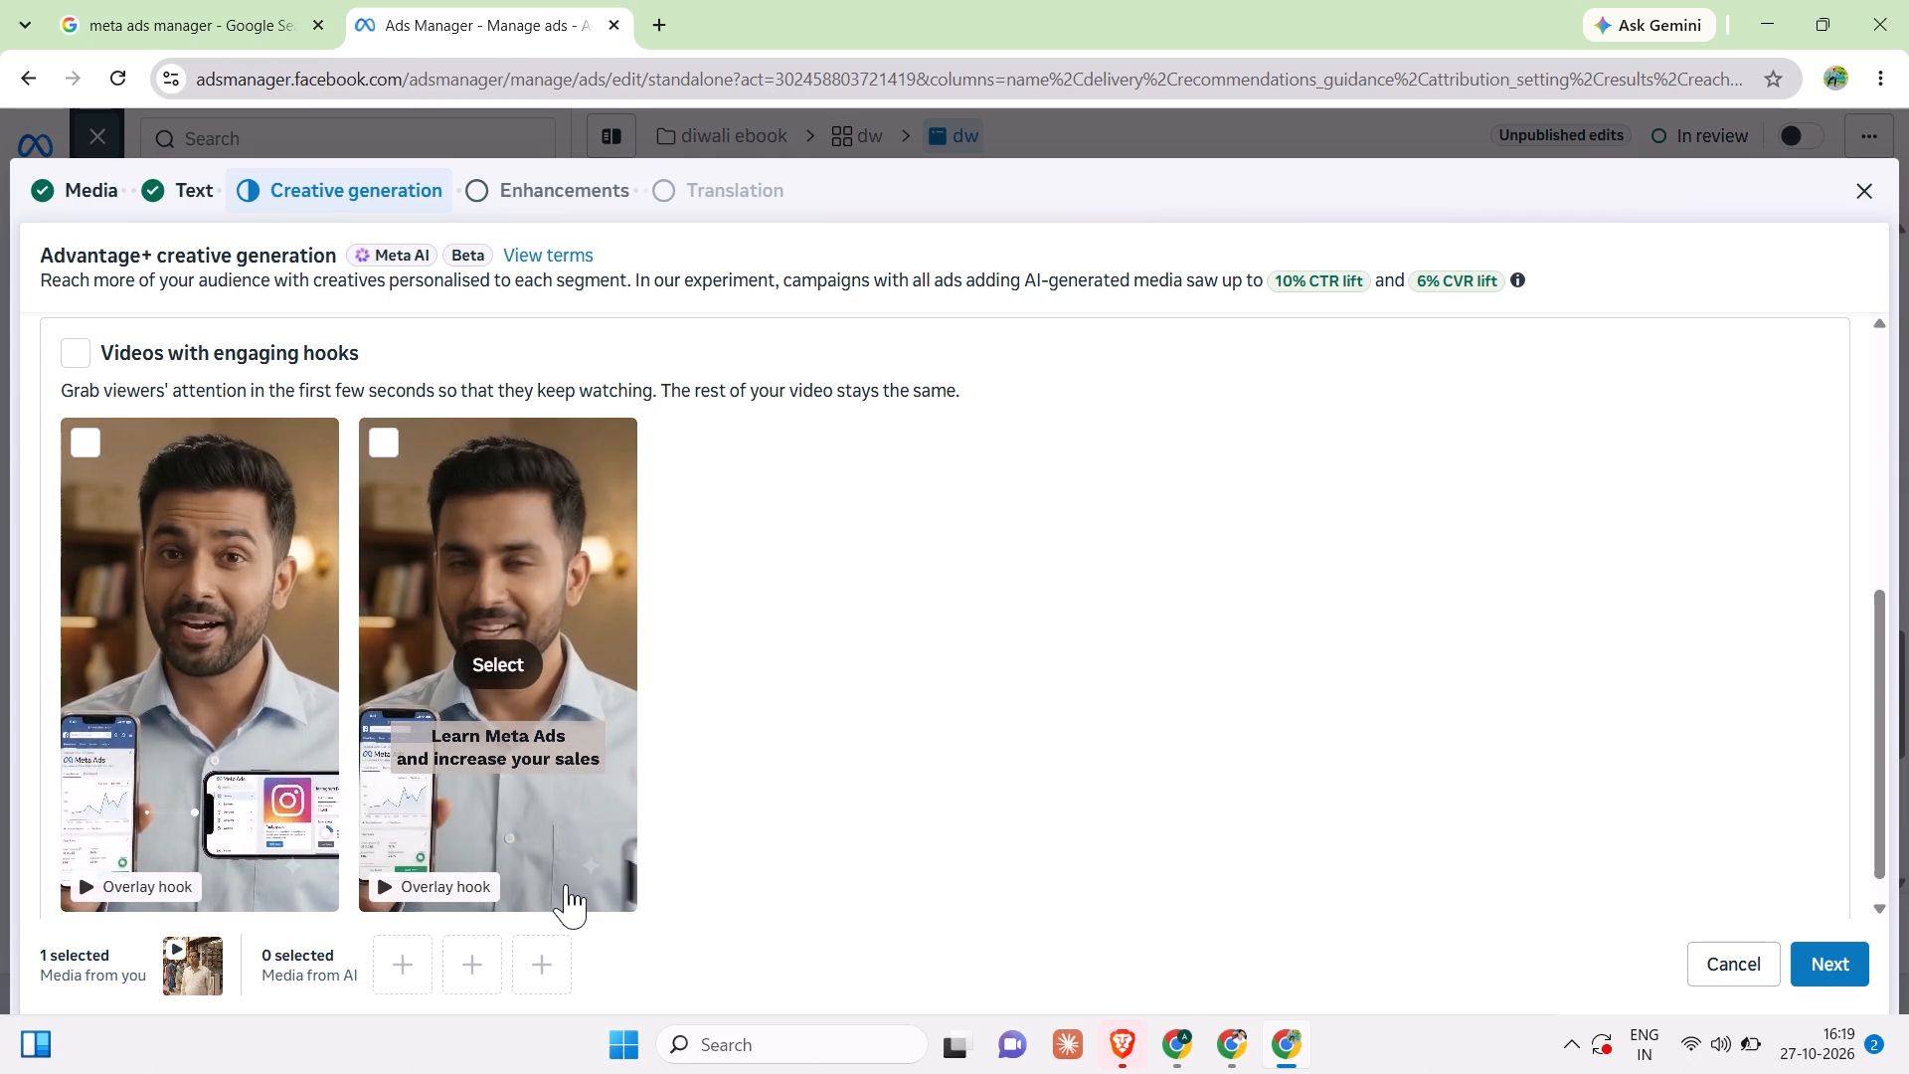
pyautogui.scroll(-2, 448, 892)
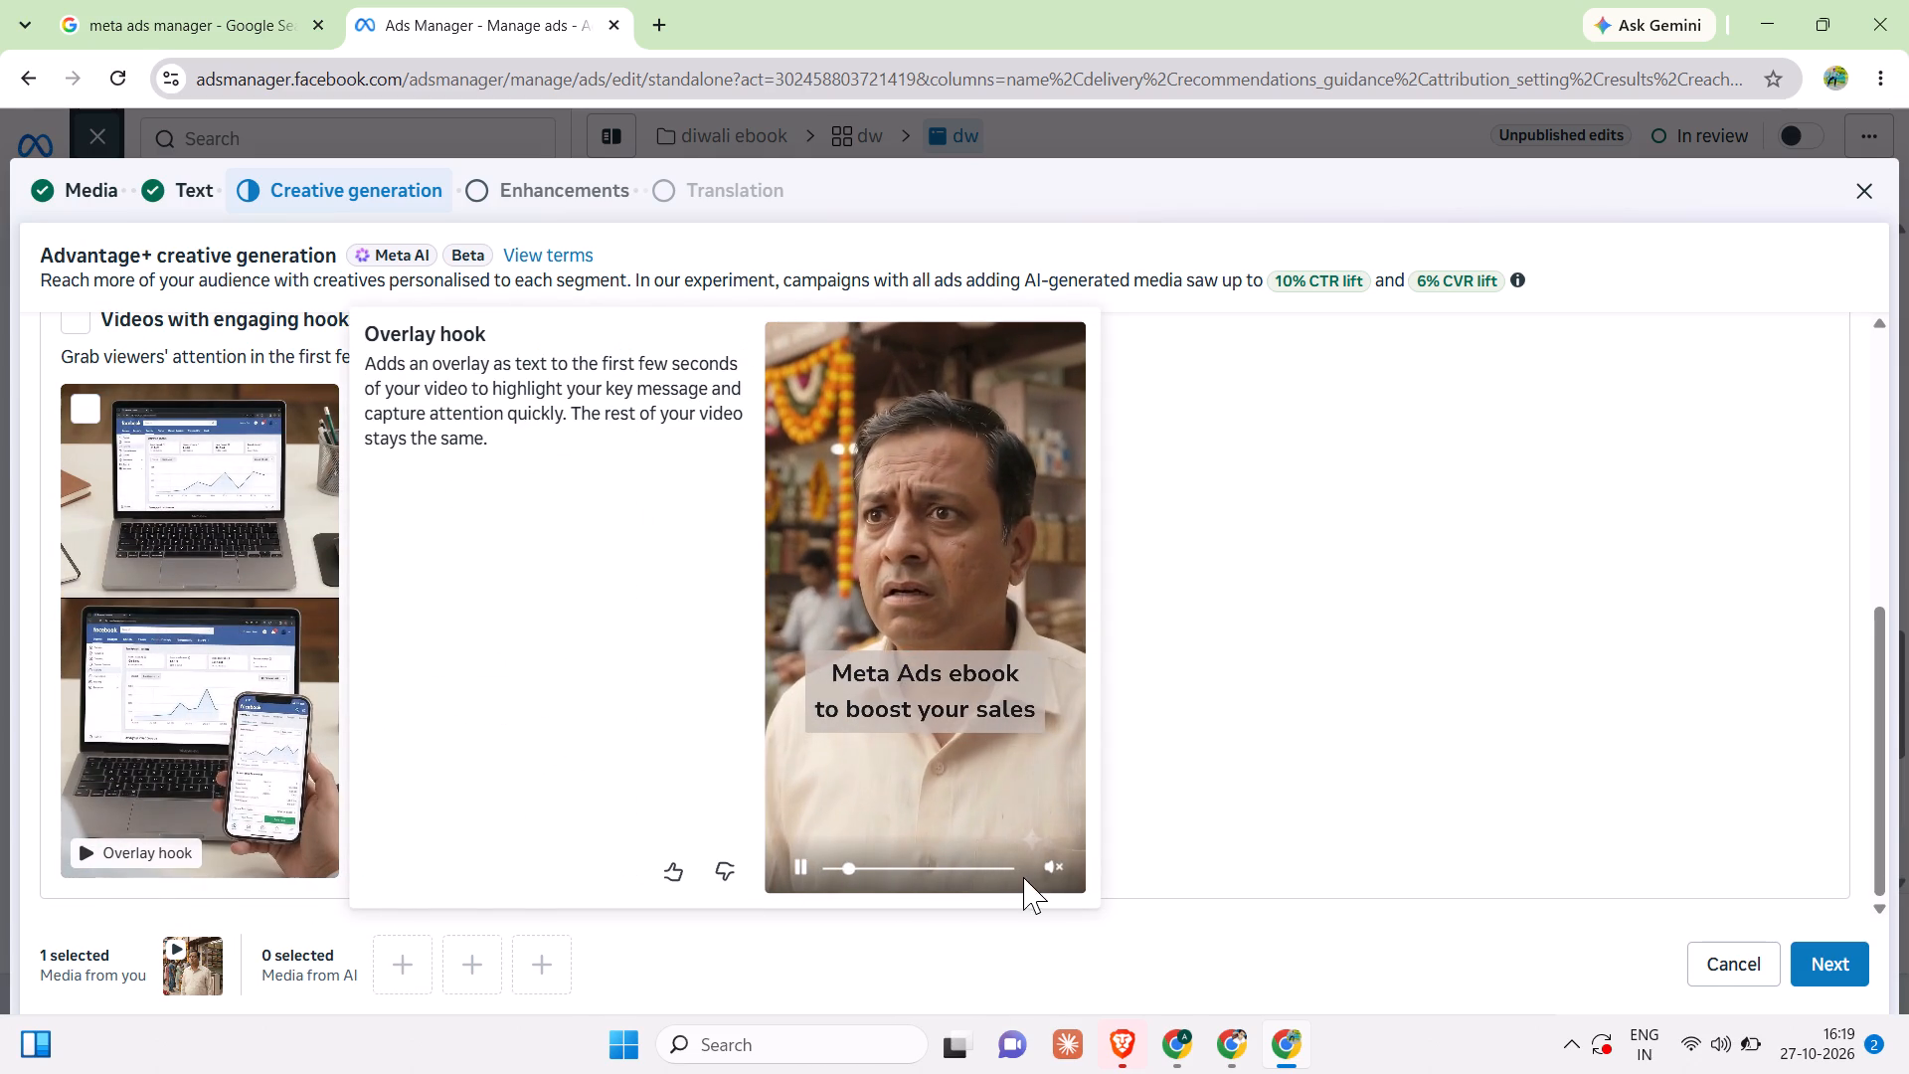
pyautogui.click(1044, 862)
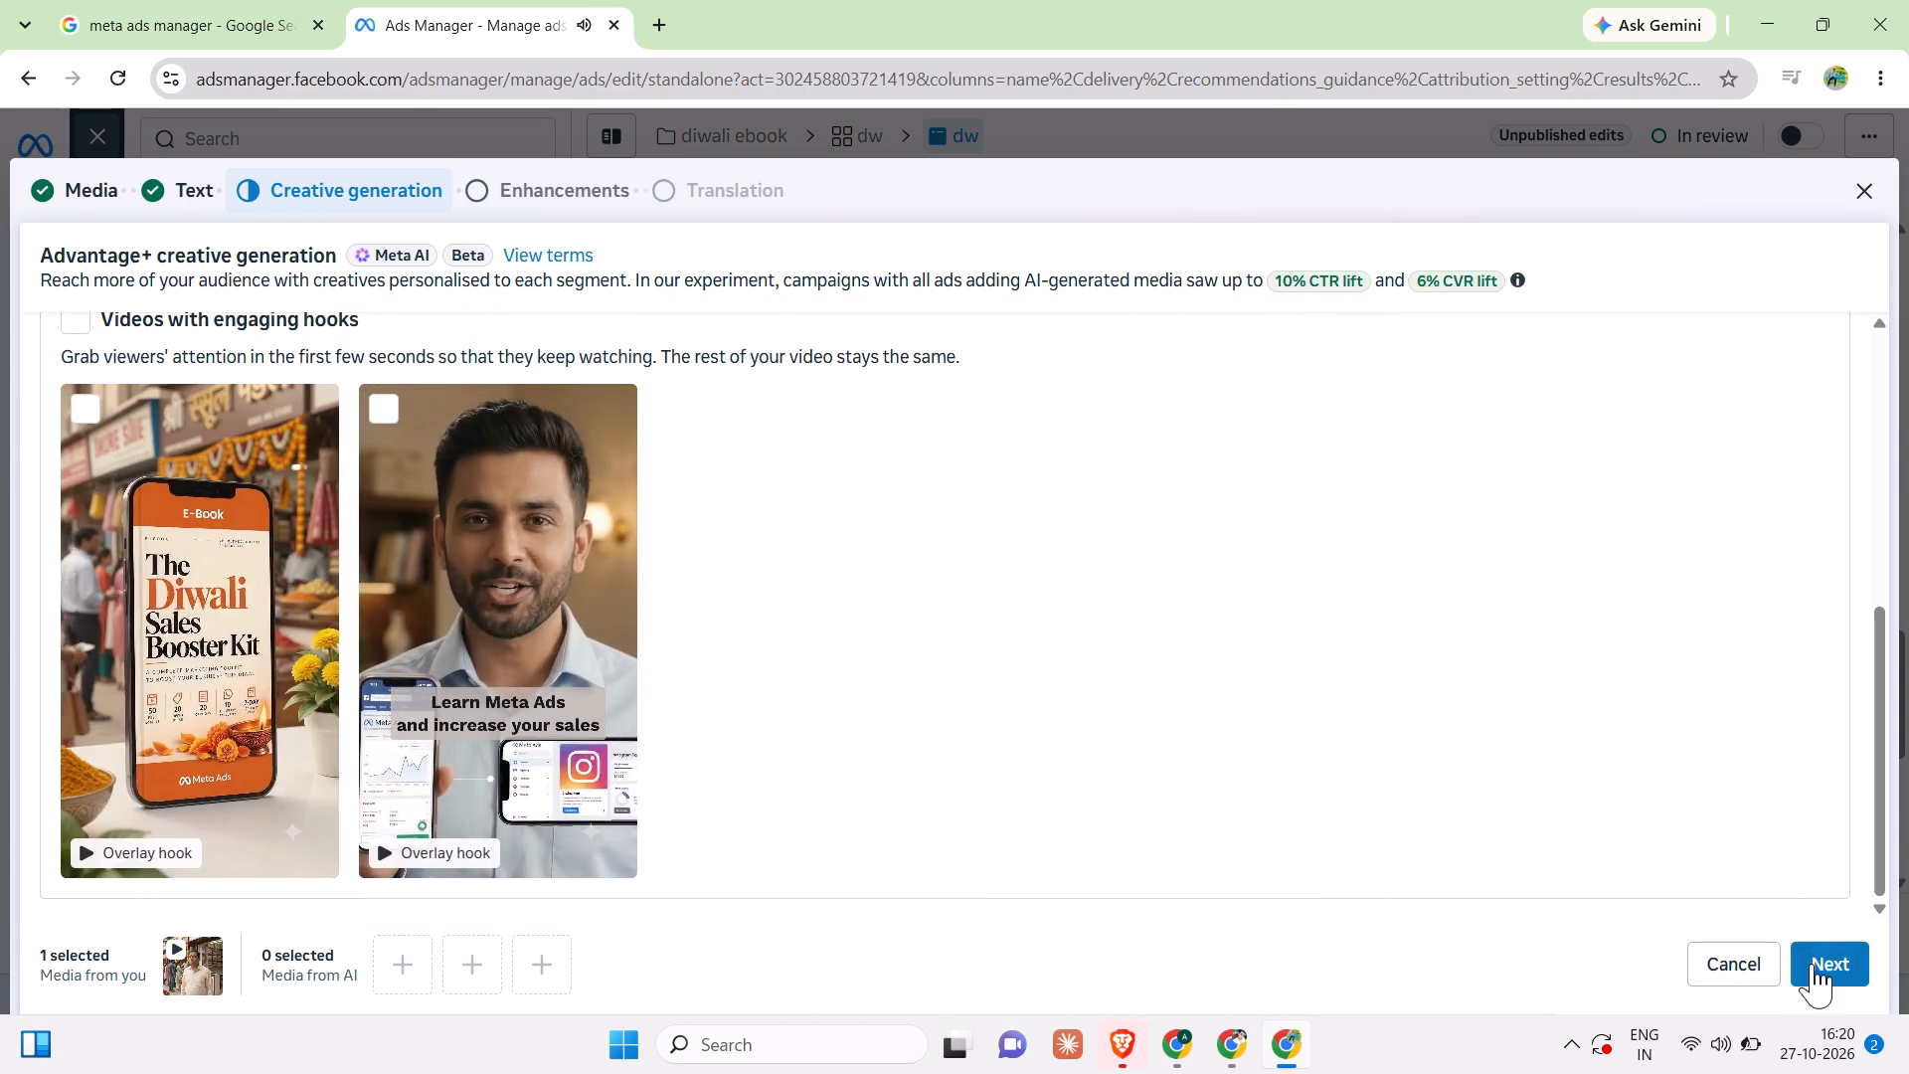
pyautogui.click(1816, 970)
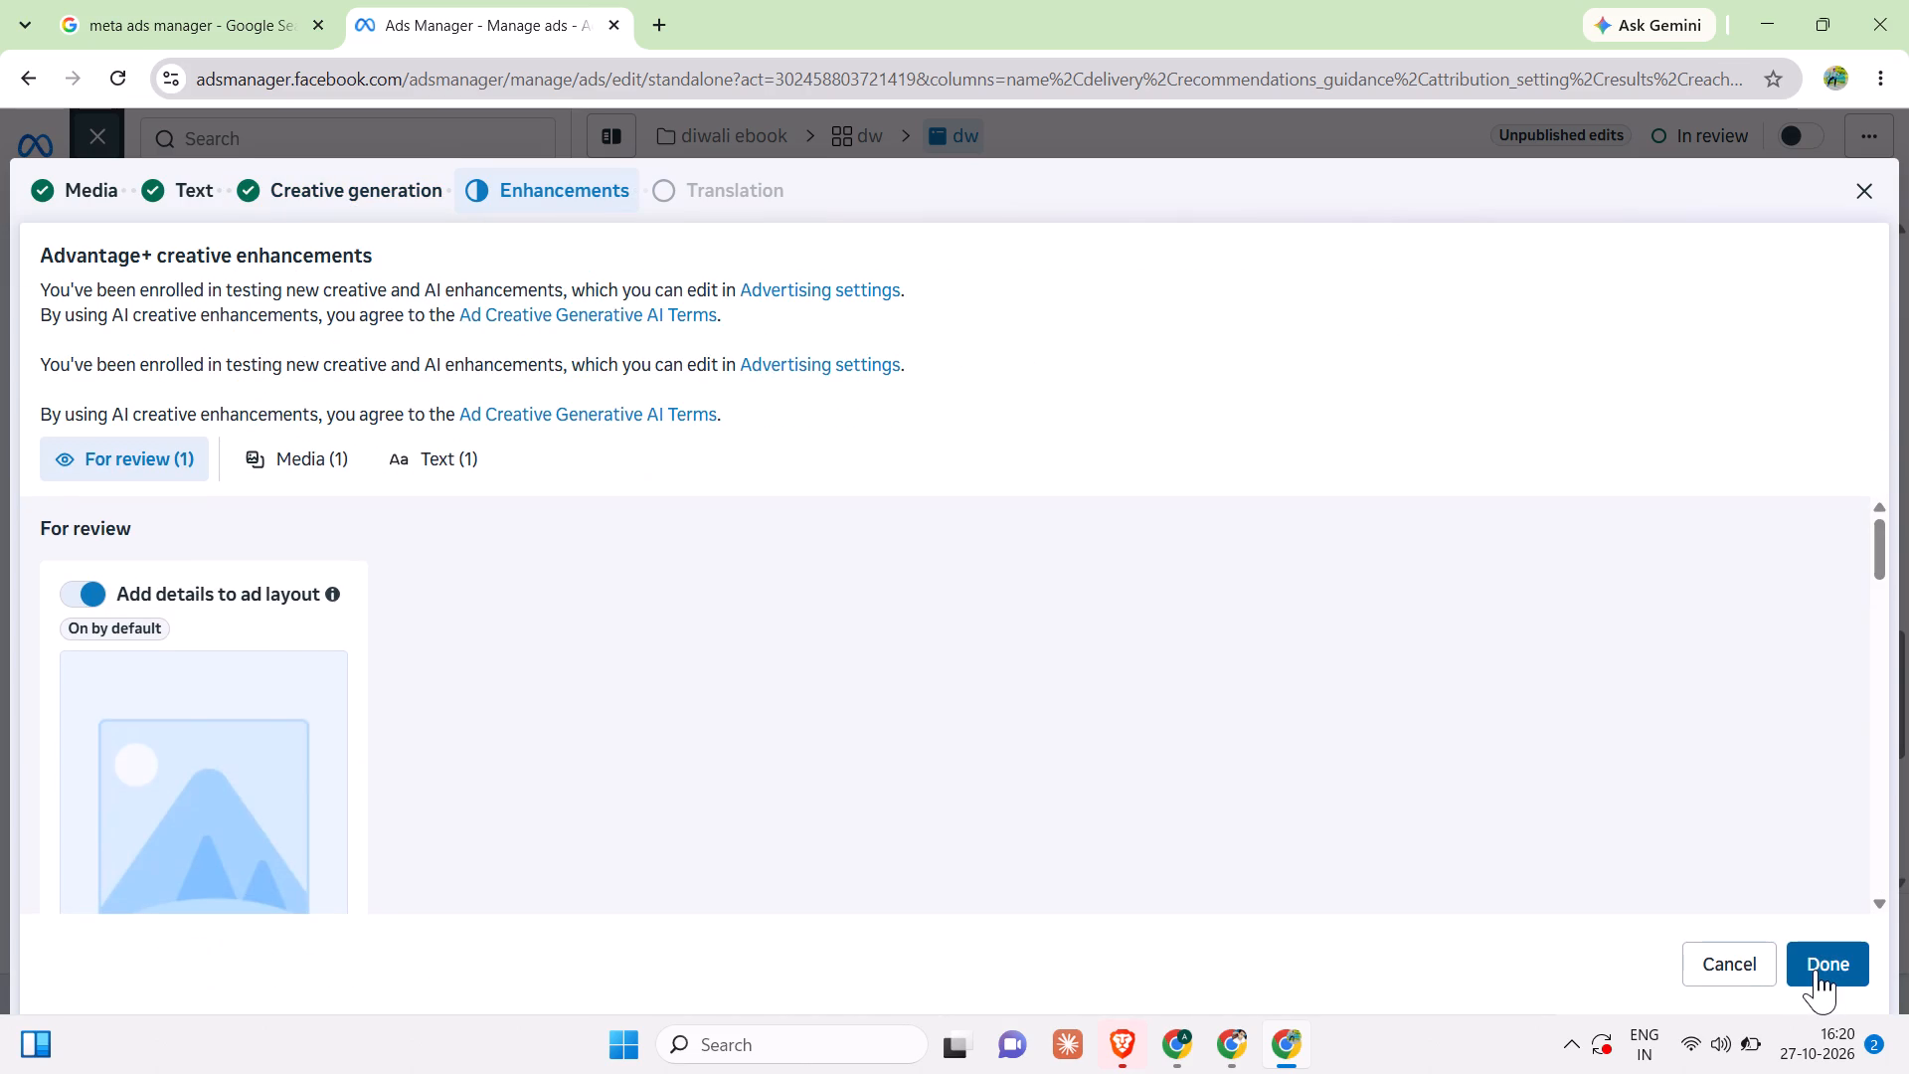
pyautogui.click(1816, 970)
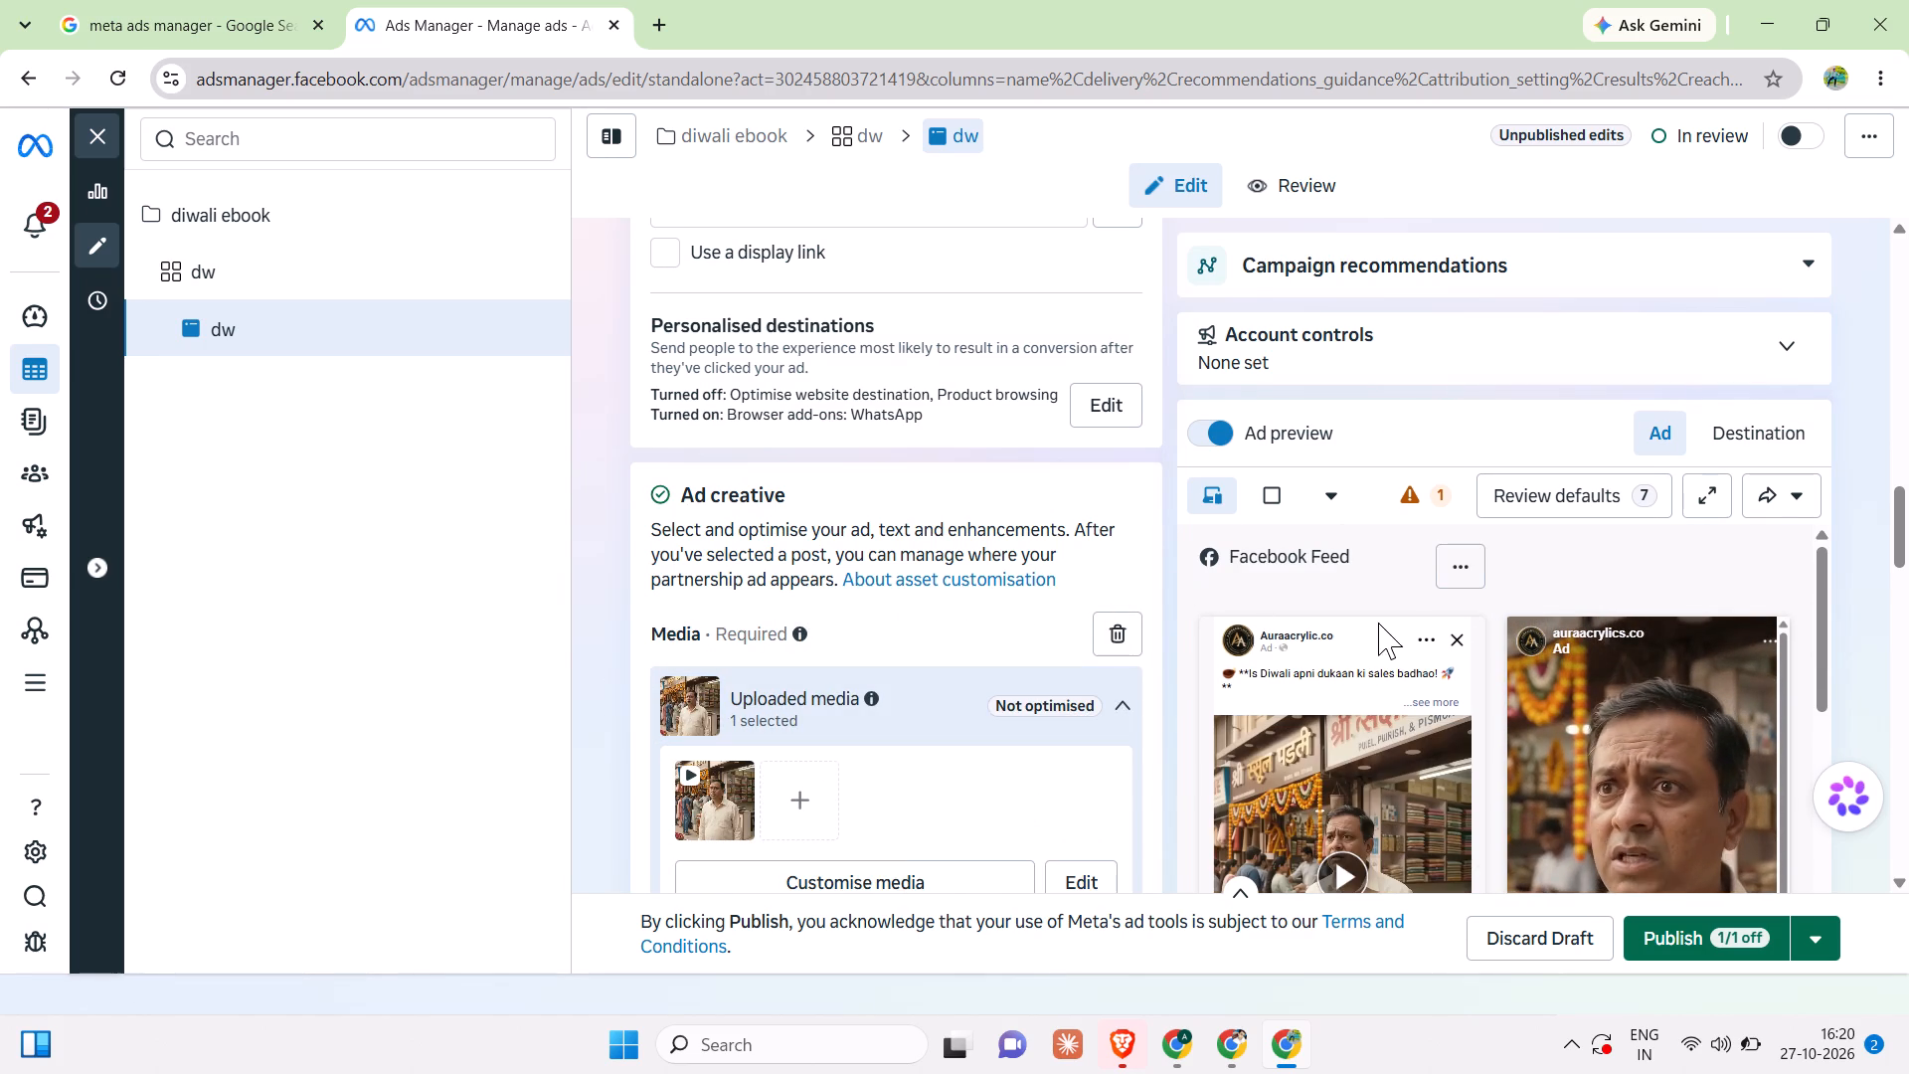
# Review the dw ad's feed previews and its settings from Ad creative back up to the ad name.
pyautogui.scroll(-5, 1369, 582)
pyautogui.scroll(-4, 1376, 677)
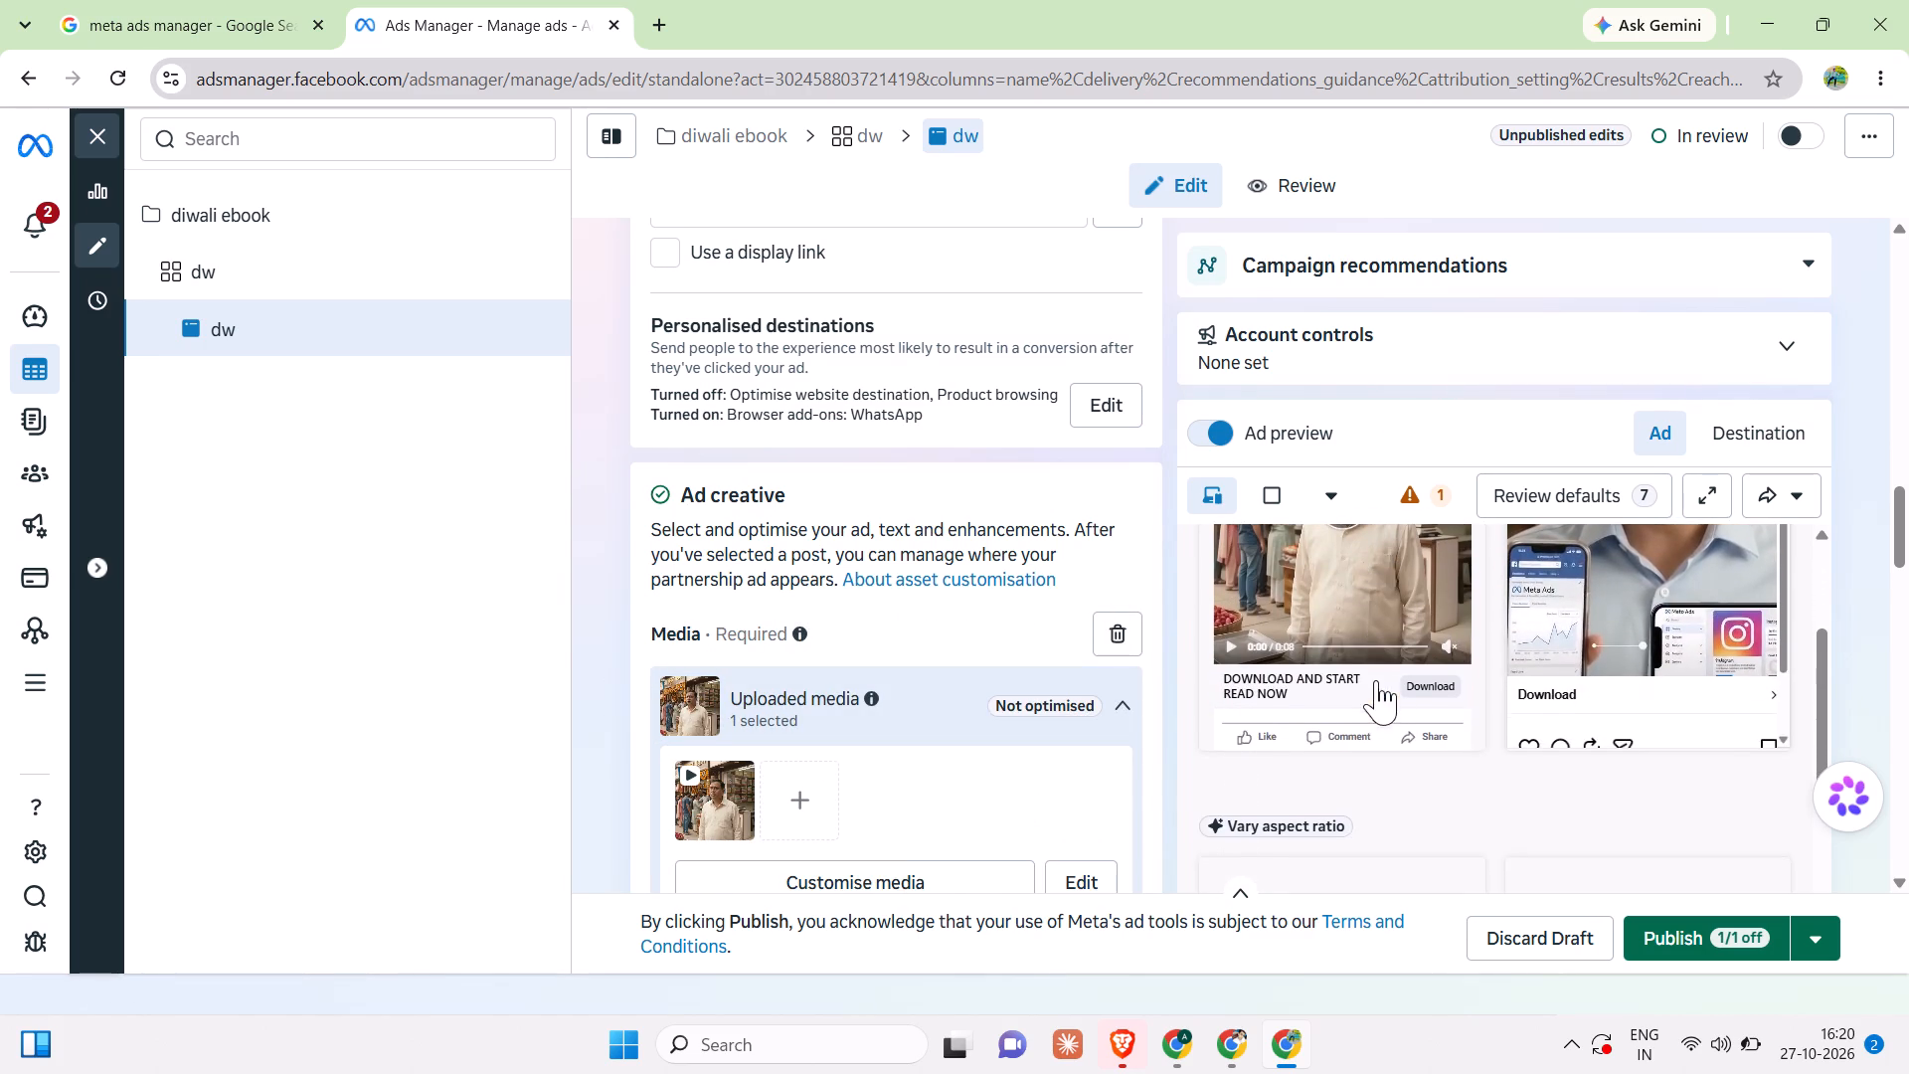
pyautogui.scroll(-5, 1378, 681)
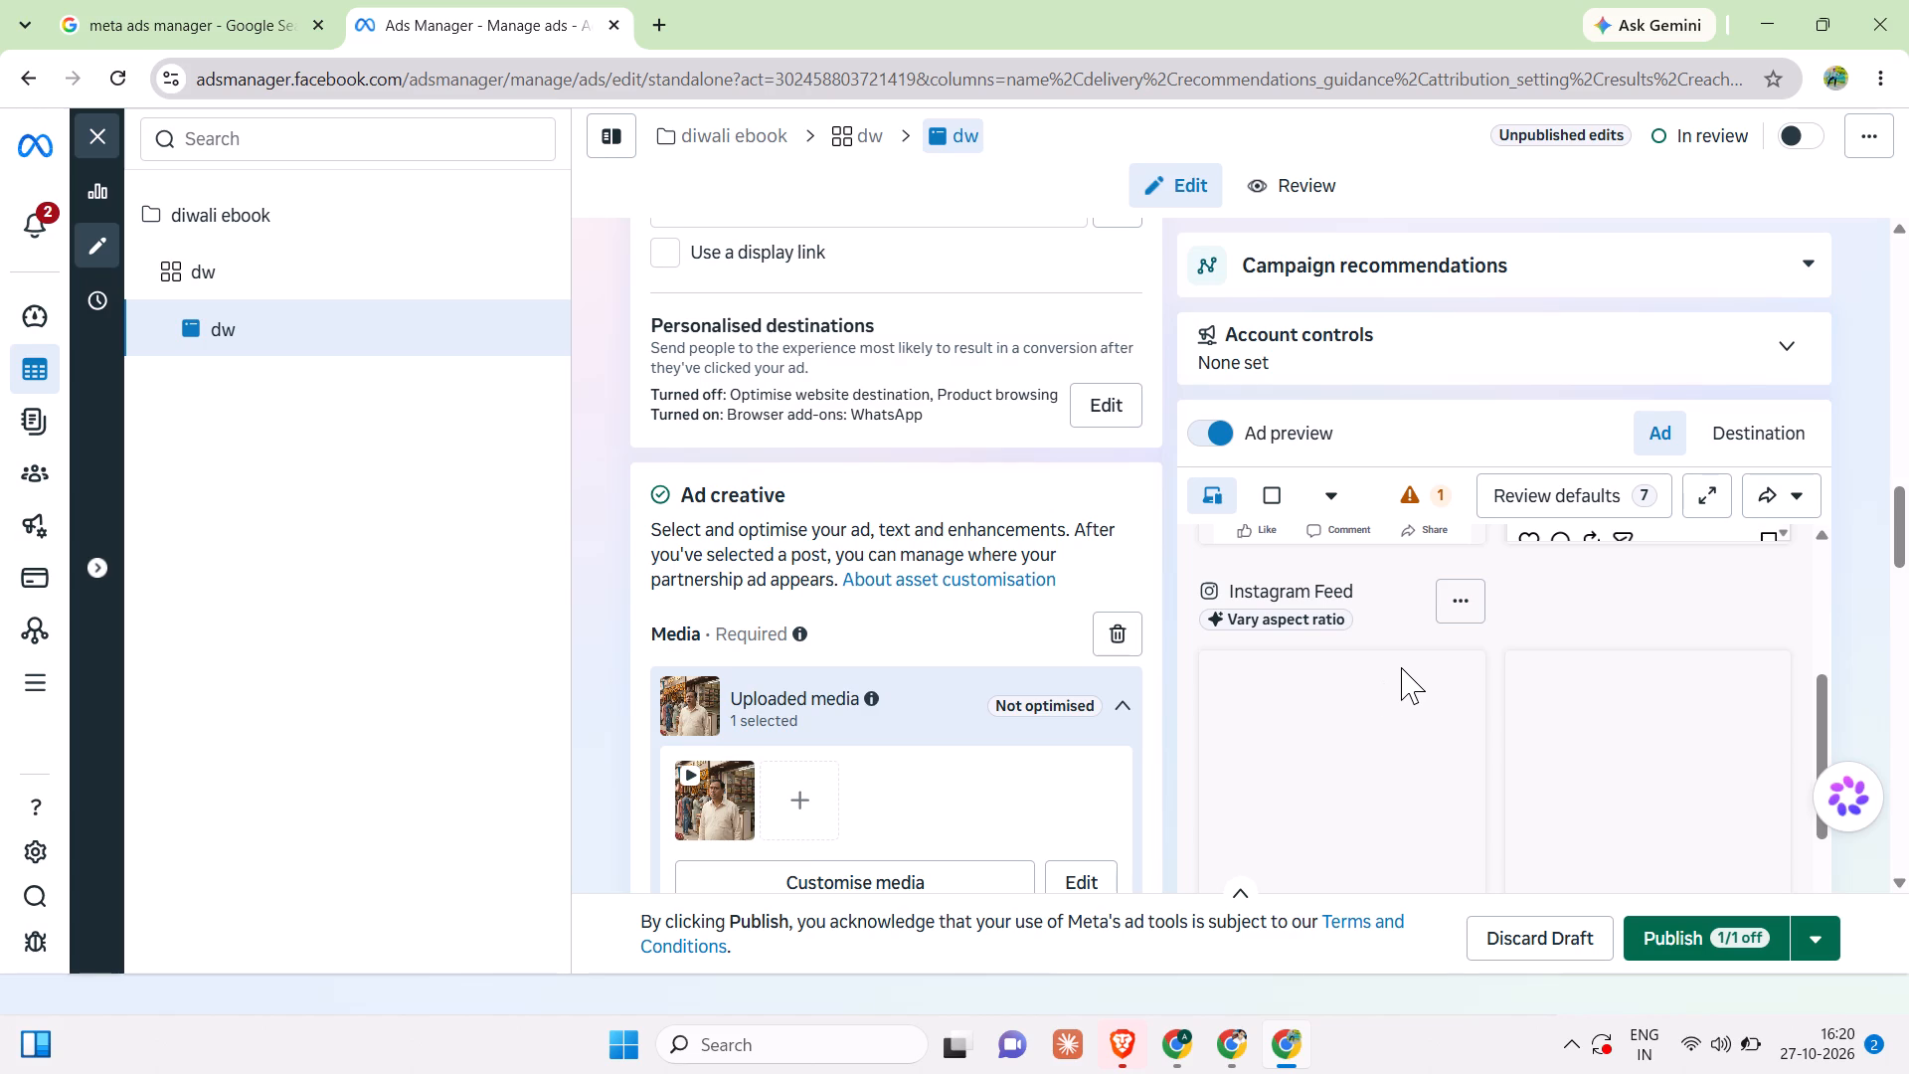
pyautogui.scroll(5, 1015, 636)
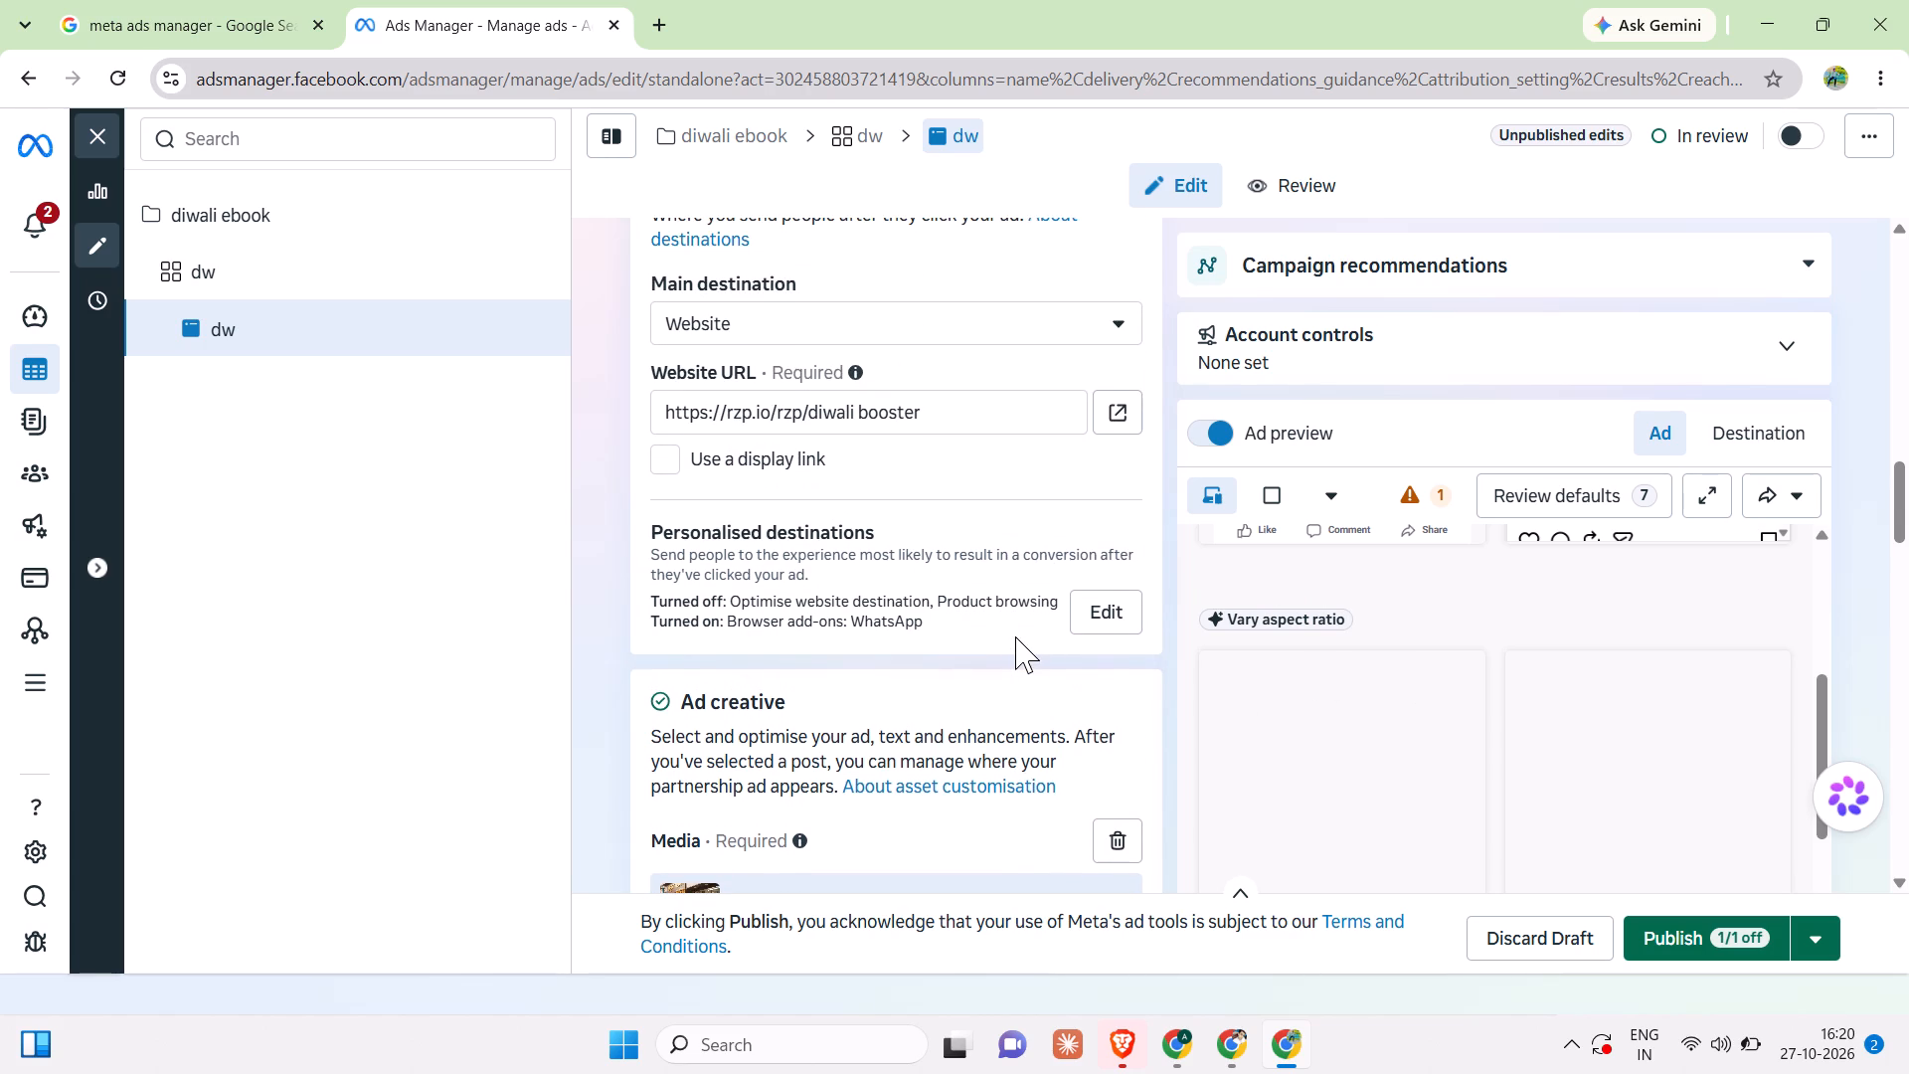
pyautogui.scroll(5, 1015, 636)
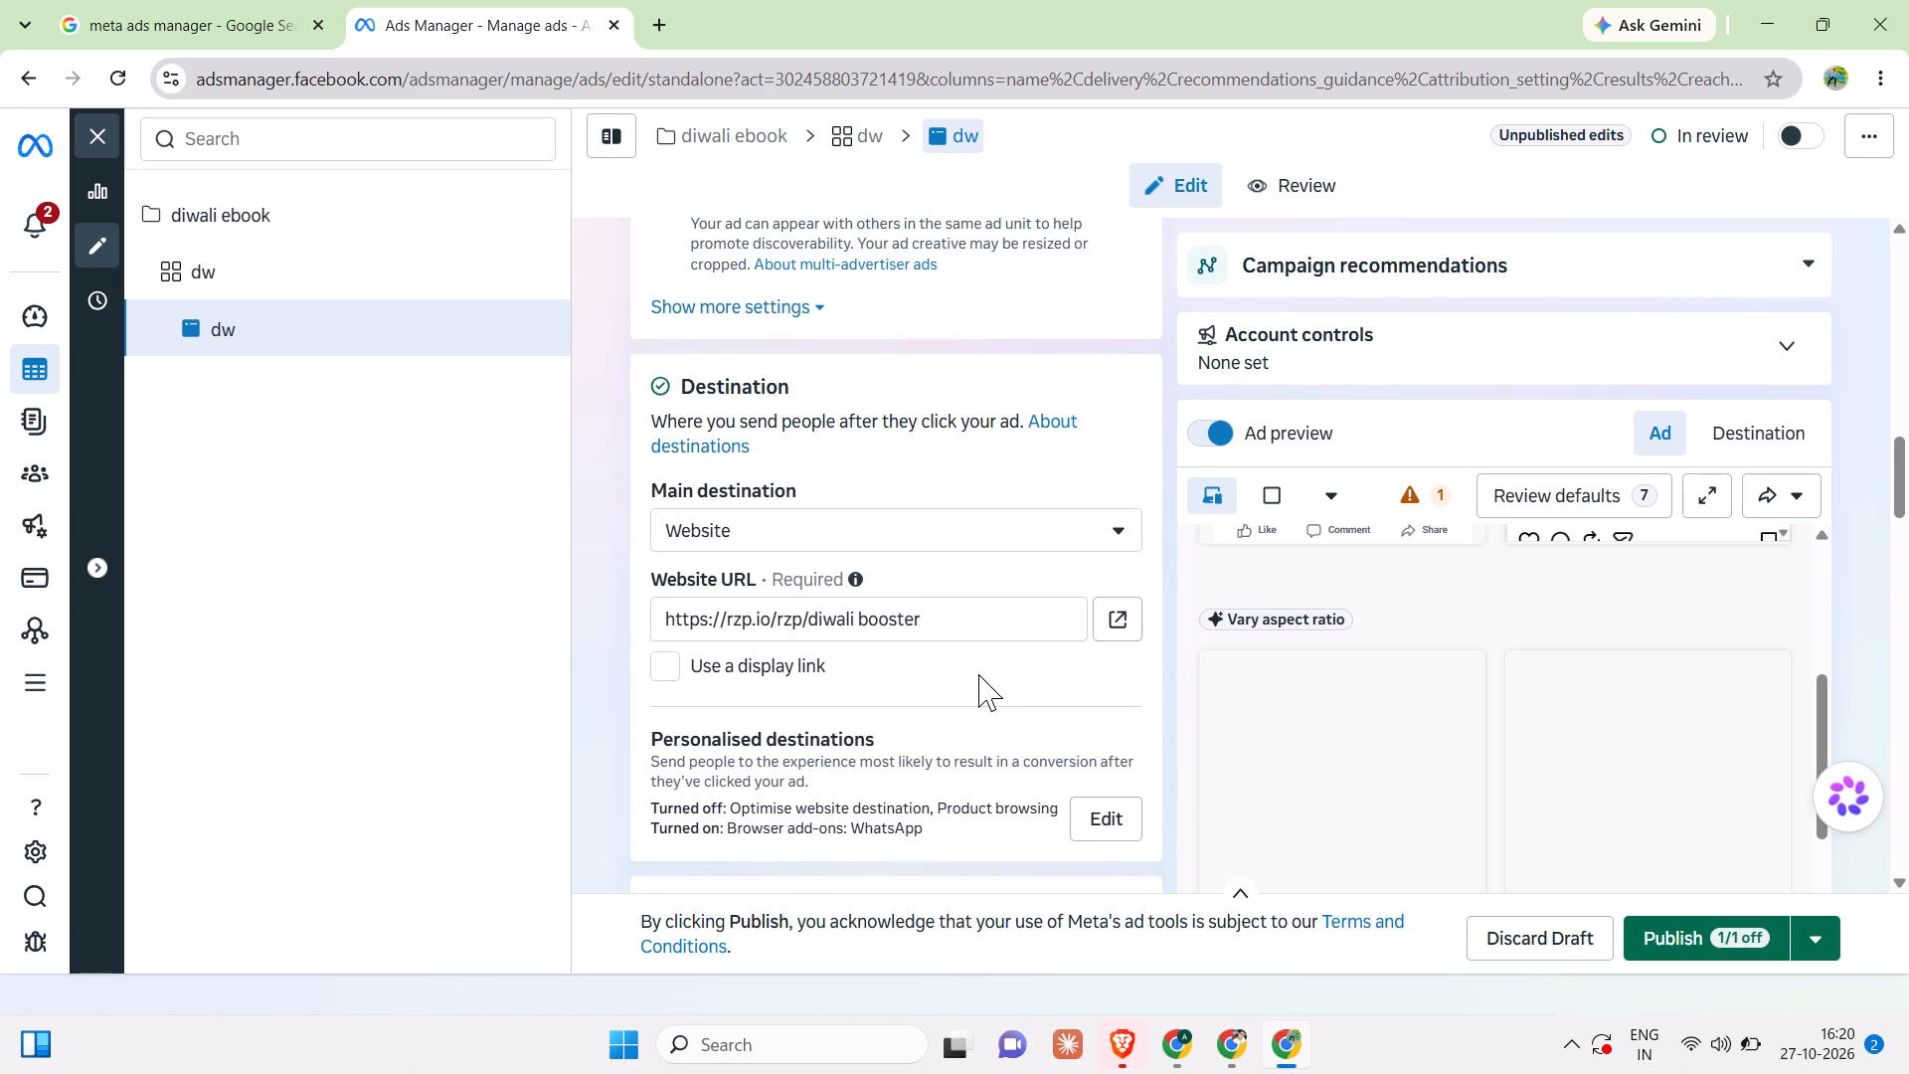
pyautogui.scroll(18, 978, 674)
pyautogui.scroll(6, 1022, 677)
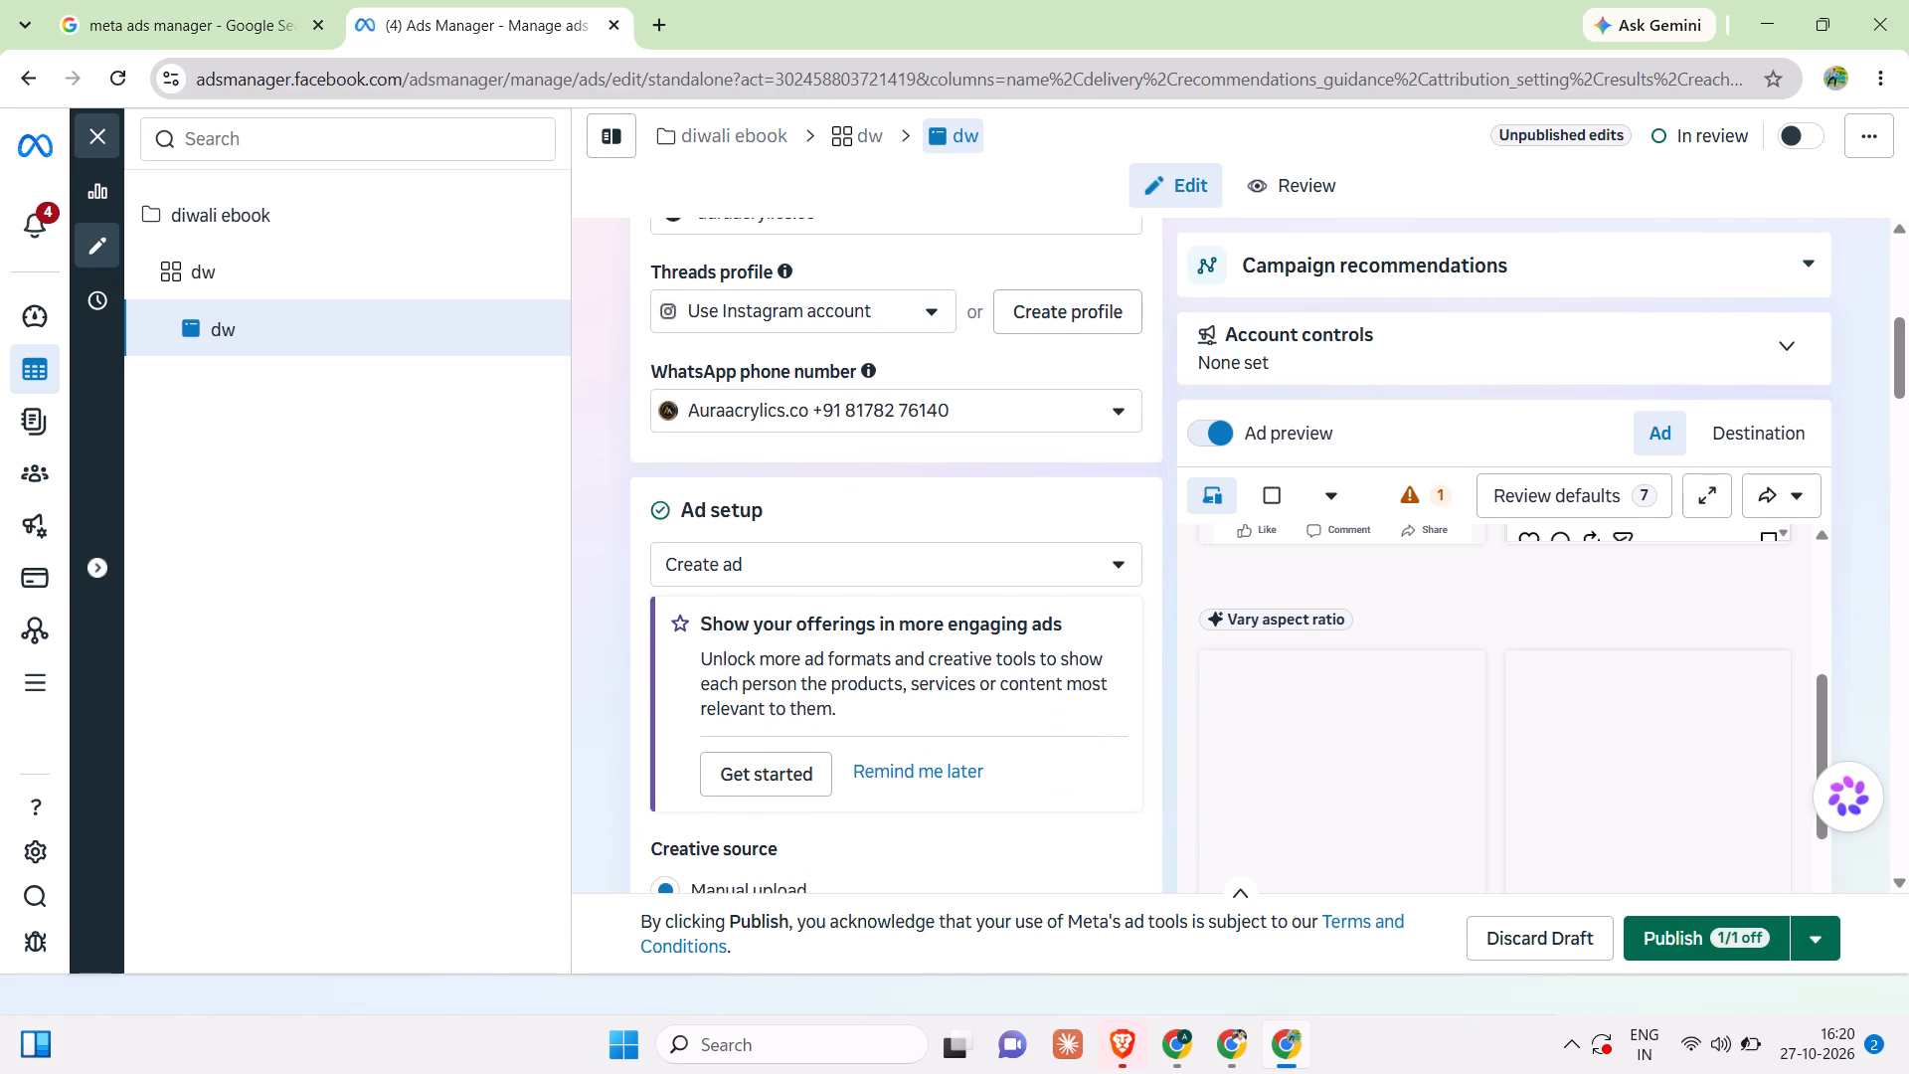
pyautogui.scroll(12, 1065, 643)
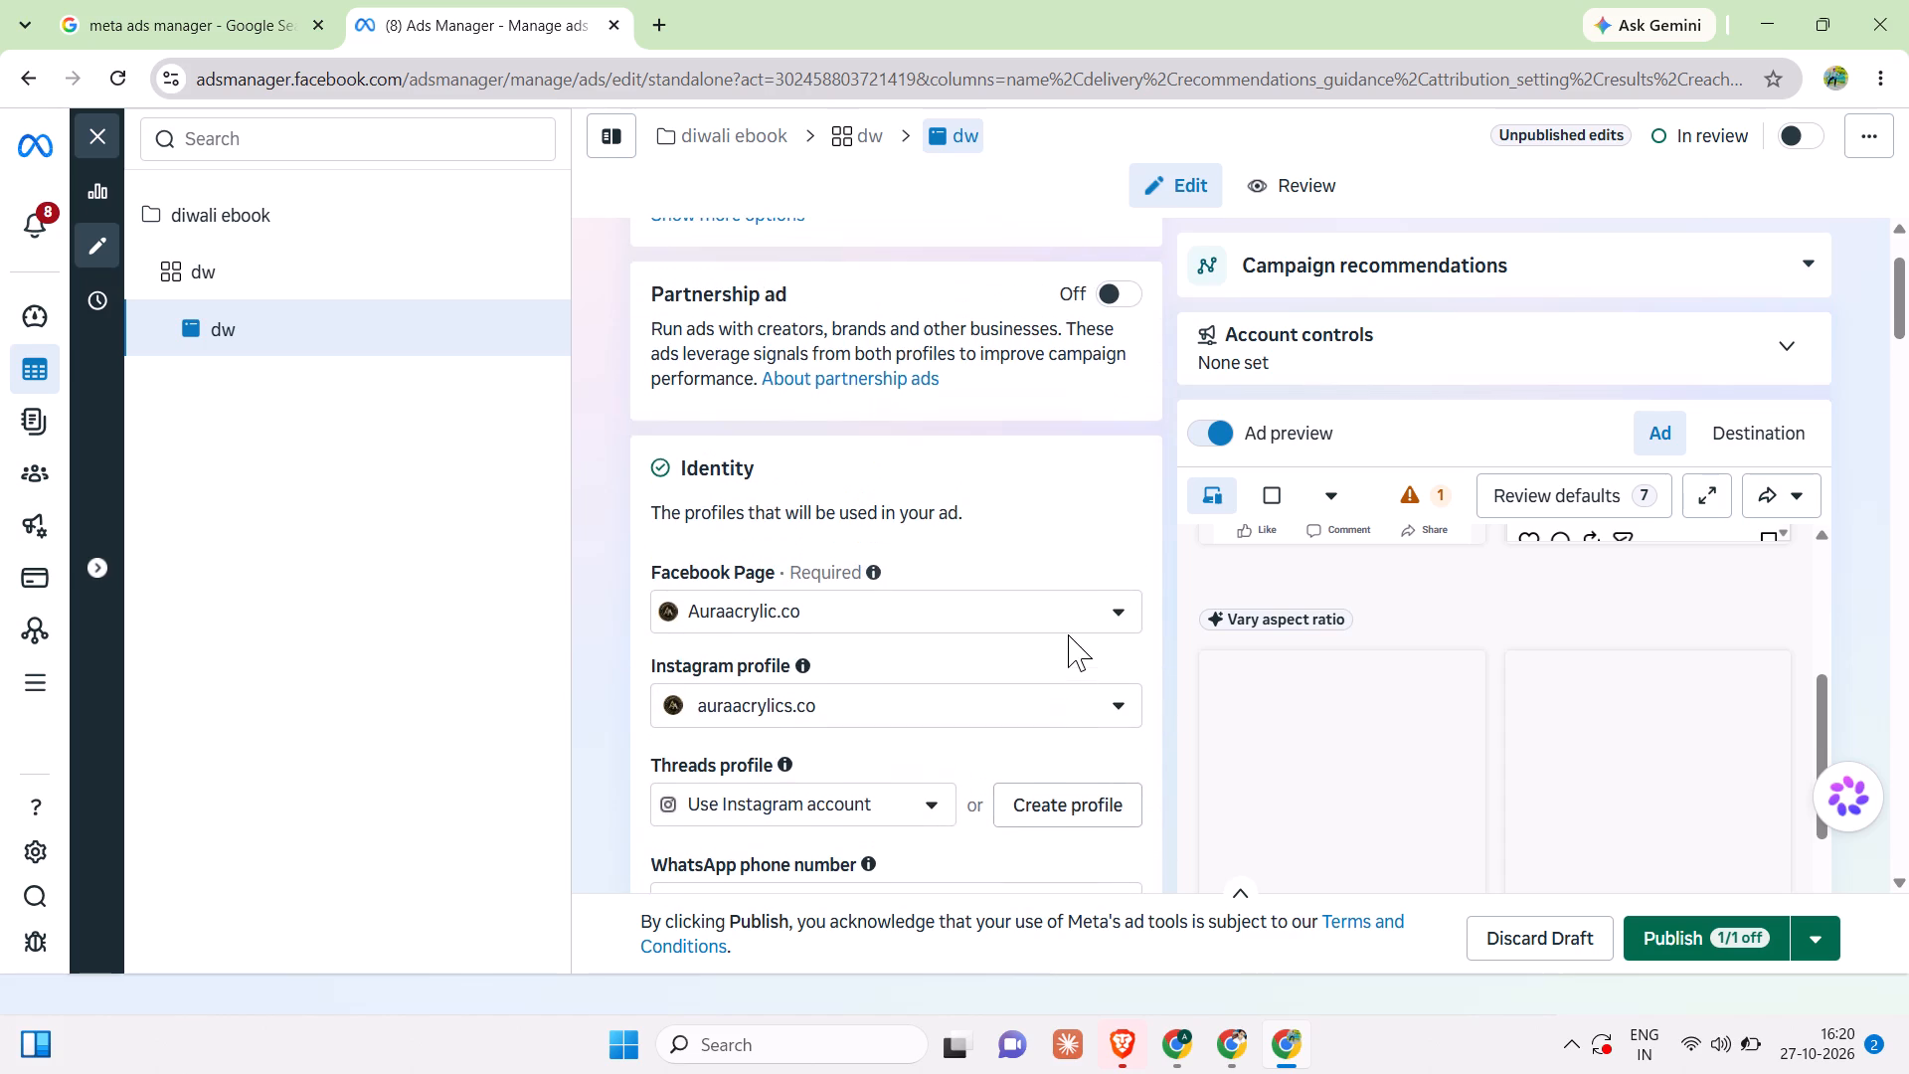
pyautogui.scroll(14, 1068, 634)
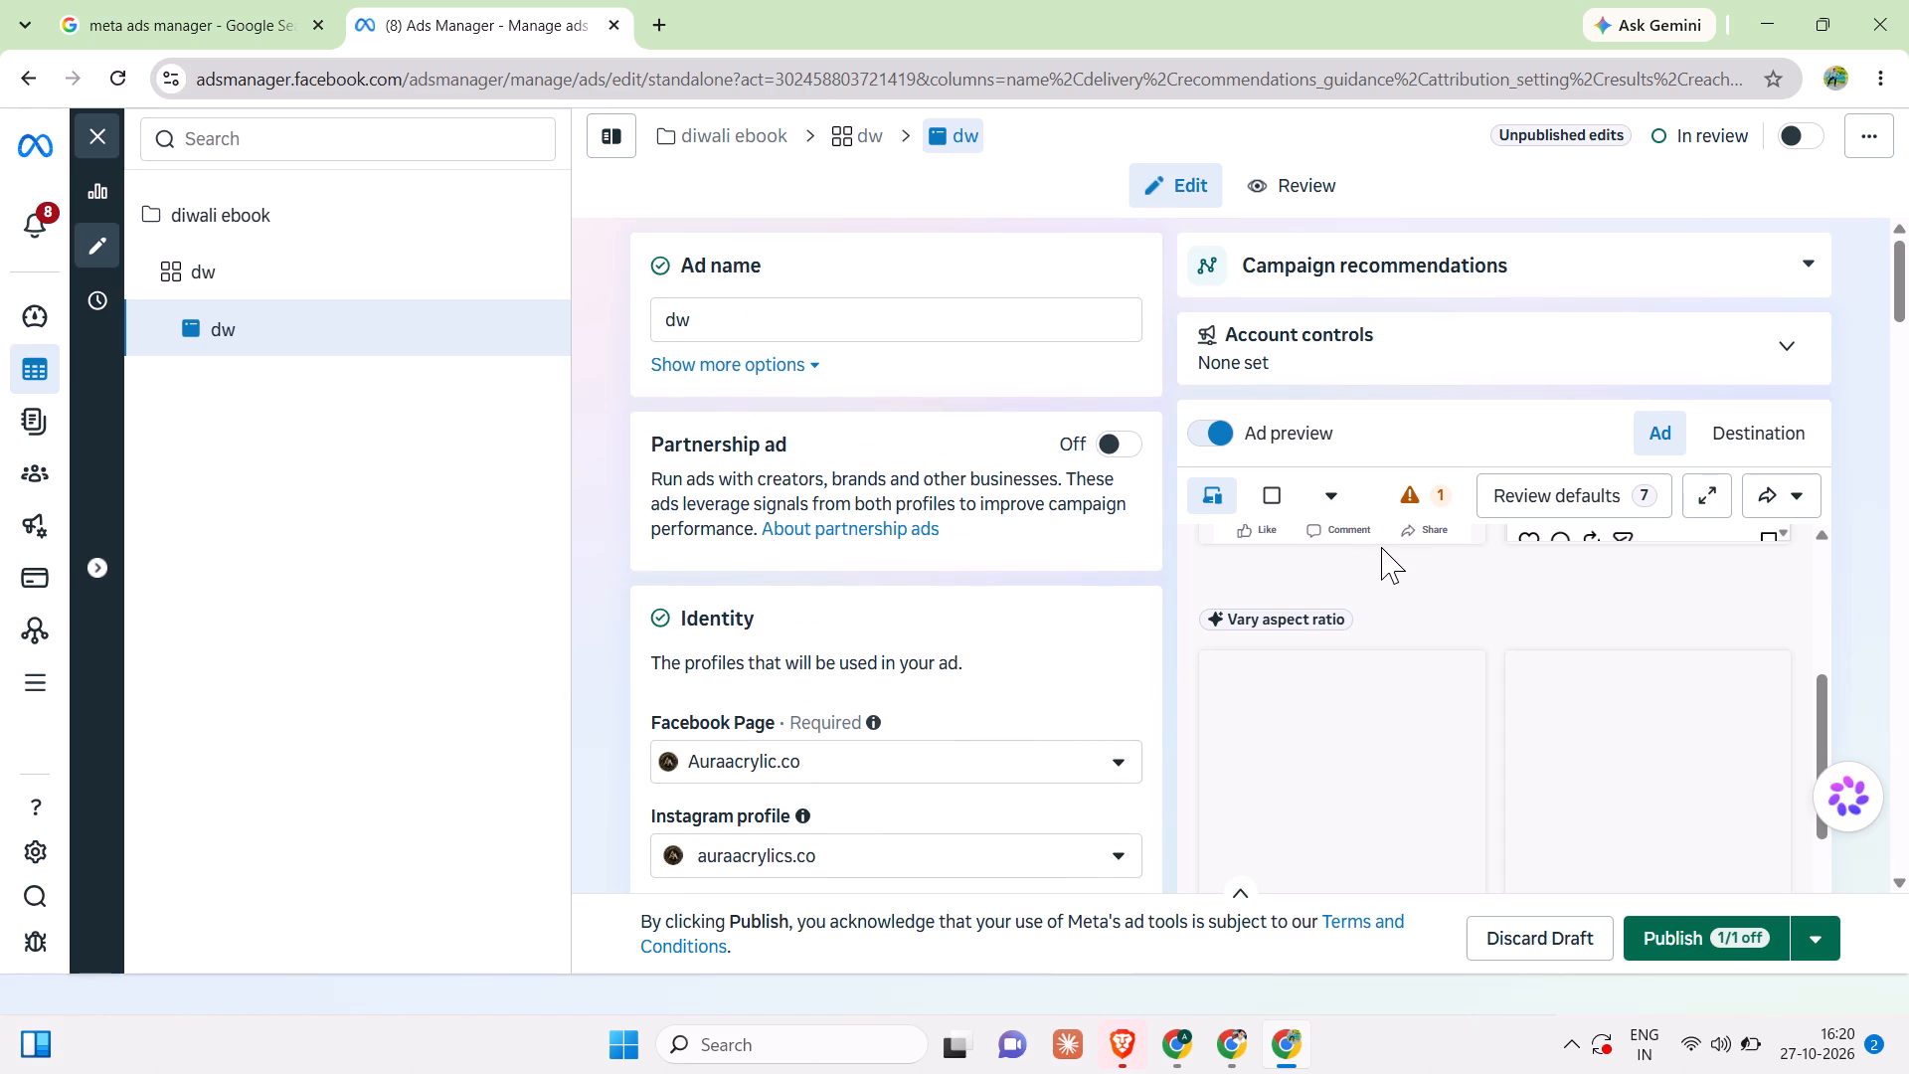
# Examine the ad's placement previews, including the Advanced preview, and play the video in the Facebook Feed version.
pyautogui.scroll(-4, 1478, 748)
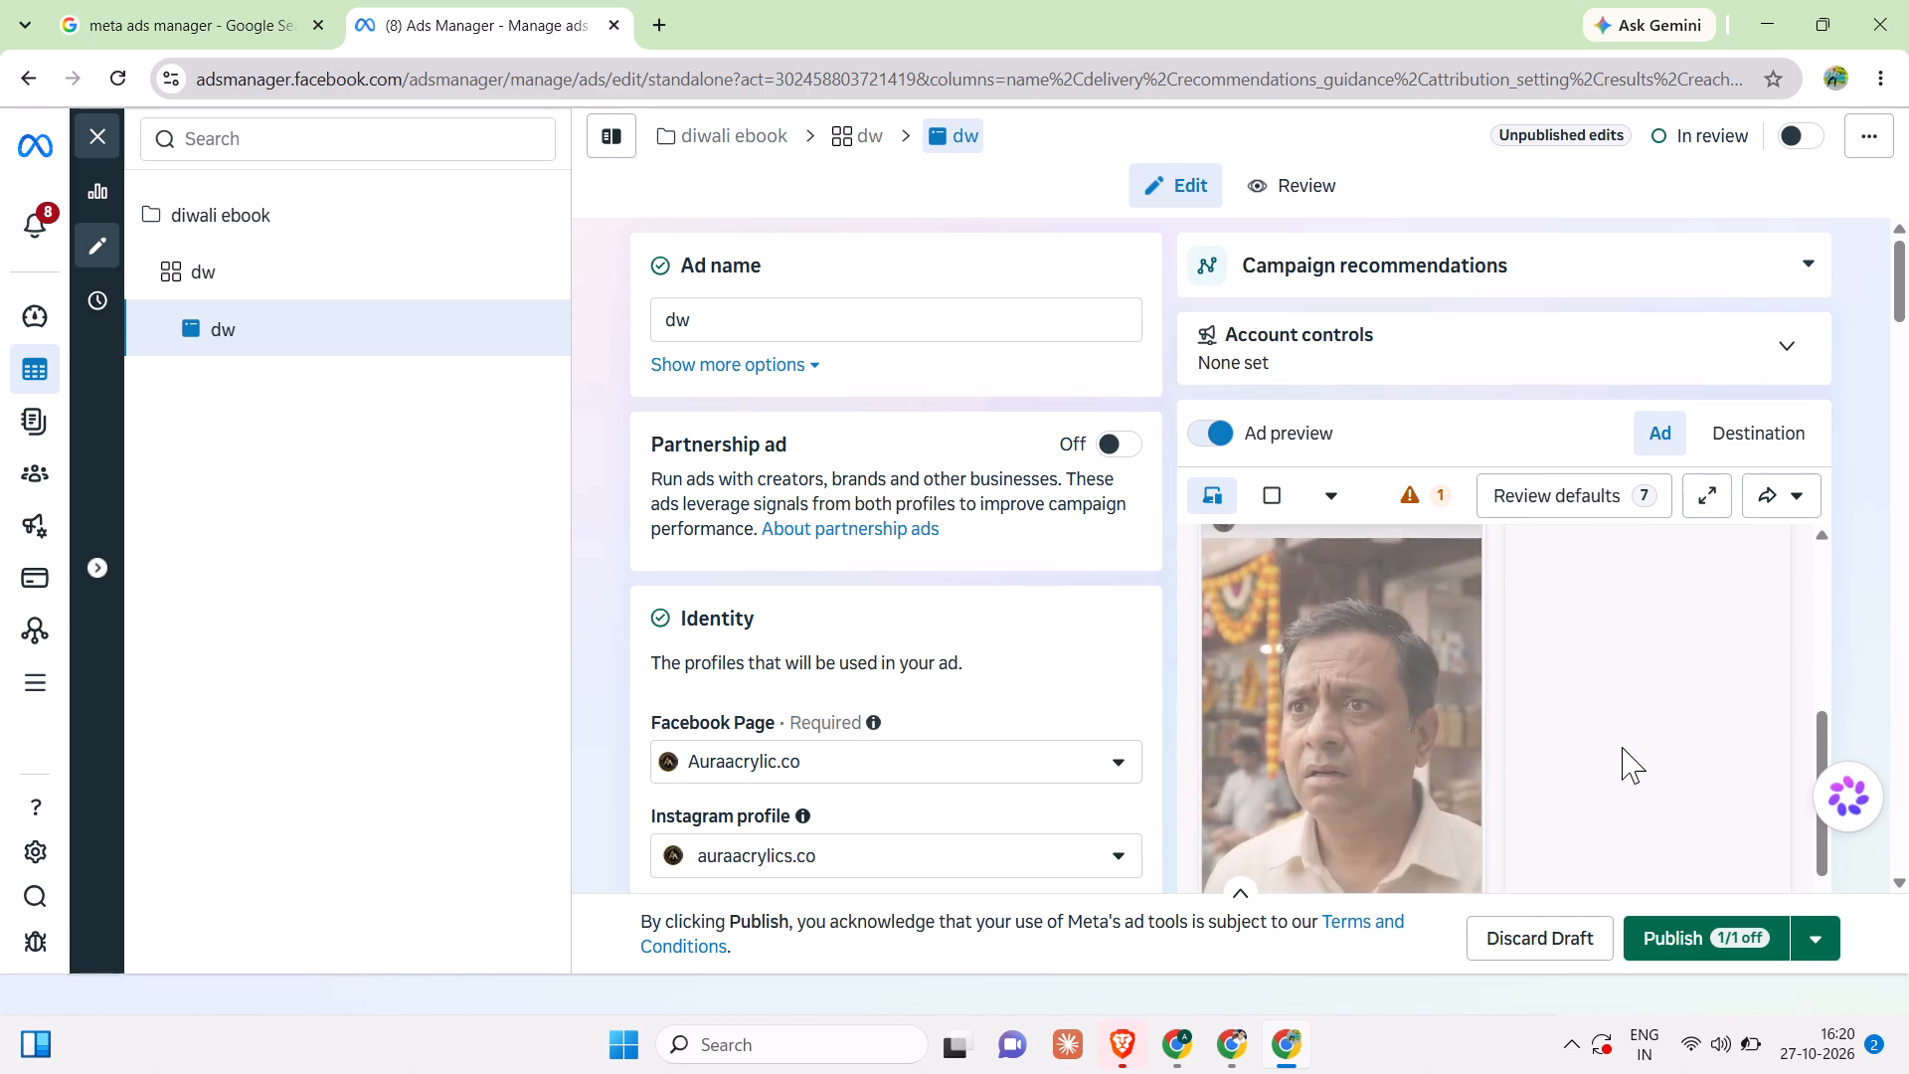
pyautogui.scroll(-2, 1615, 657)
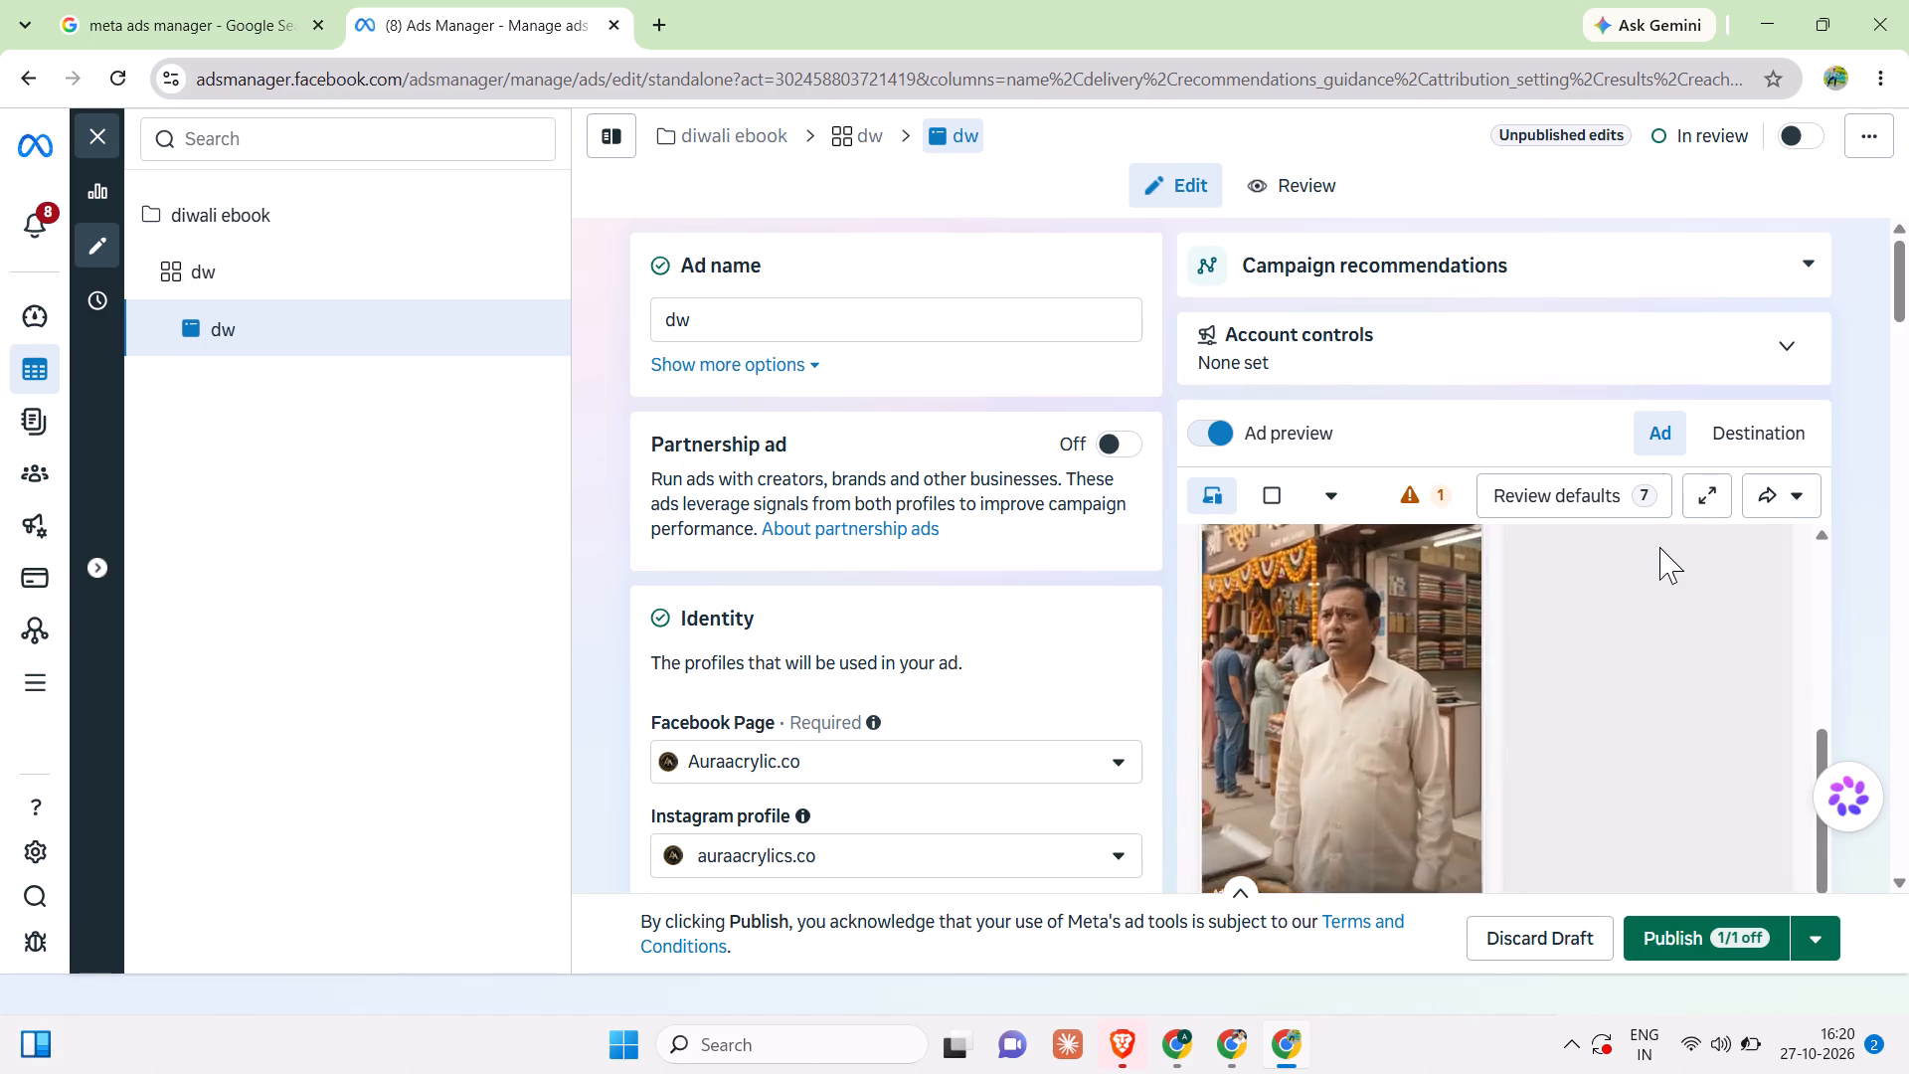
pyautogui.click(1708, 480)
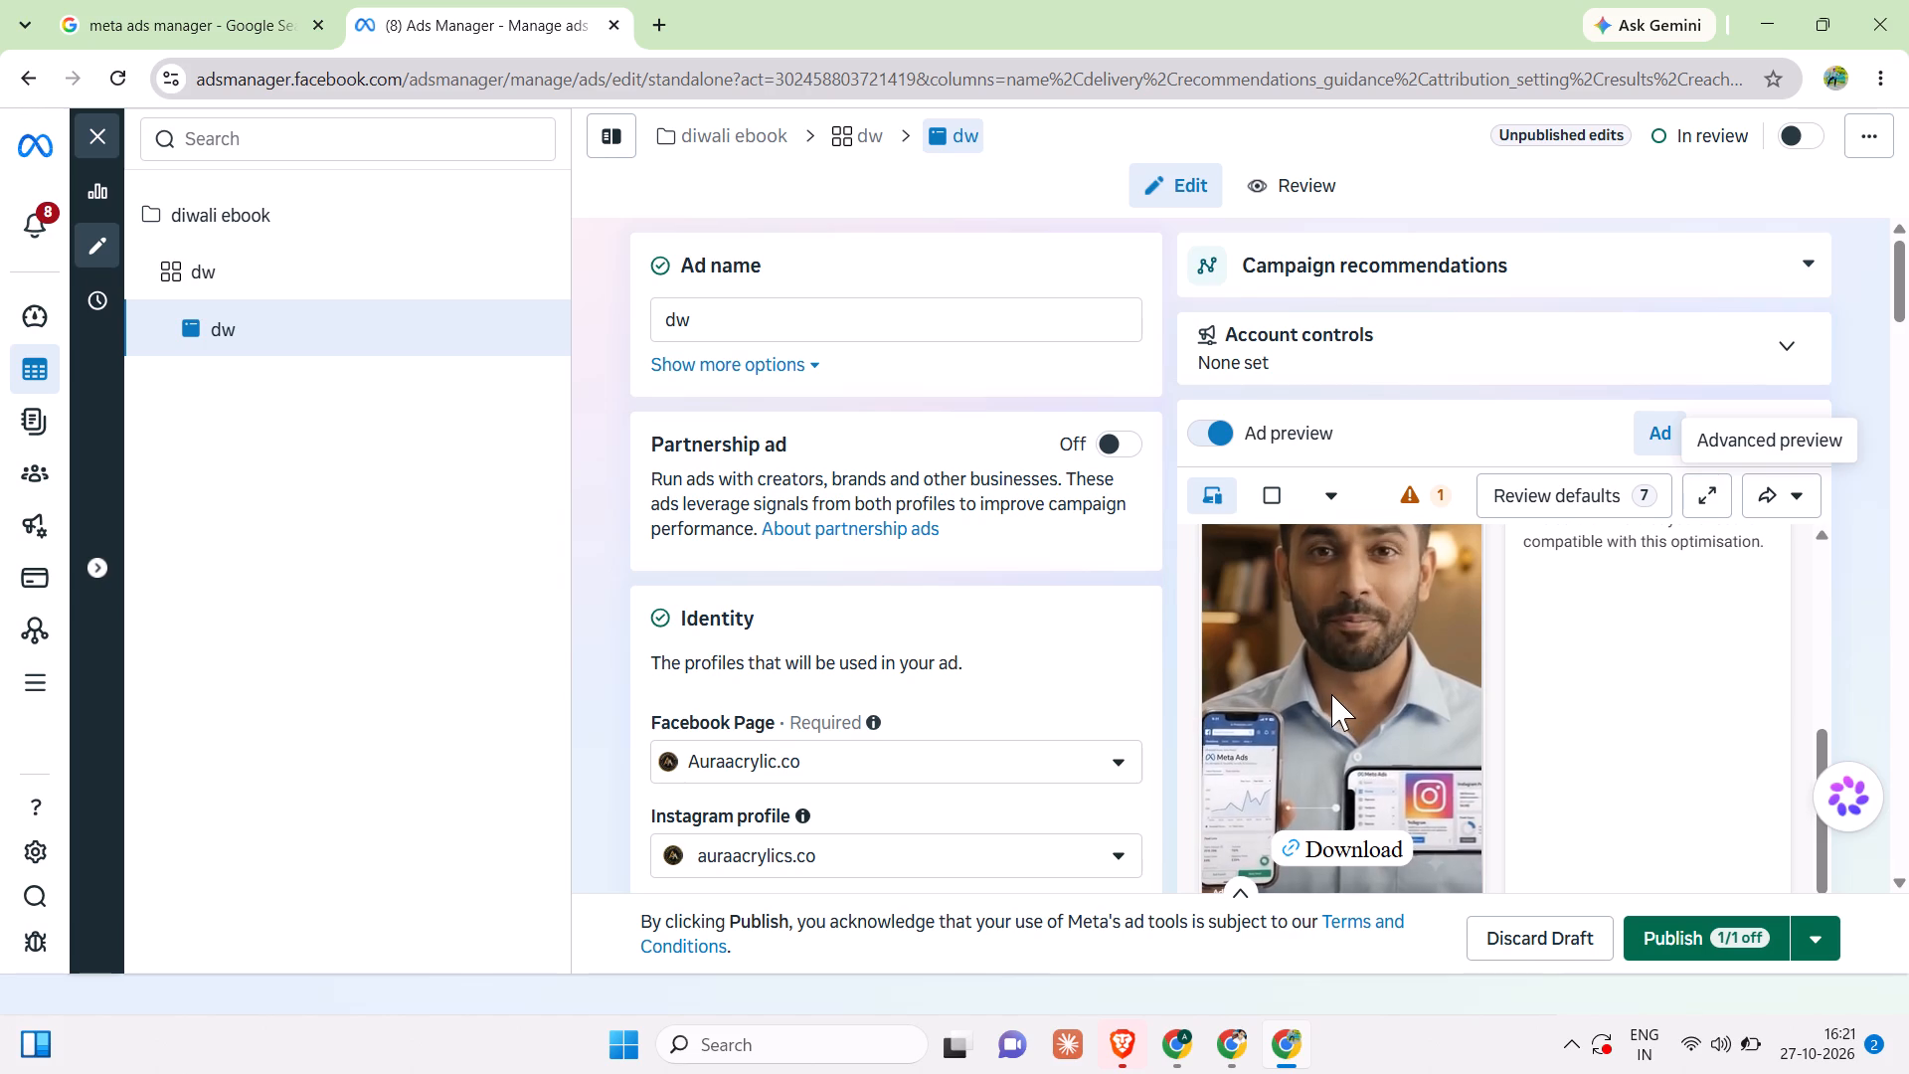
pyautogui.click(1329, 693)
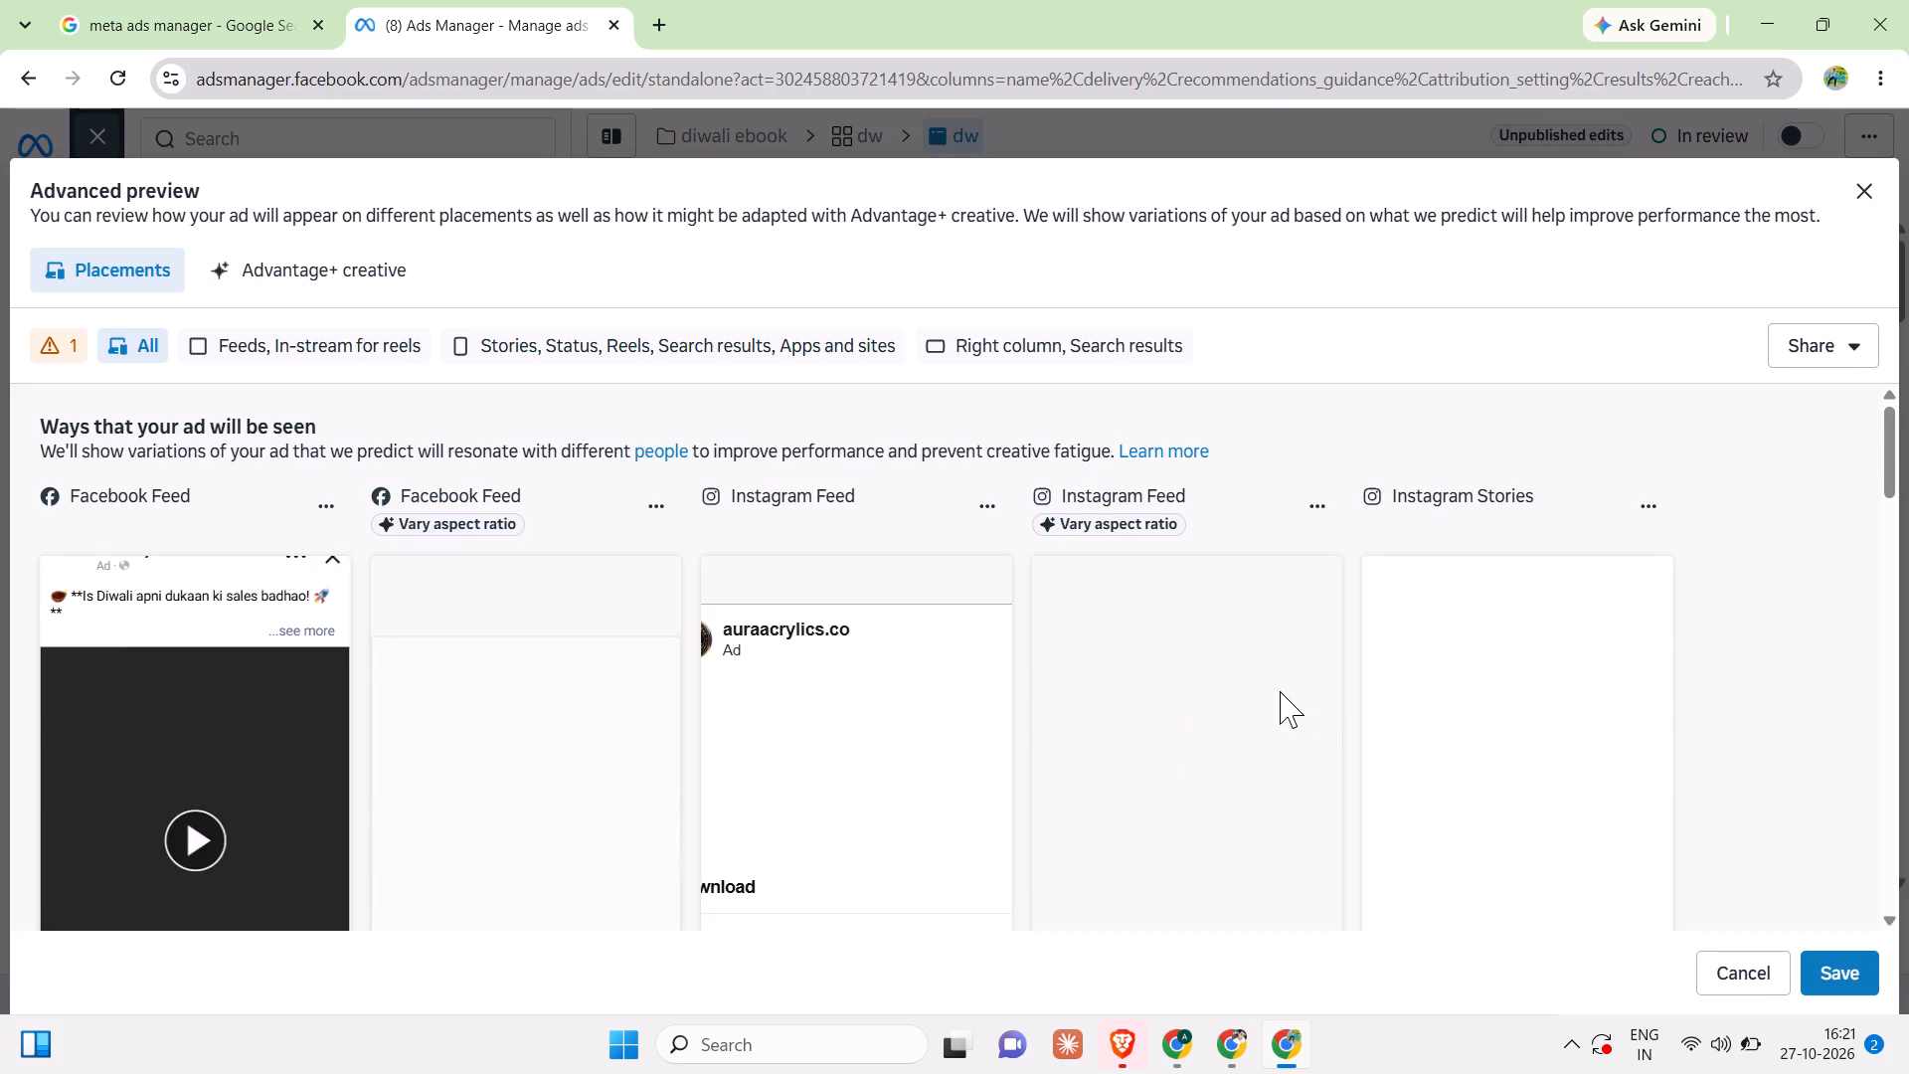
pyautogui.click(189, 843)
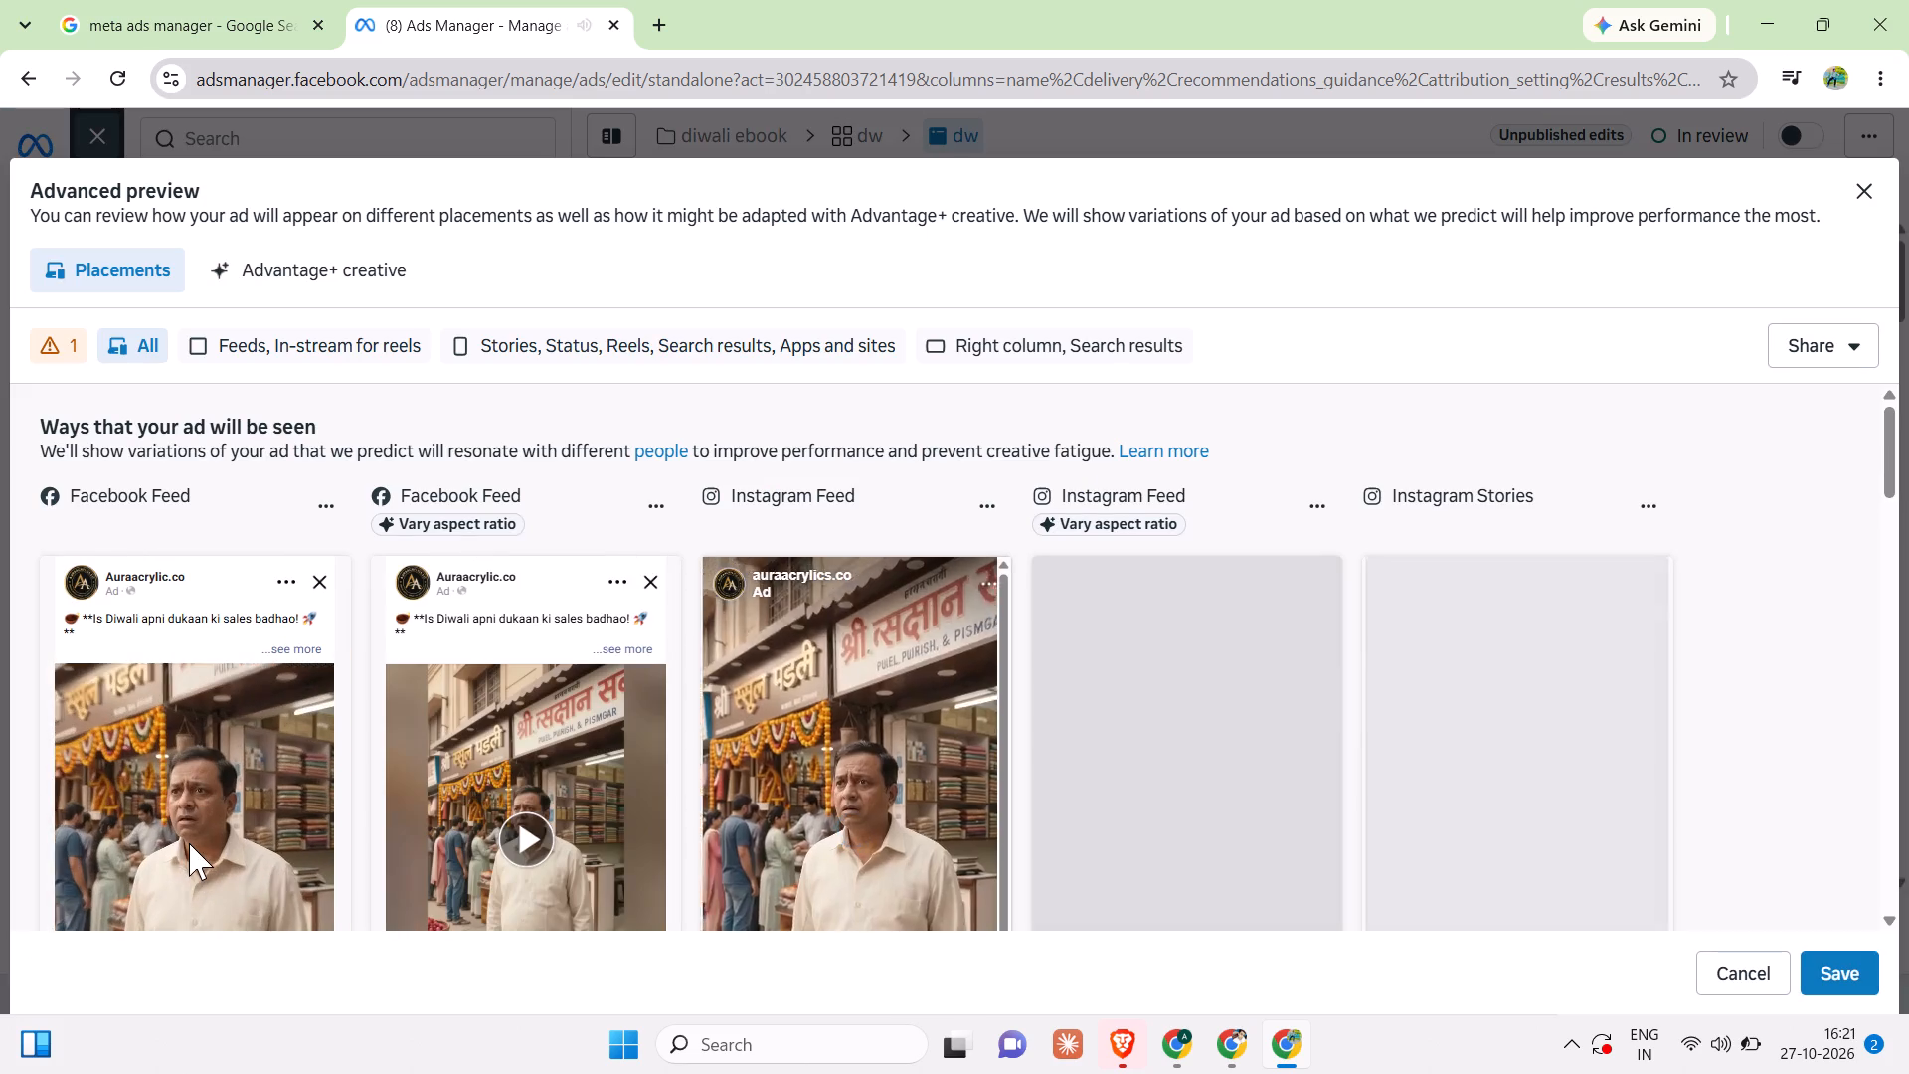
pyautogui.click(190, 833)
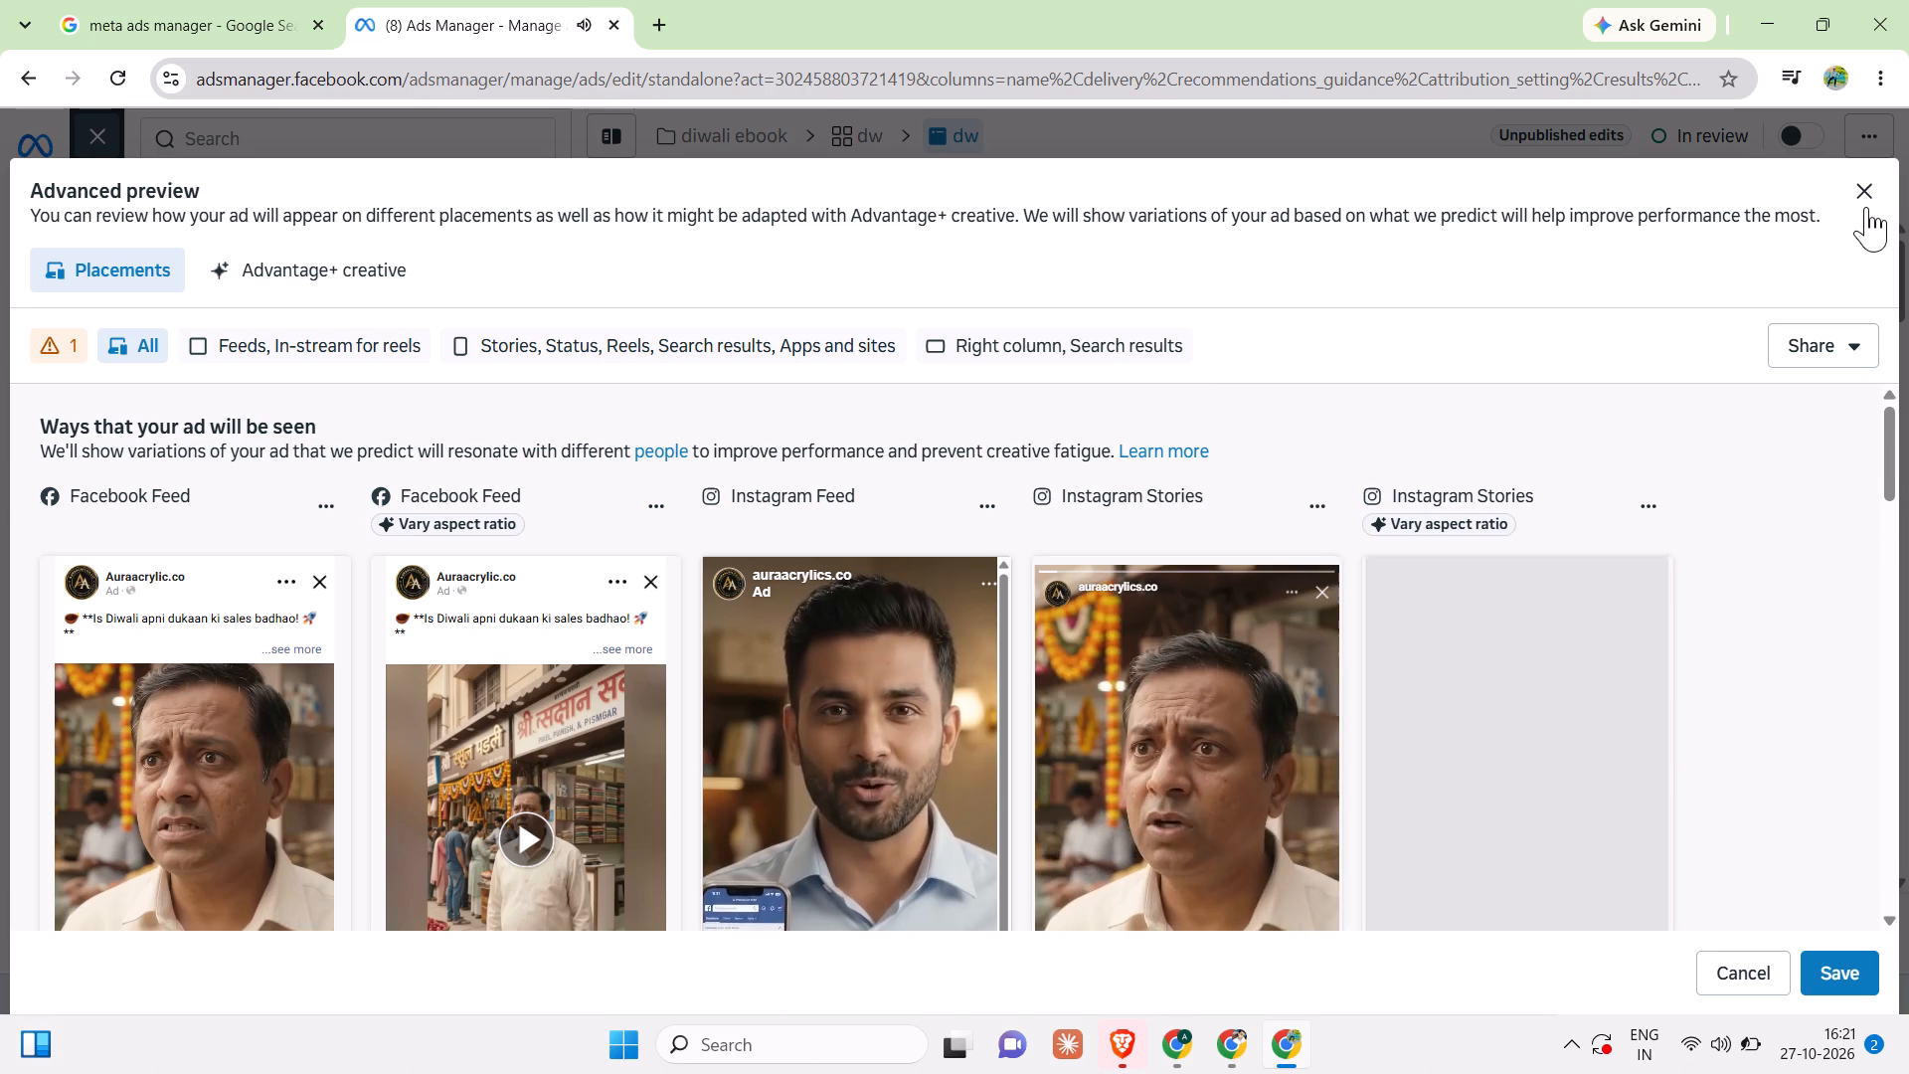
pyautogui.click(1866, 207)
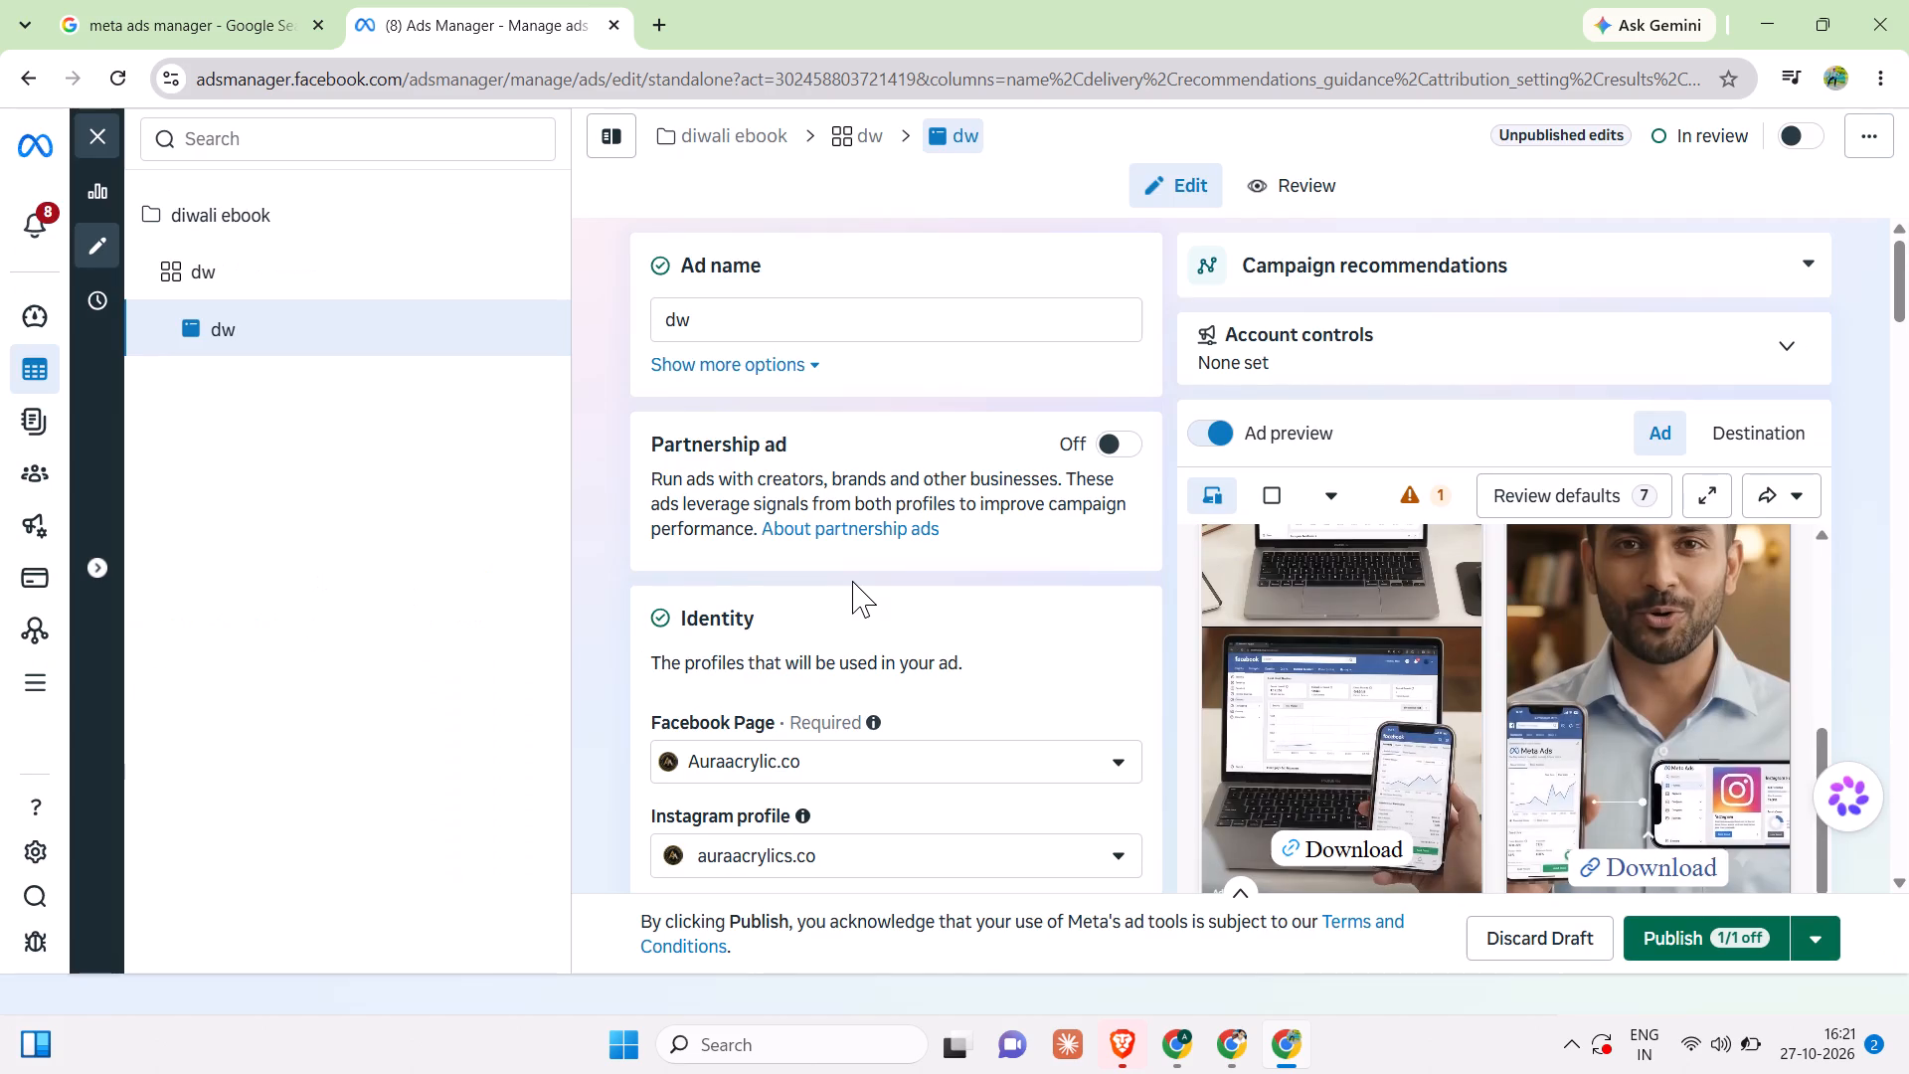
# Review all of the dw ad's settings, from Identity through Destination, Ad creative and Ad experiences to Tracking.
pyautogui.scroll(-3, 1050, 615)
pyautogui.scroll(-2, 1344, 661)
pyautogui.scroll(-5, 947, 831)
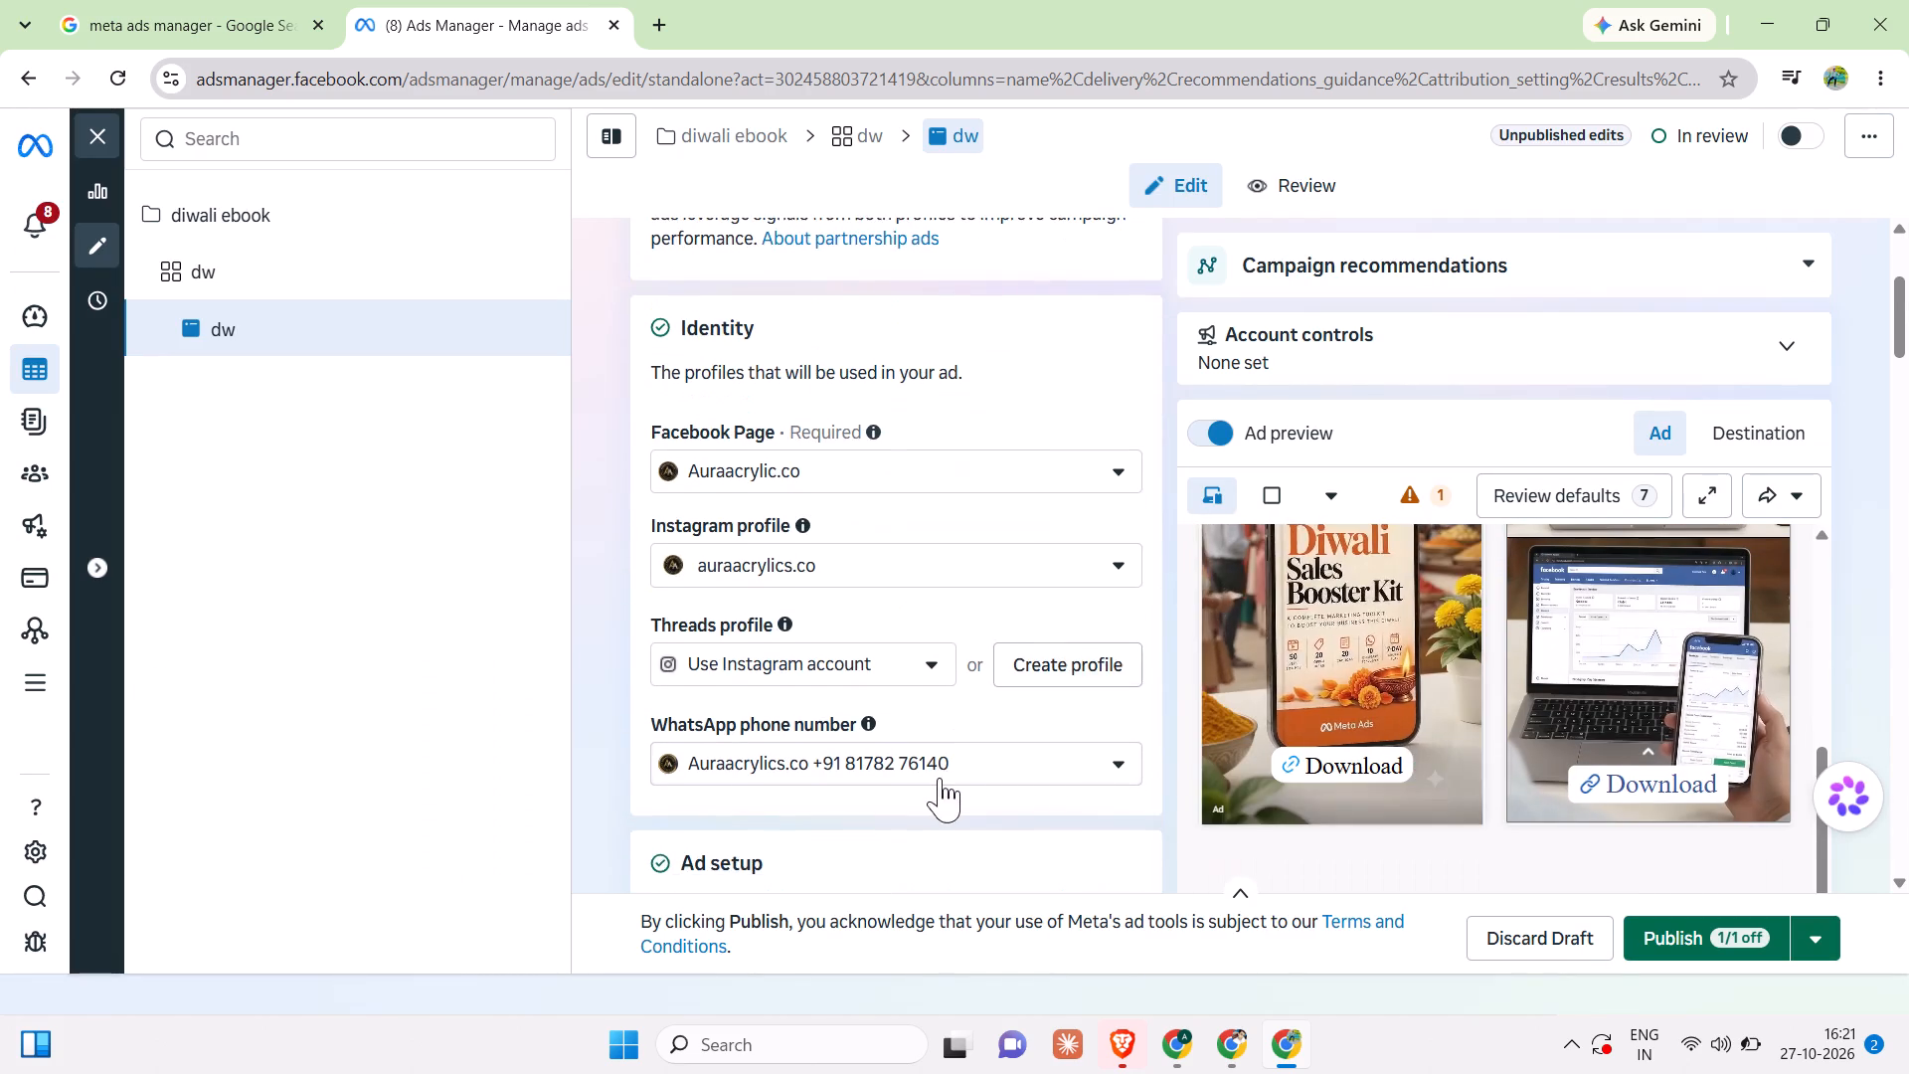
pyautogui.scroll(-15, 954, 740)
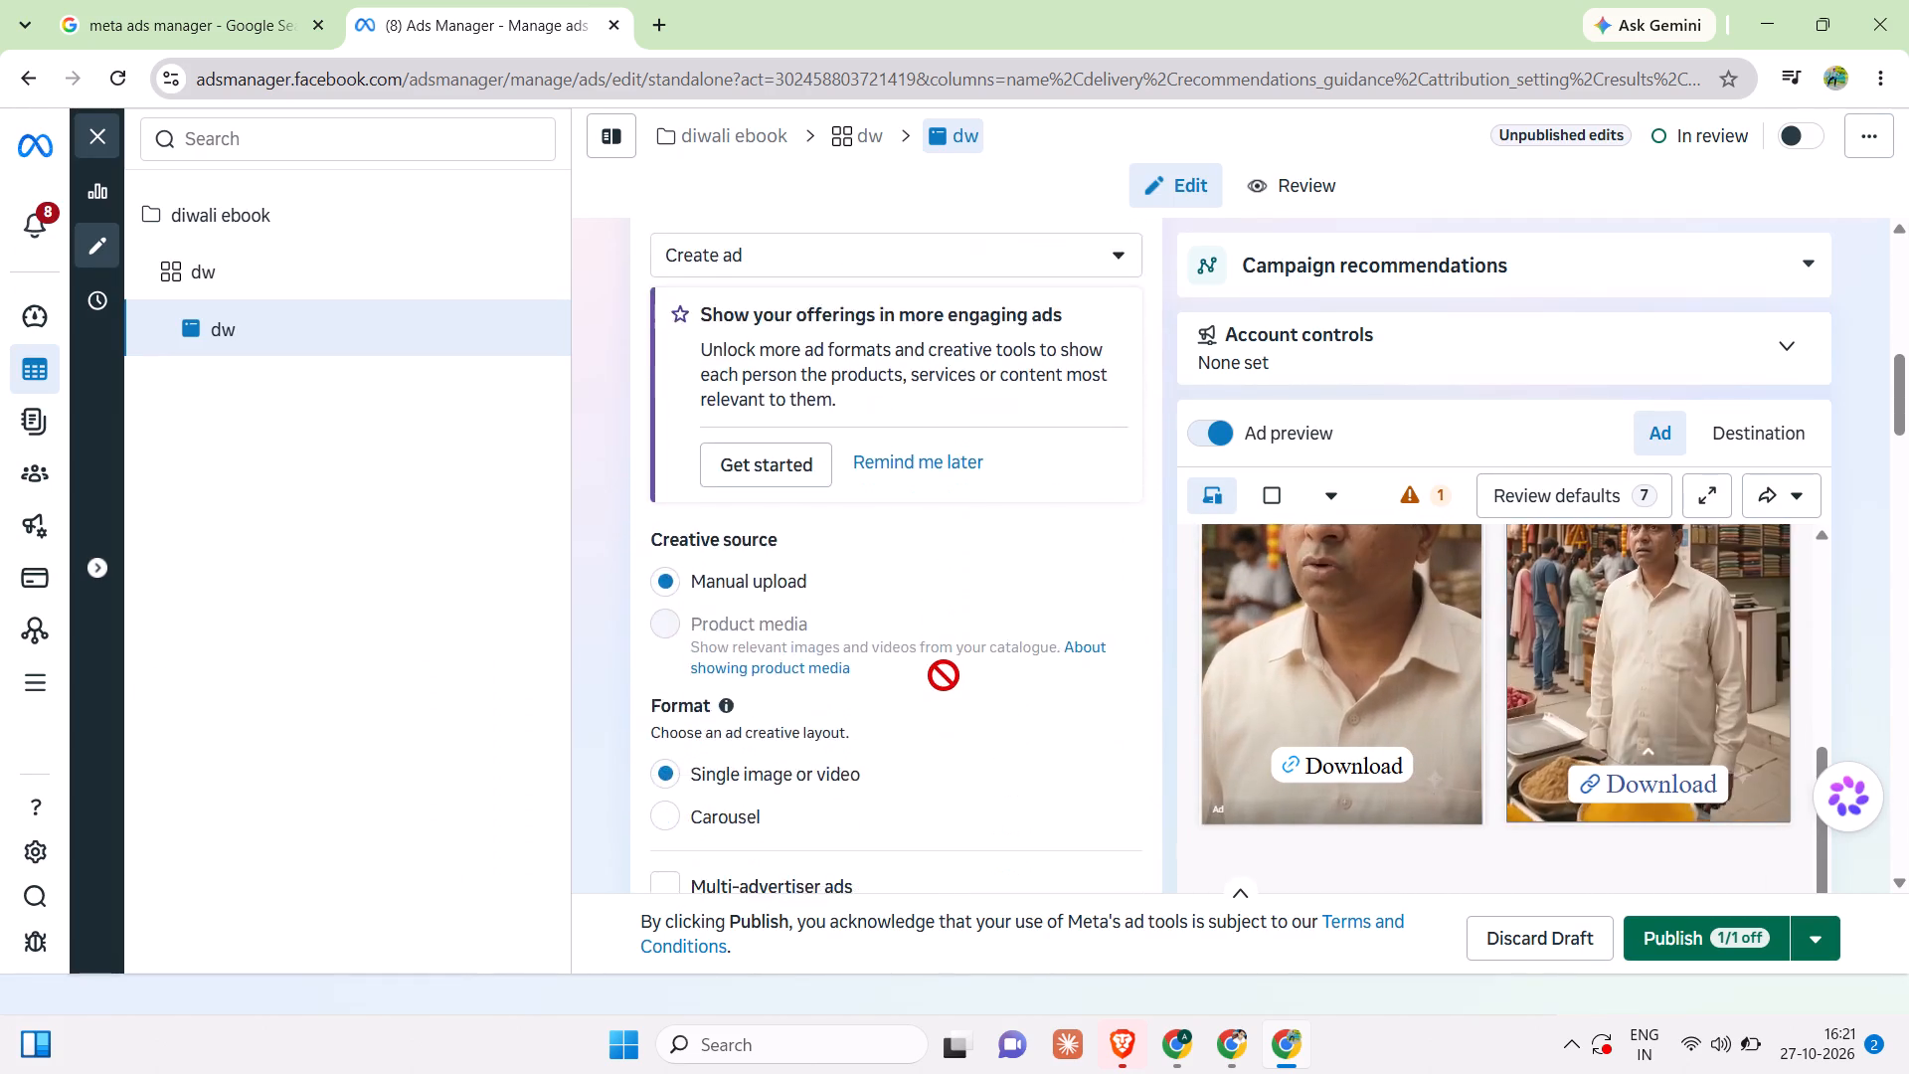
pyautogui.scroll(-15, 944, 675)
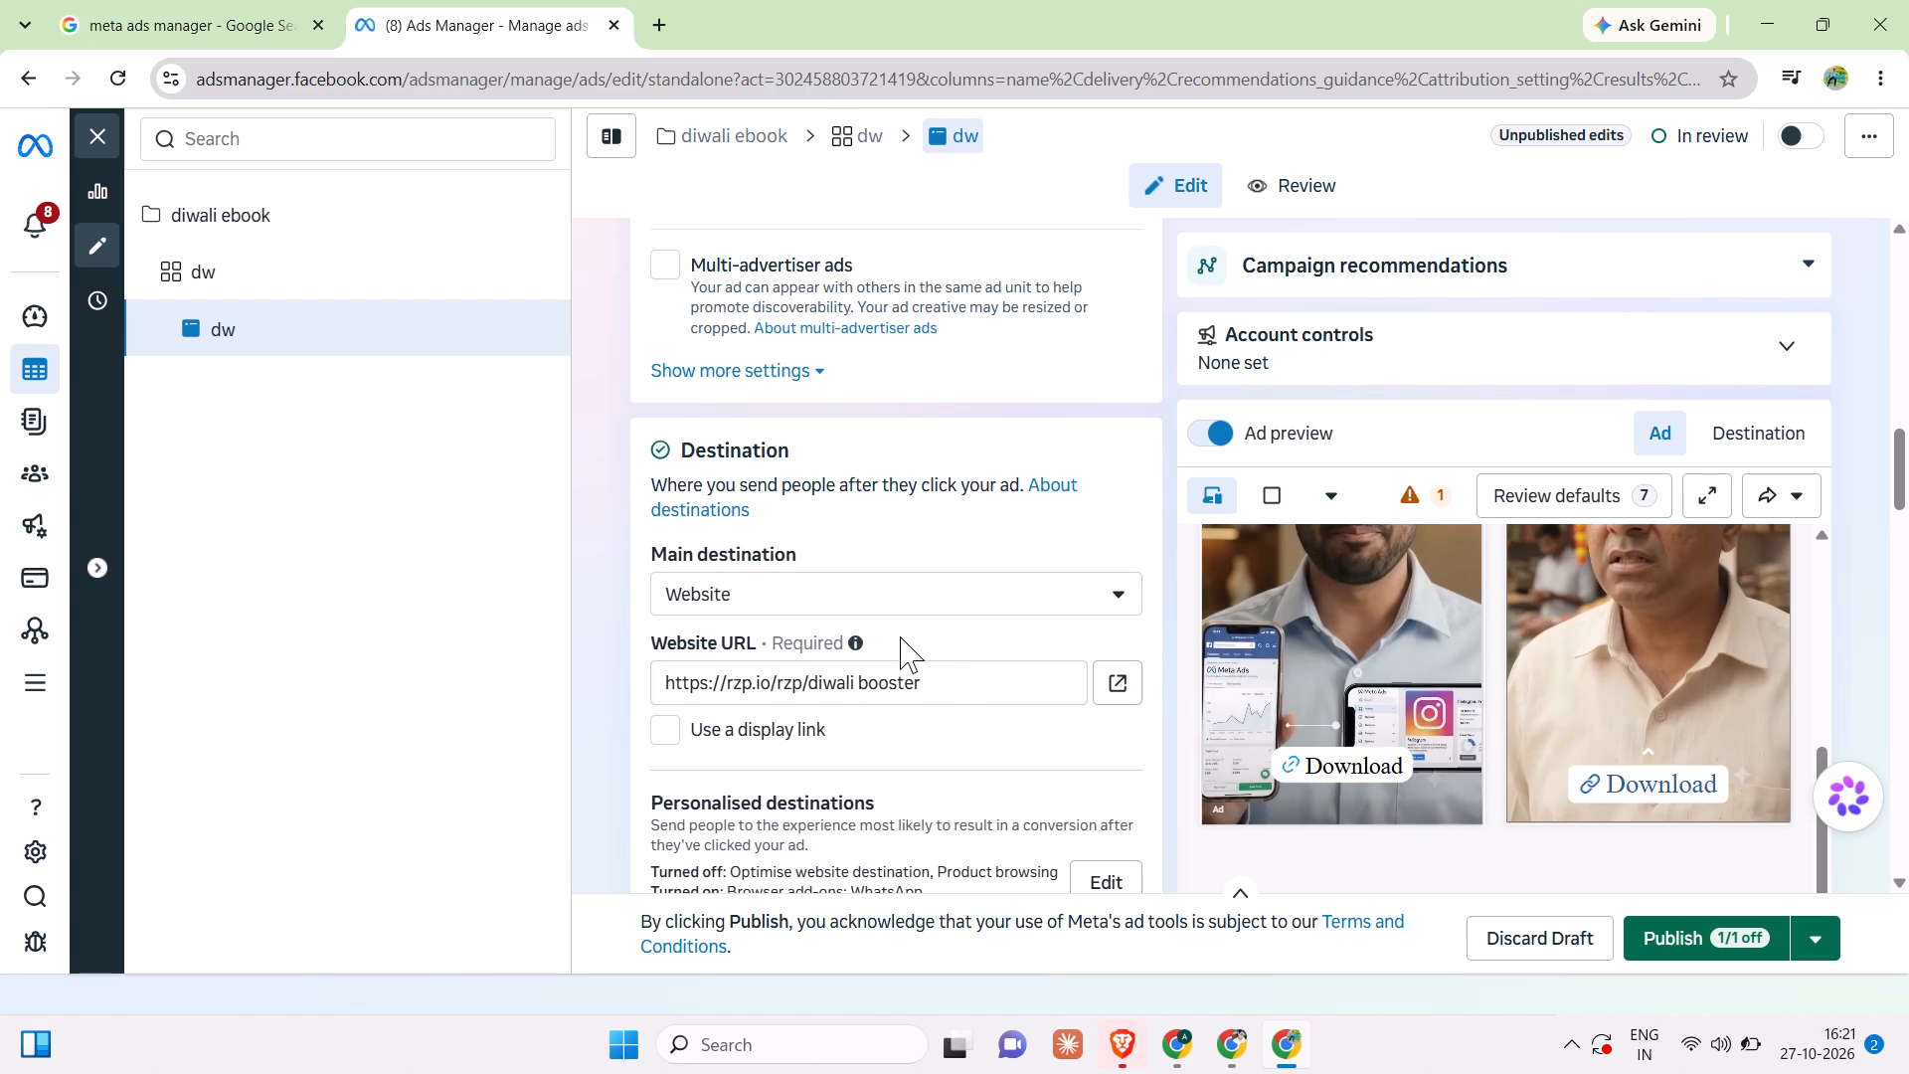
pyautogui.scroll(-15, 840, 577)
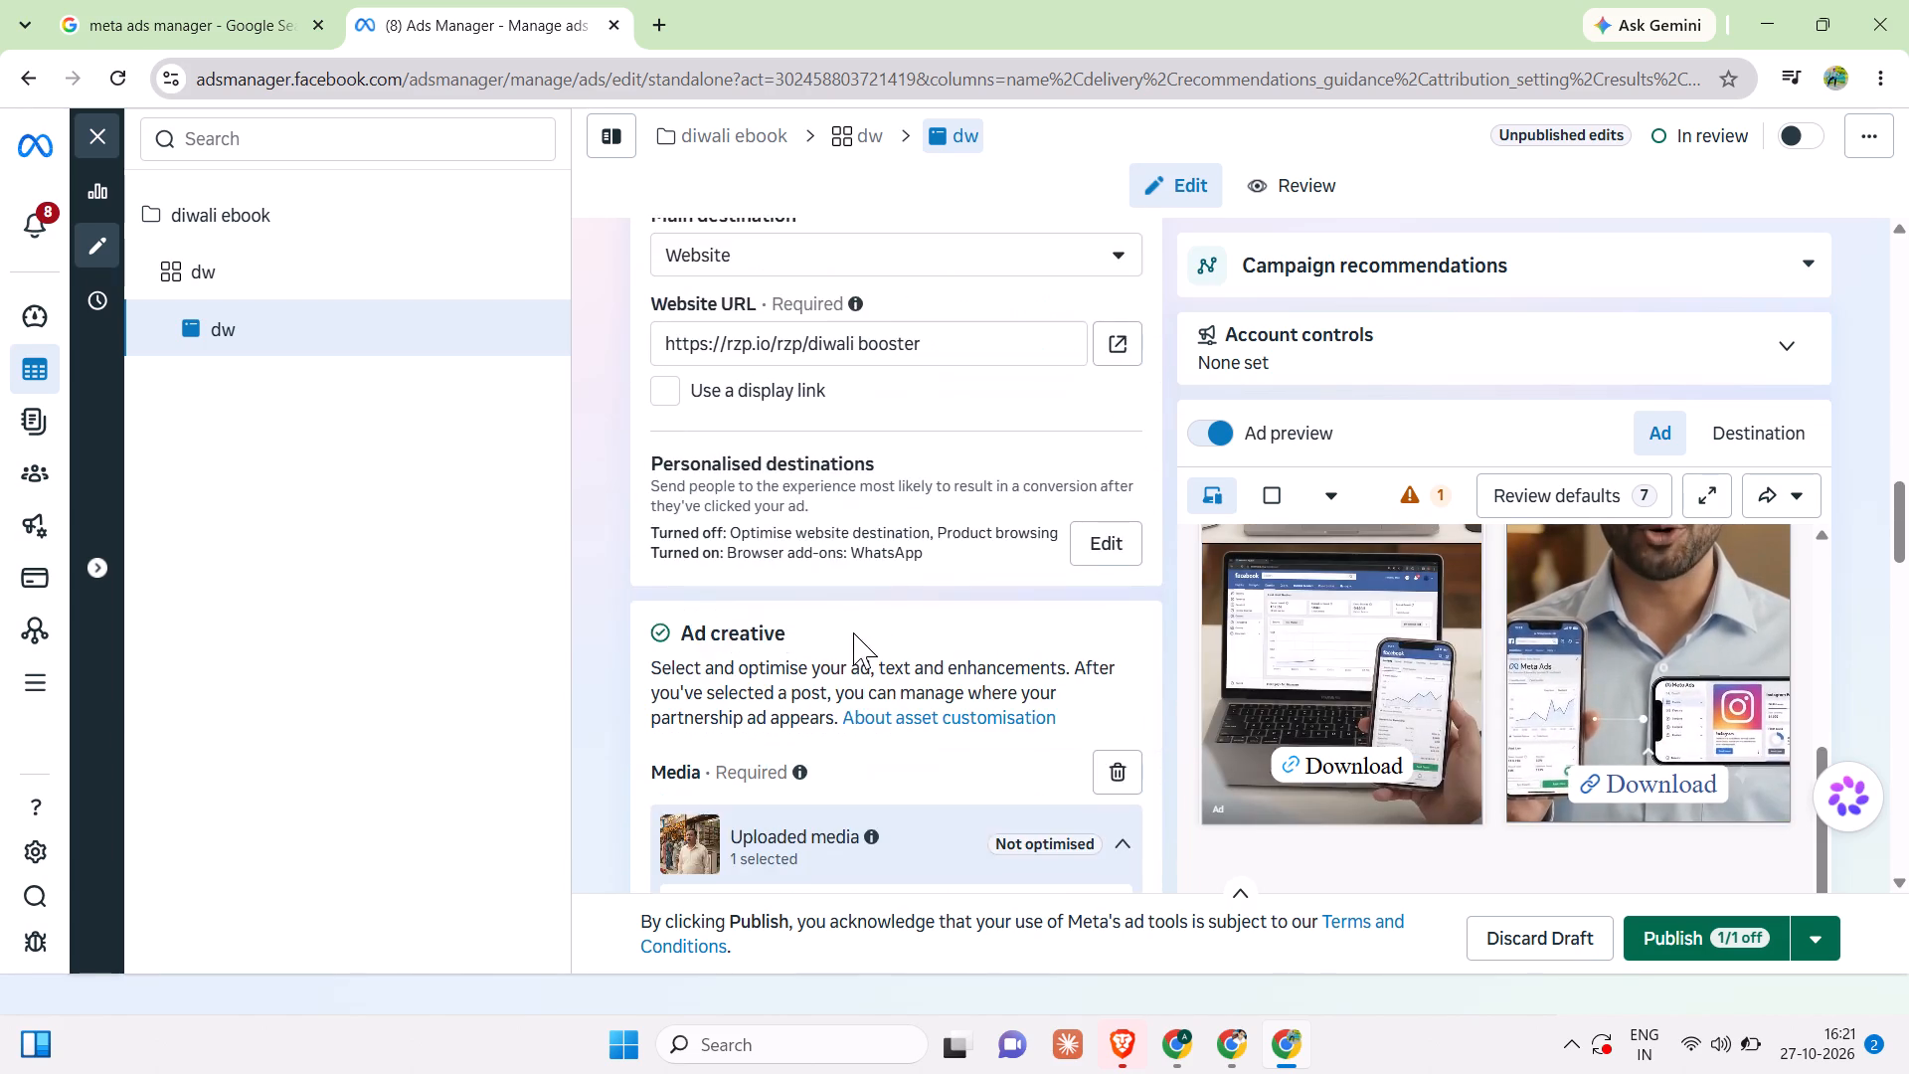
pyautogui.scroll(-15, 853, 632)
pyautogui.scroll(-12, 934, 756)
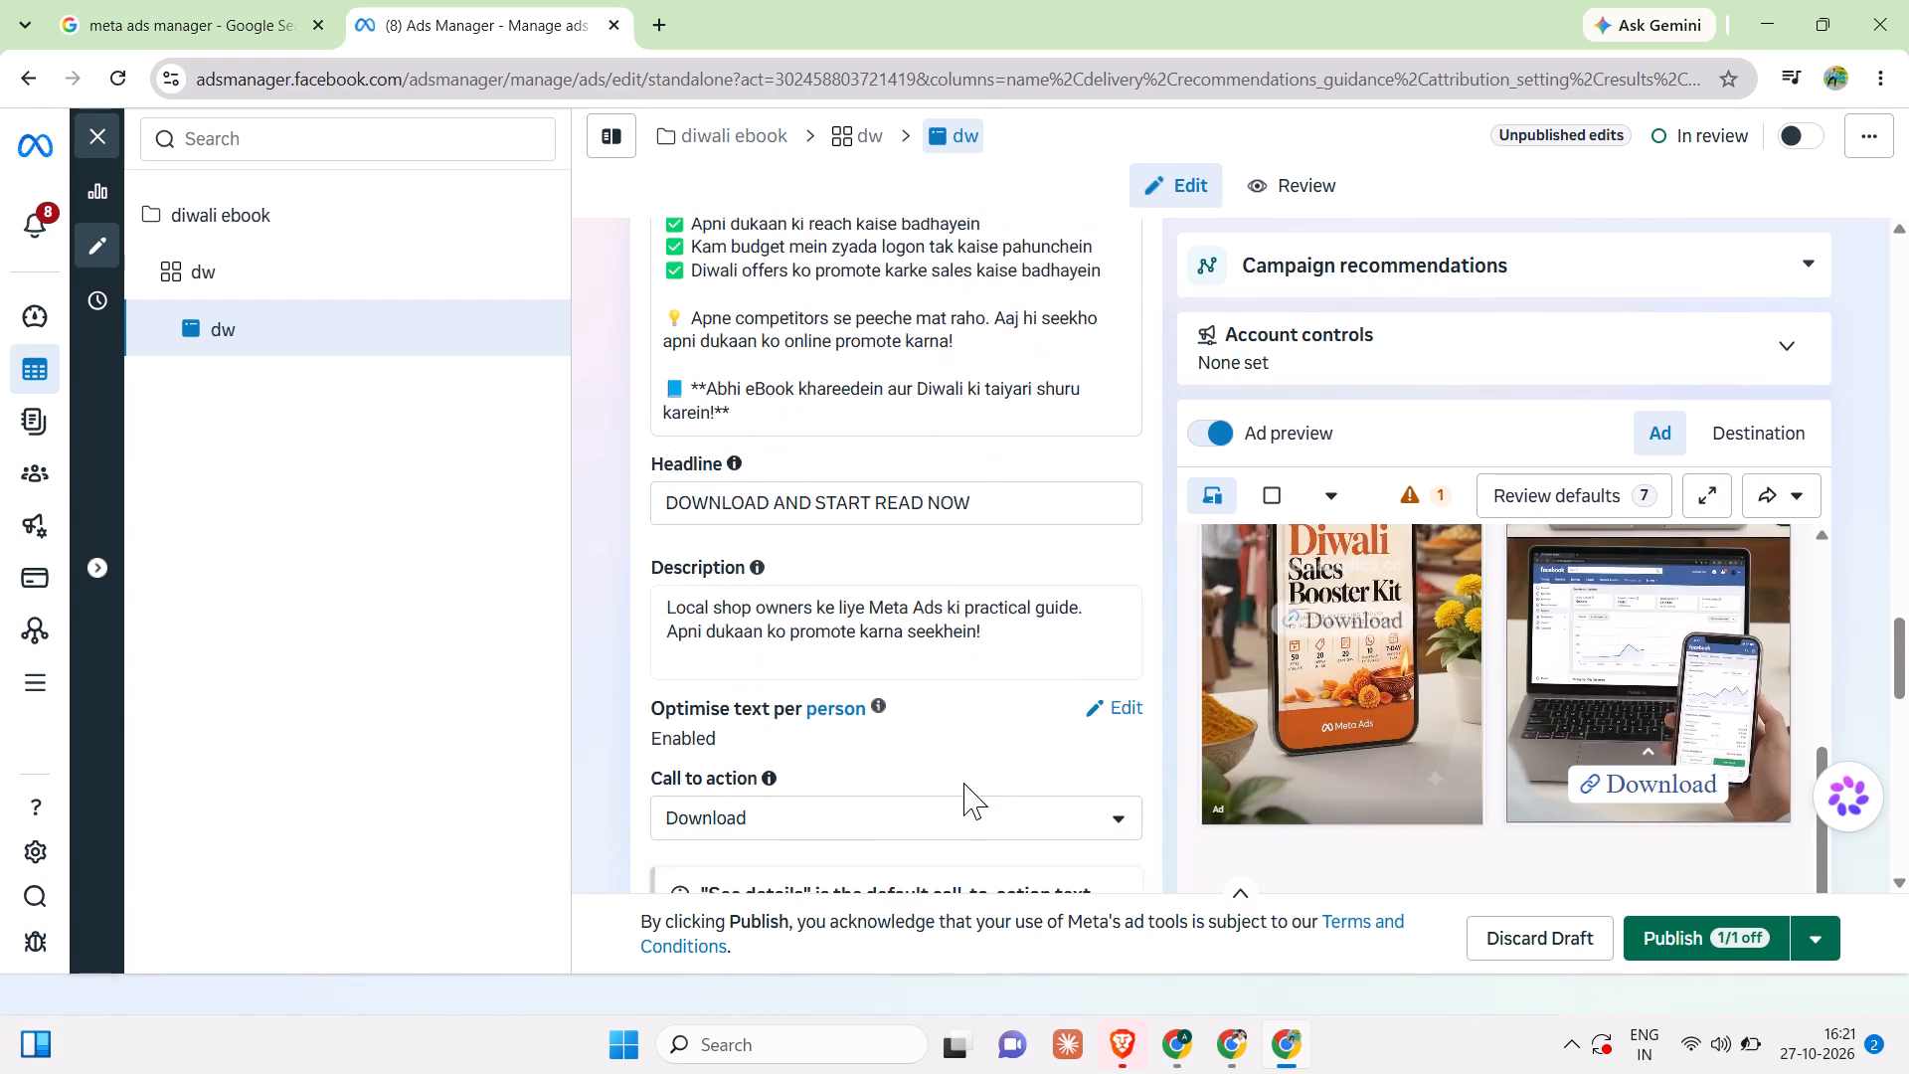
pyautogui.scroll(-5, 971, 778)
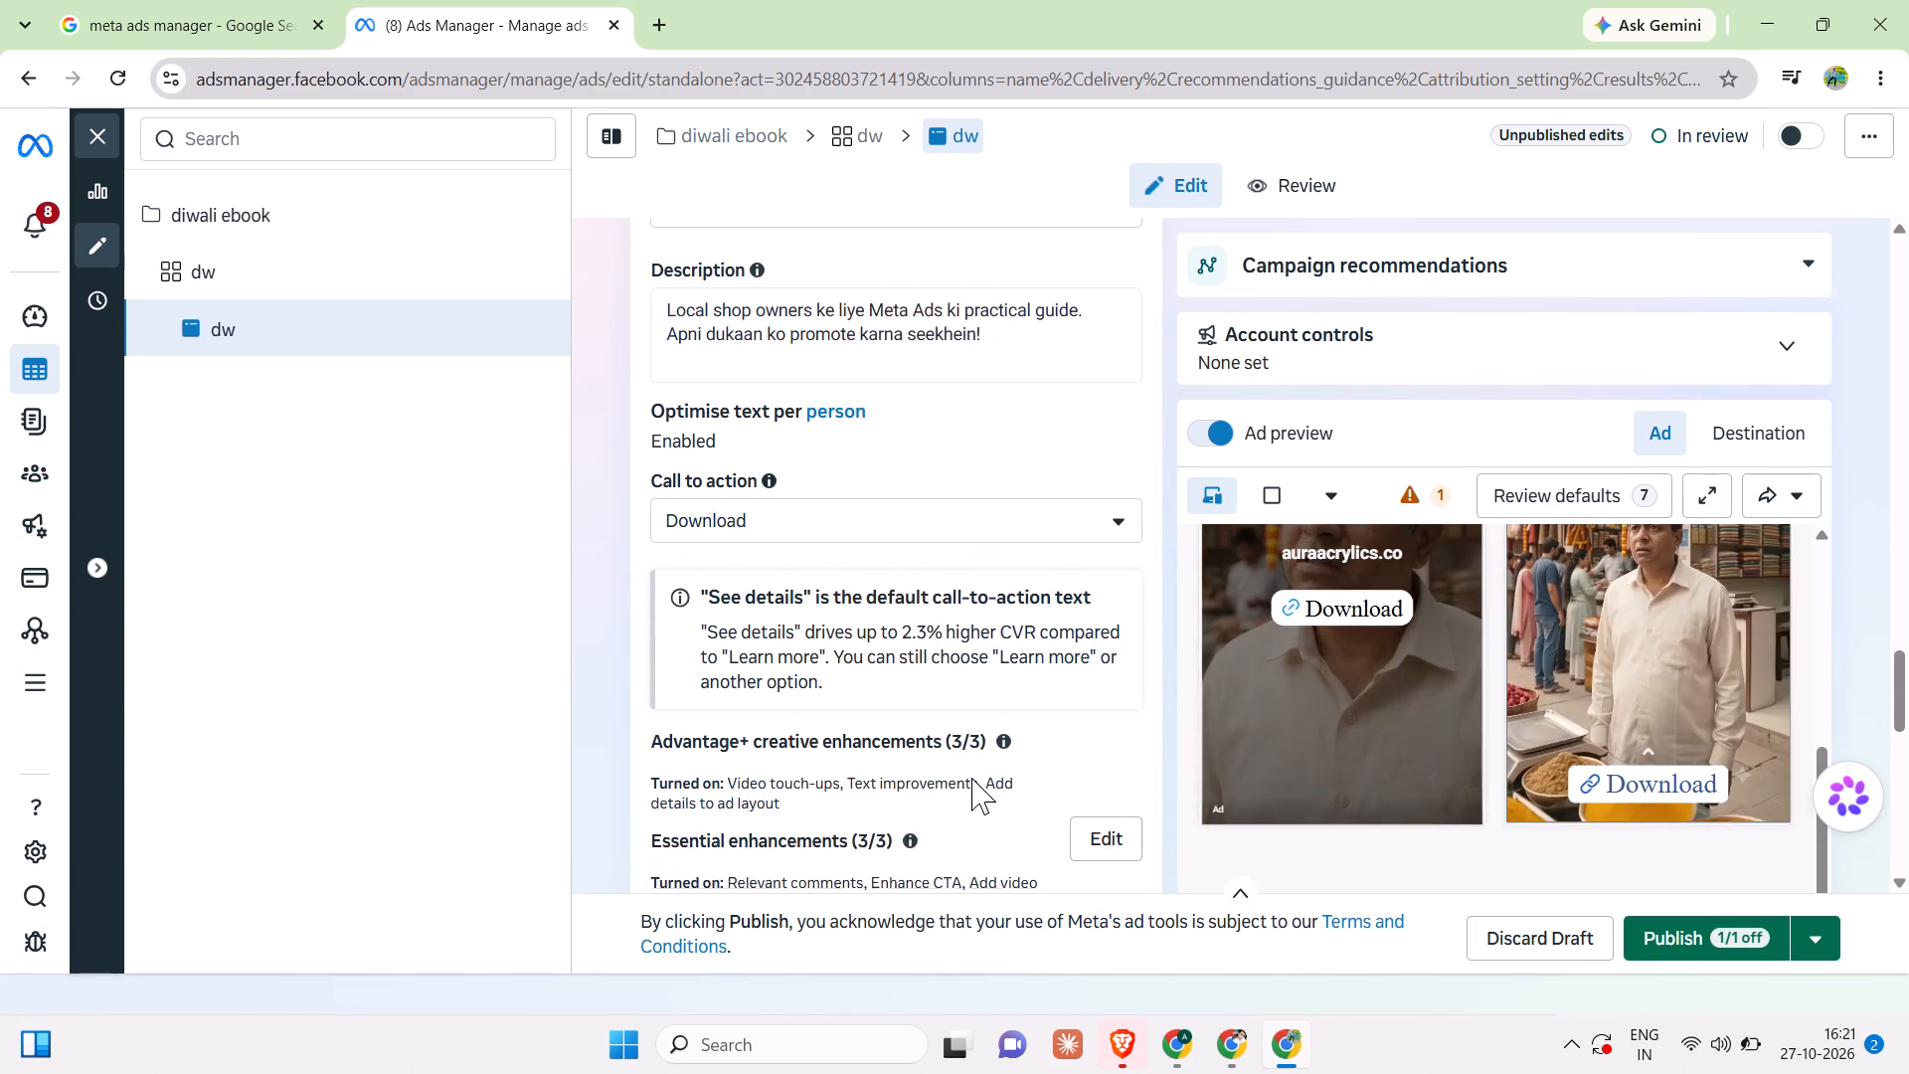
pyautogui.scroll(-14, 971, 778)
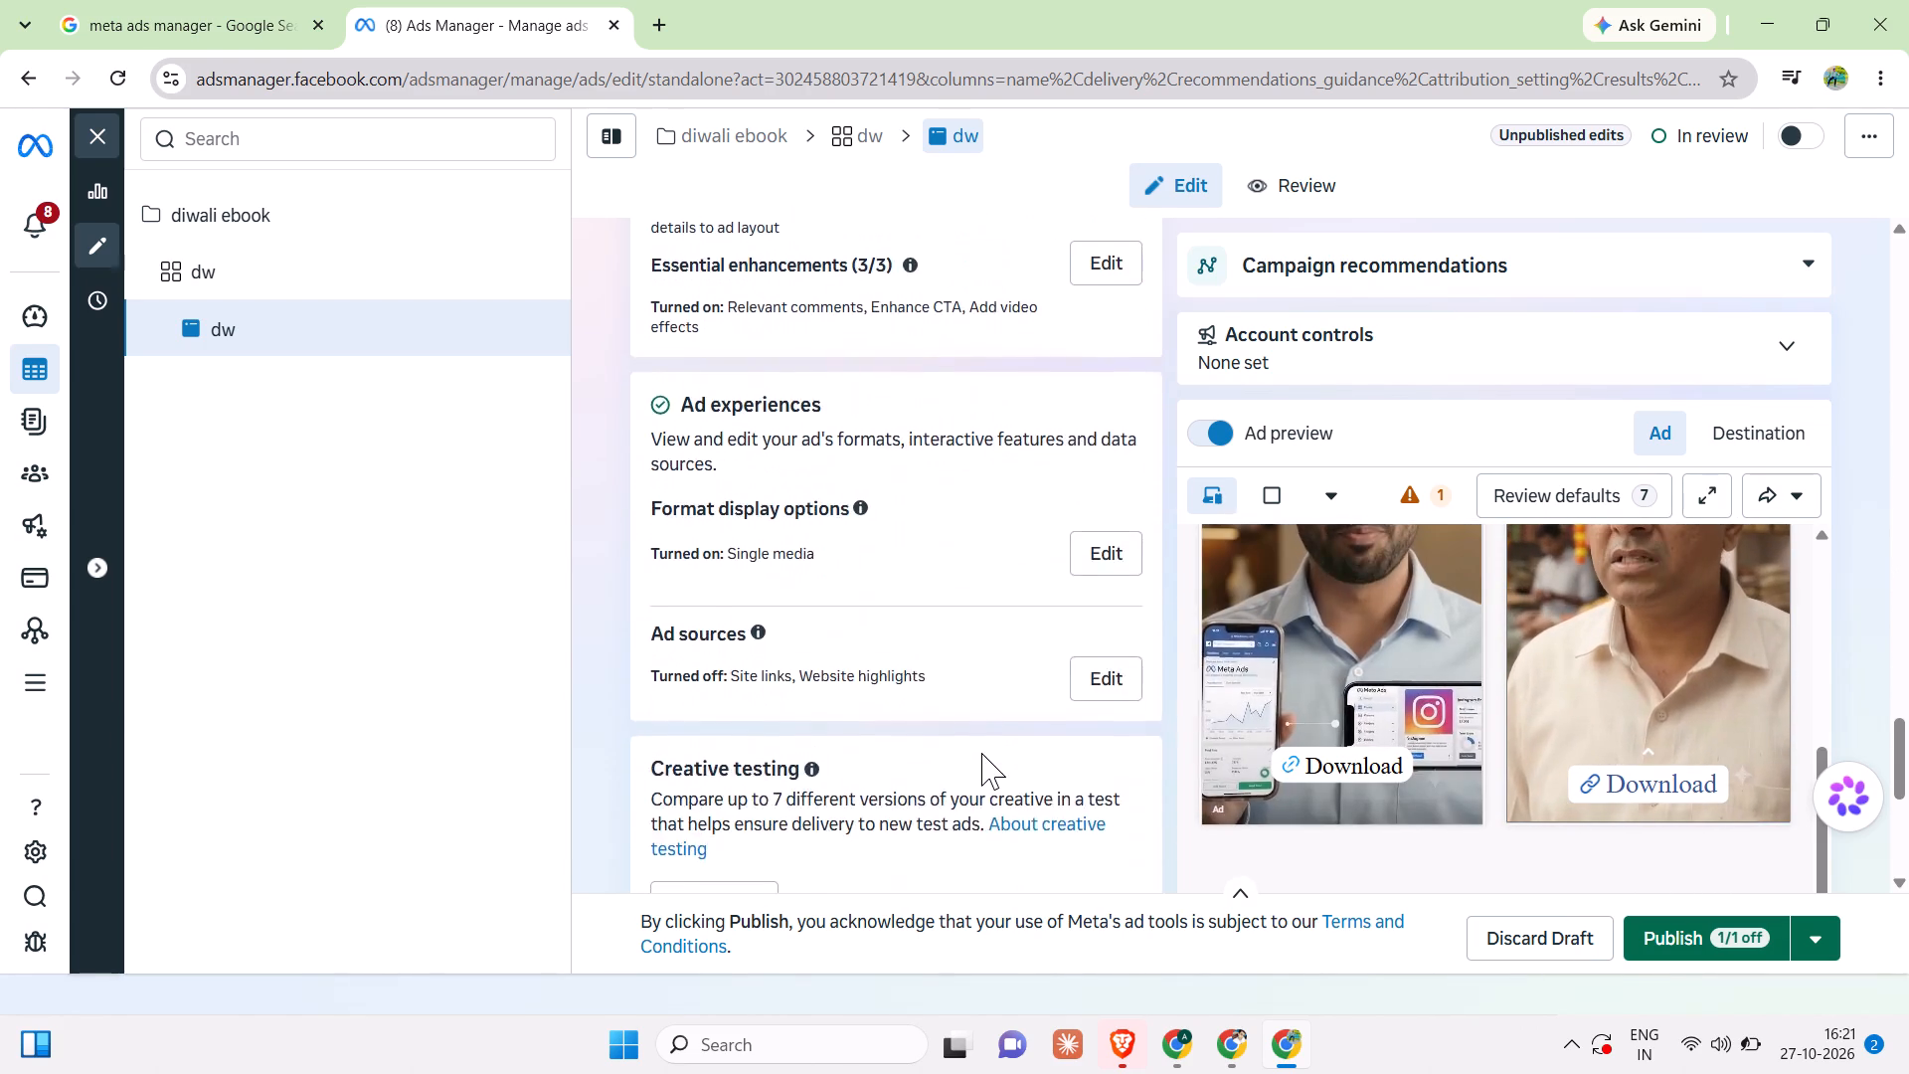
pyautogui.scroll(-20, 981, 753)
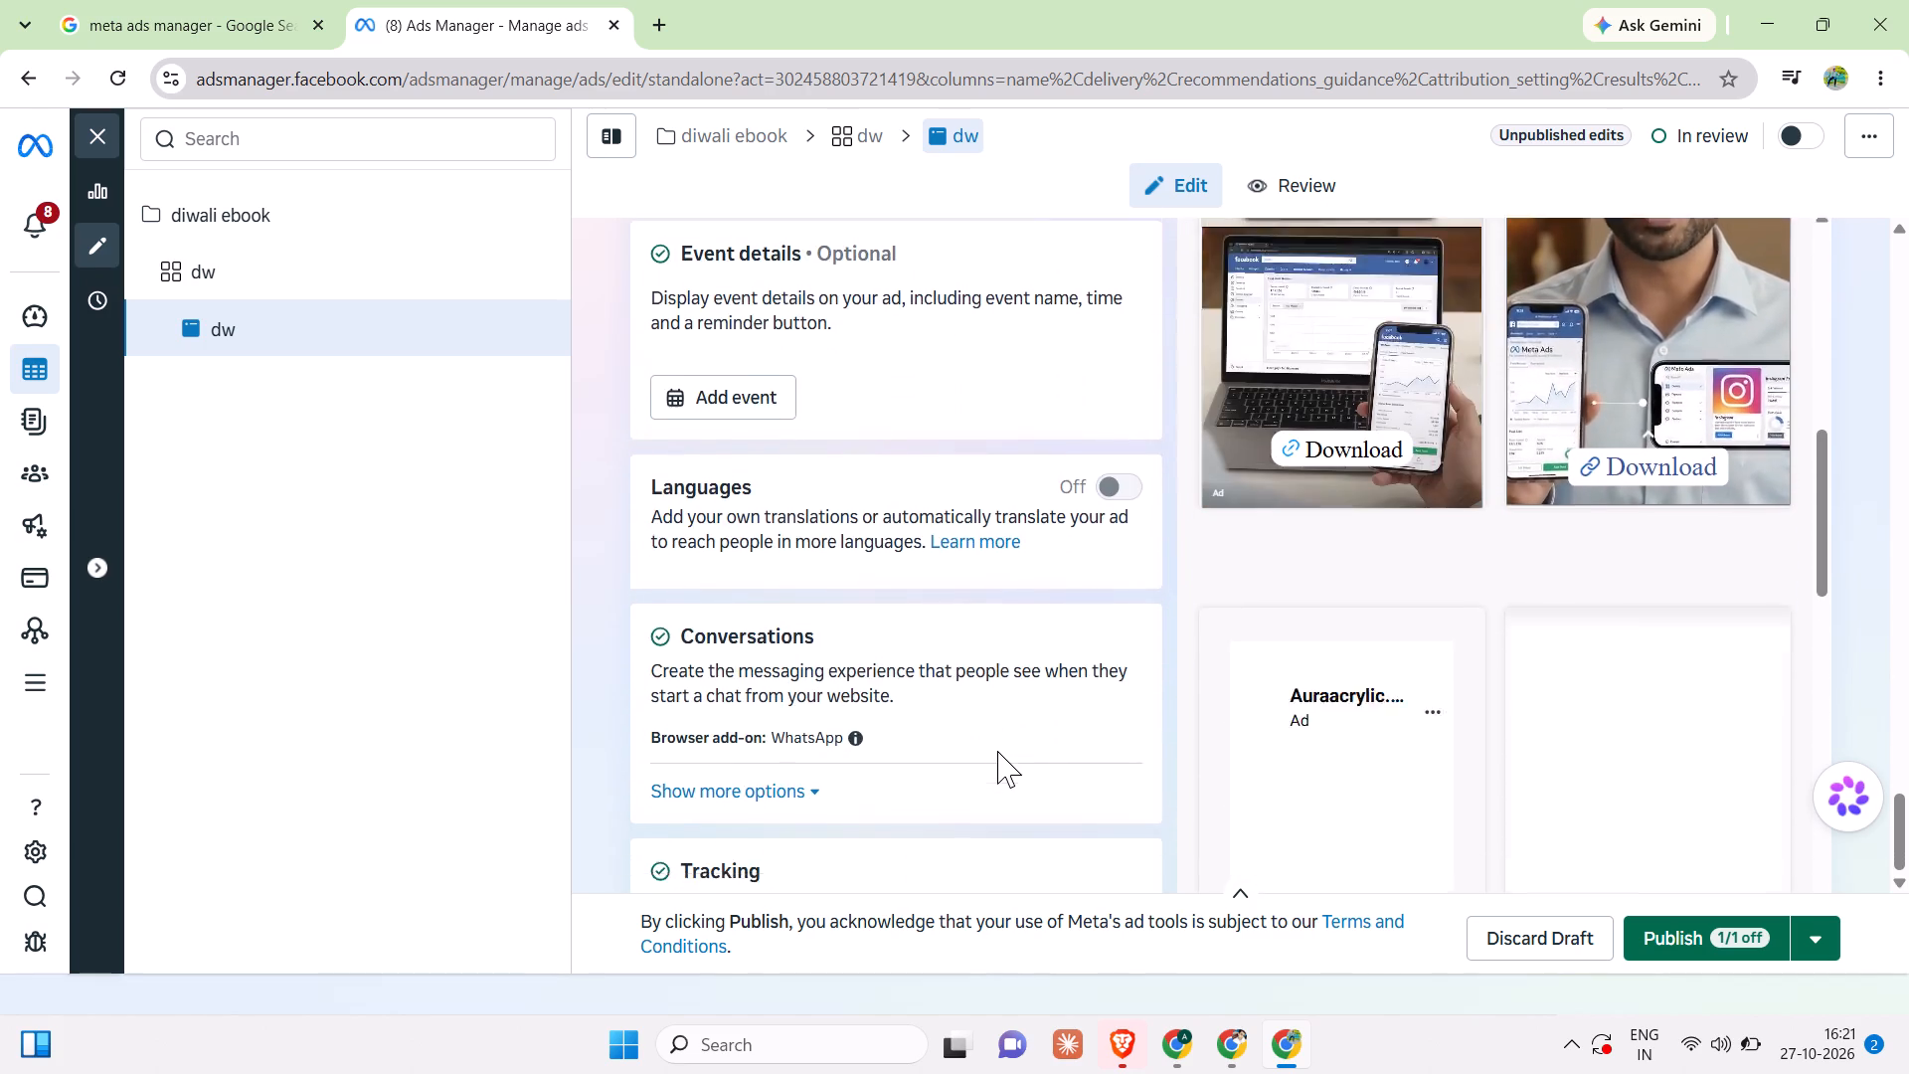
pyautogui.scroll(-6, 997, 751)
# Recheck the ad's experiences, creative enhancements, call to action, headline and website destination.
pyautogui.scroll(20, 998, 757)
pyautogui.scroll(2, 998, 757)
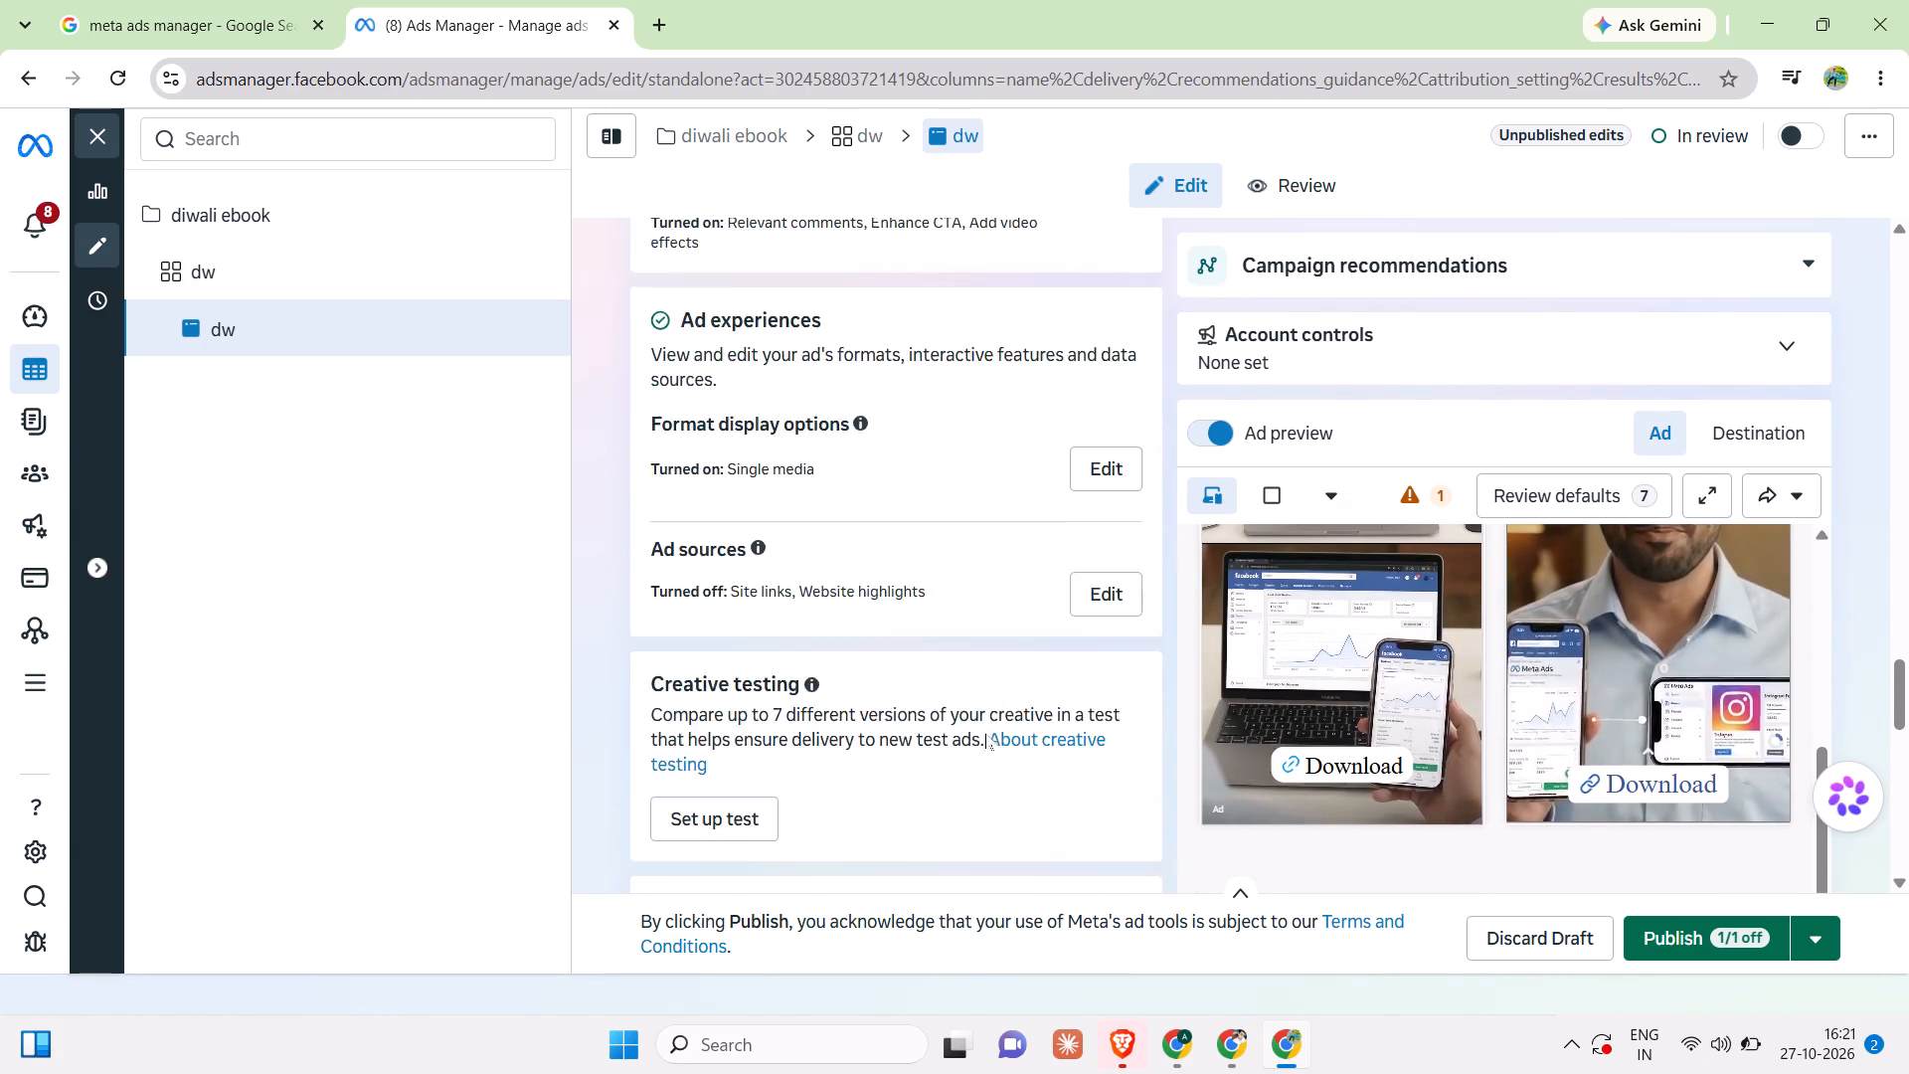
pyautogui.scroll(3, 985, 733)
pyautogui.scroll(13, 1475, 412)
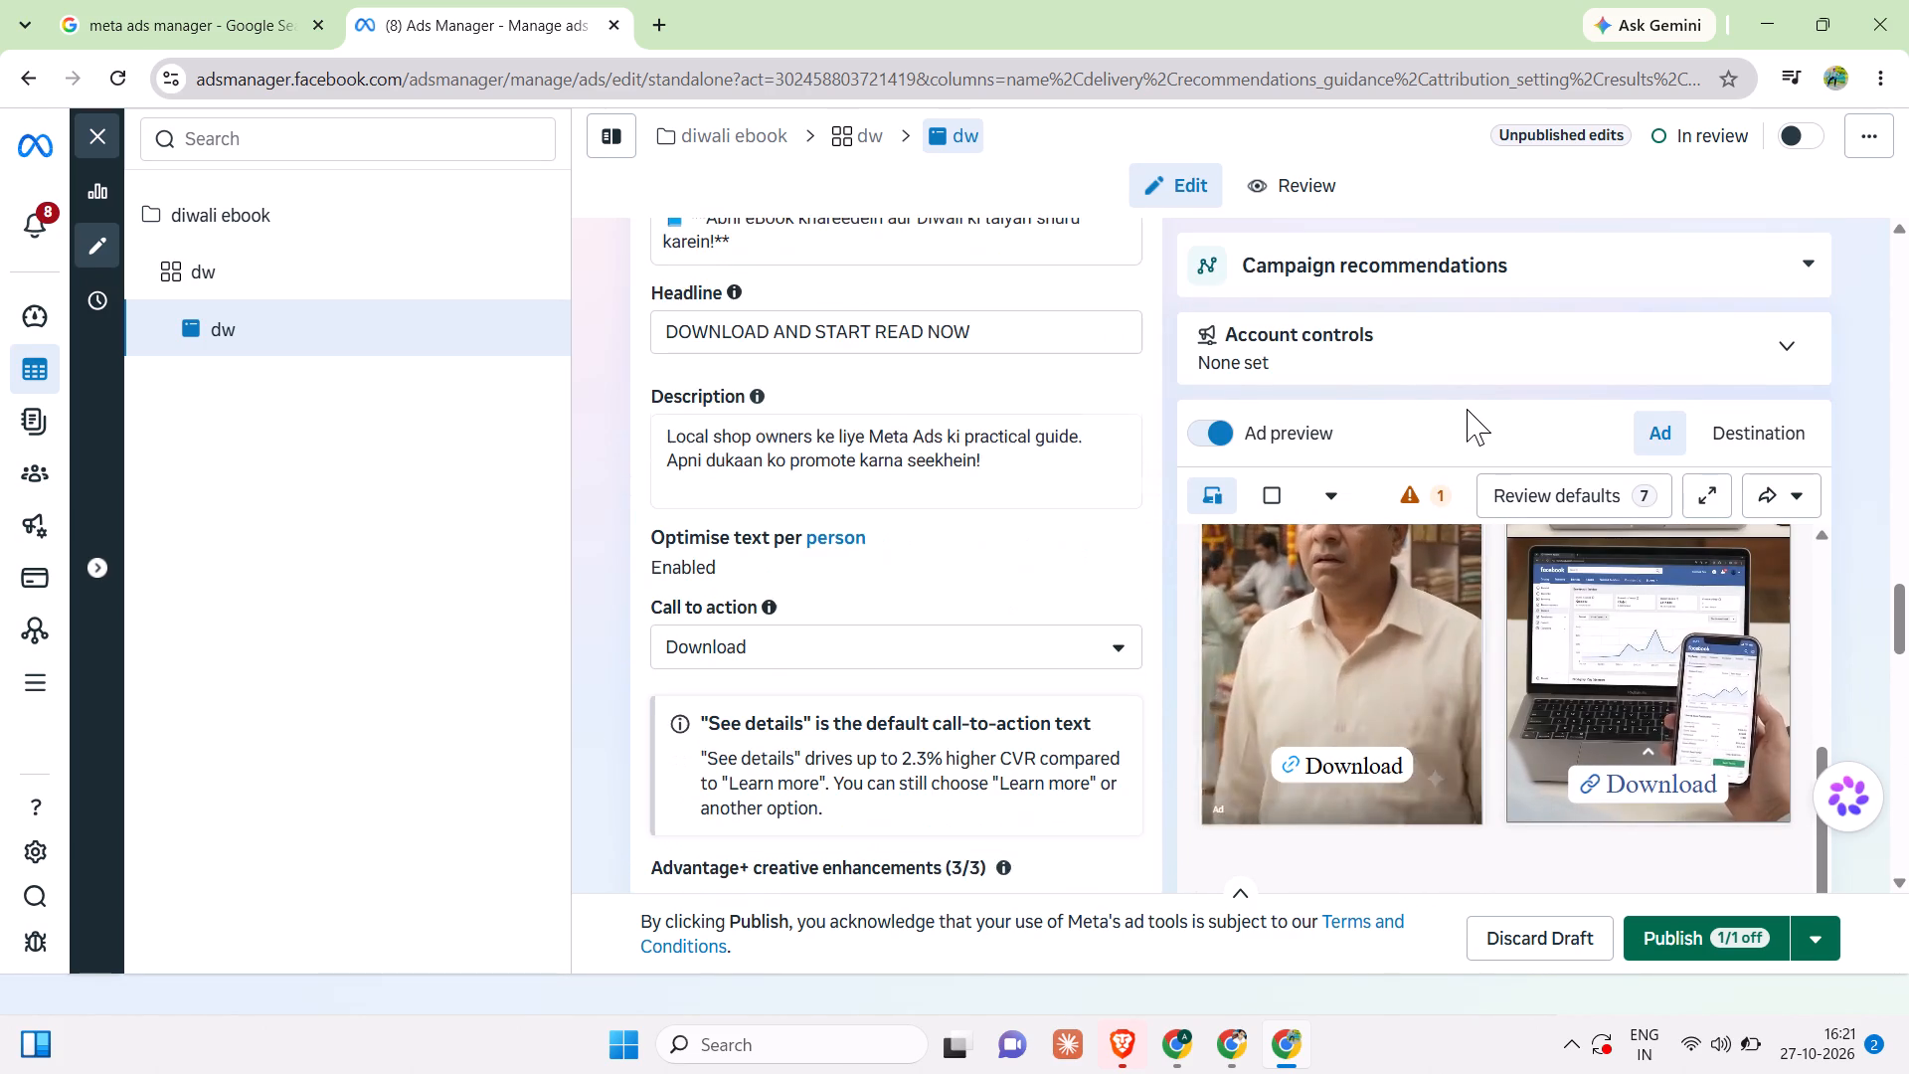
pyautogui.scroll(2, 1143, 476)
pyautogui.scroll(-11, 1081, 482)
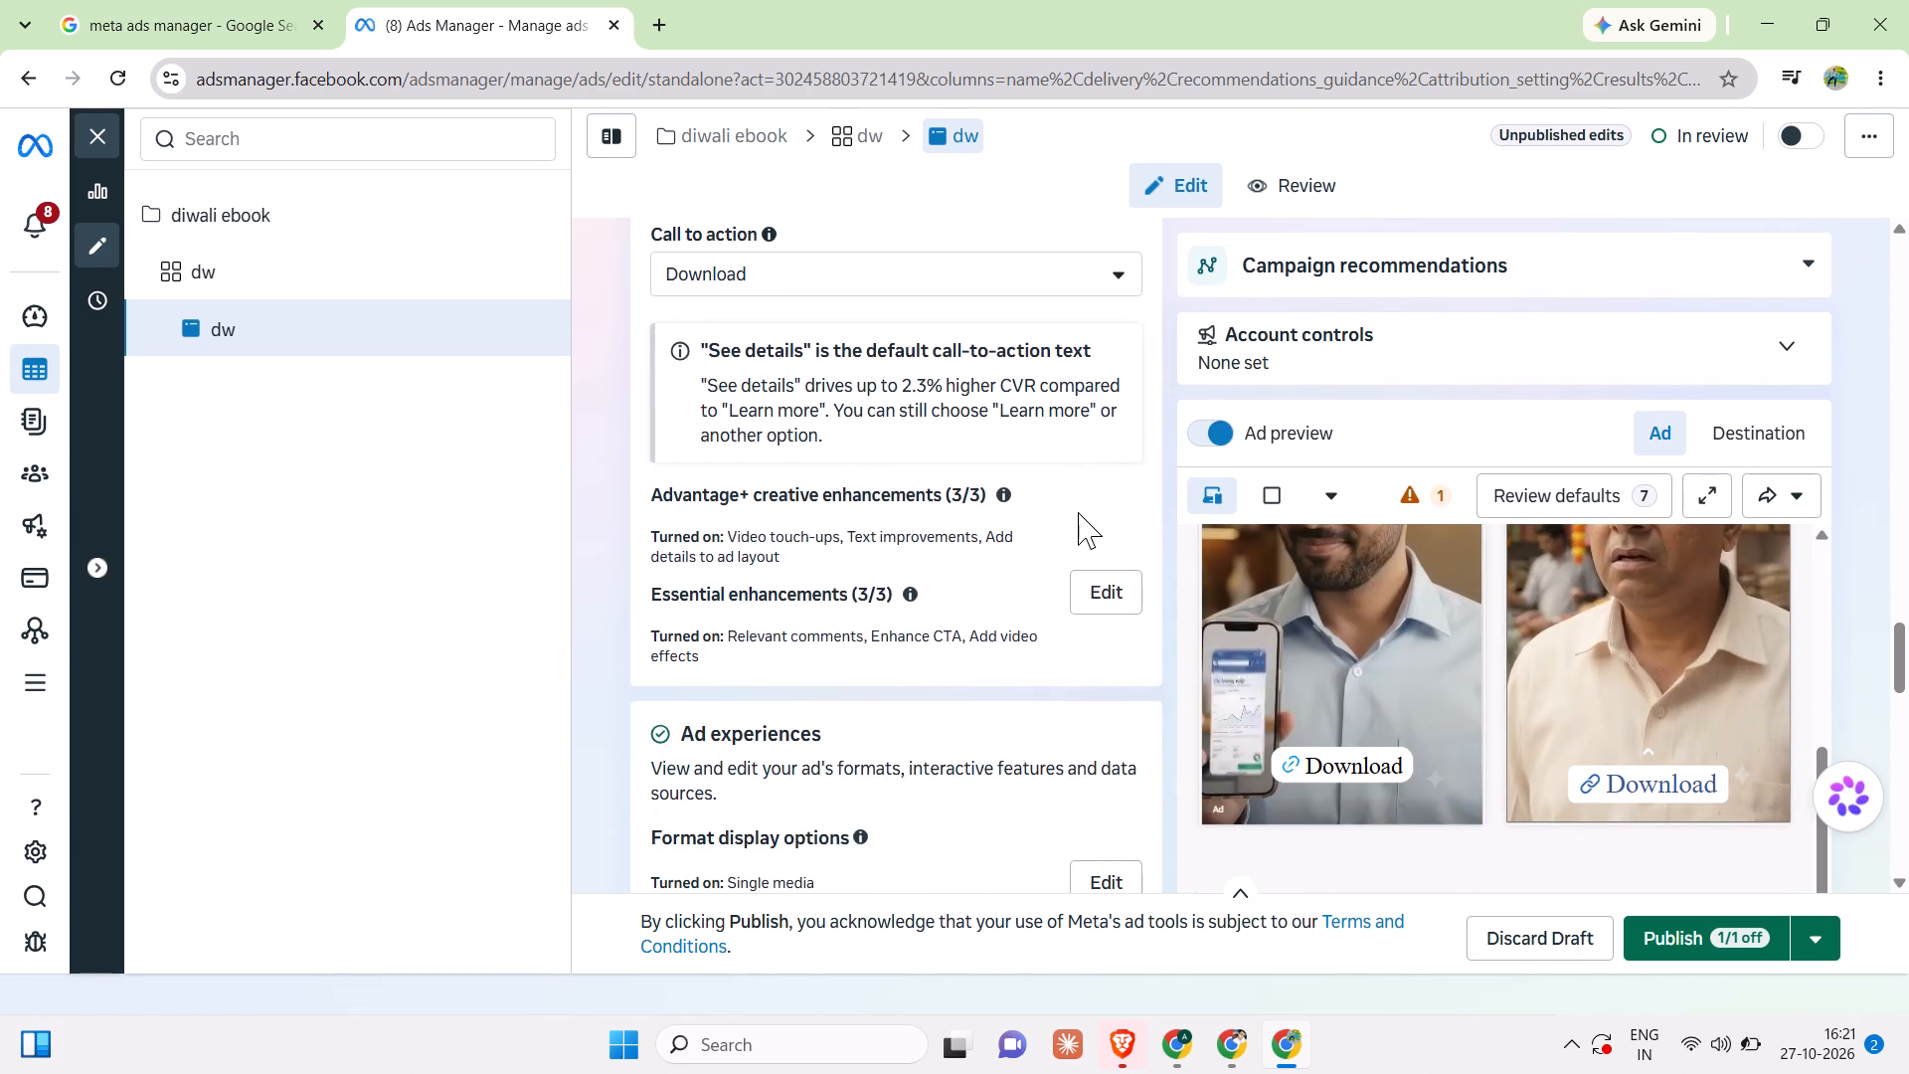
pyautogui.scroll(15, 1078, 512)
pyautogui.scroll(12, 1078, 512)
pyautogui.scroll(18, 1078, 512)
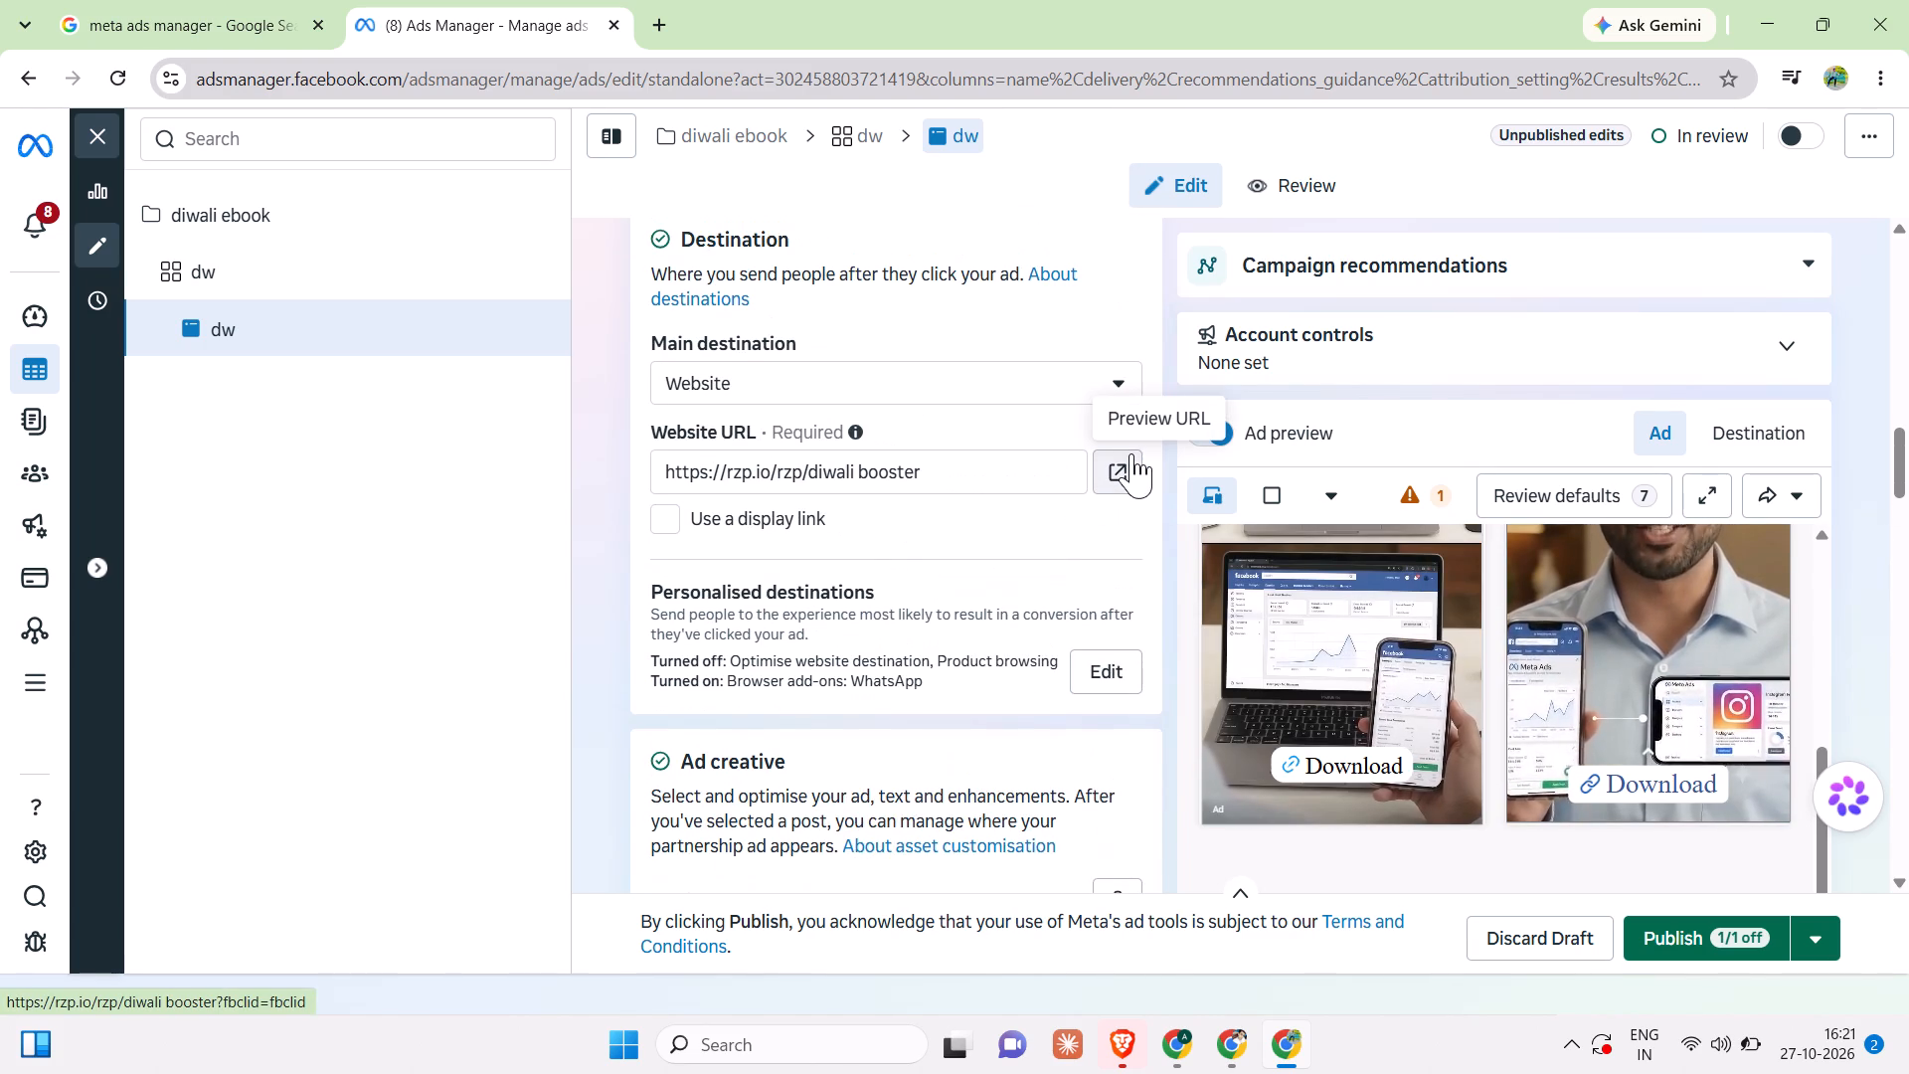
# Try out the display link option for the website destination, checking the ad preview.
pyautogui.click(678, 512)
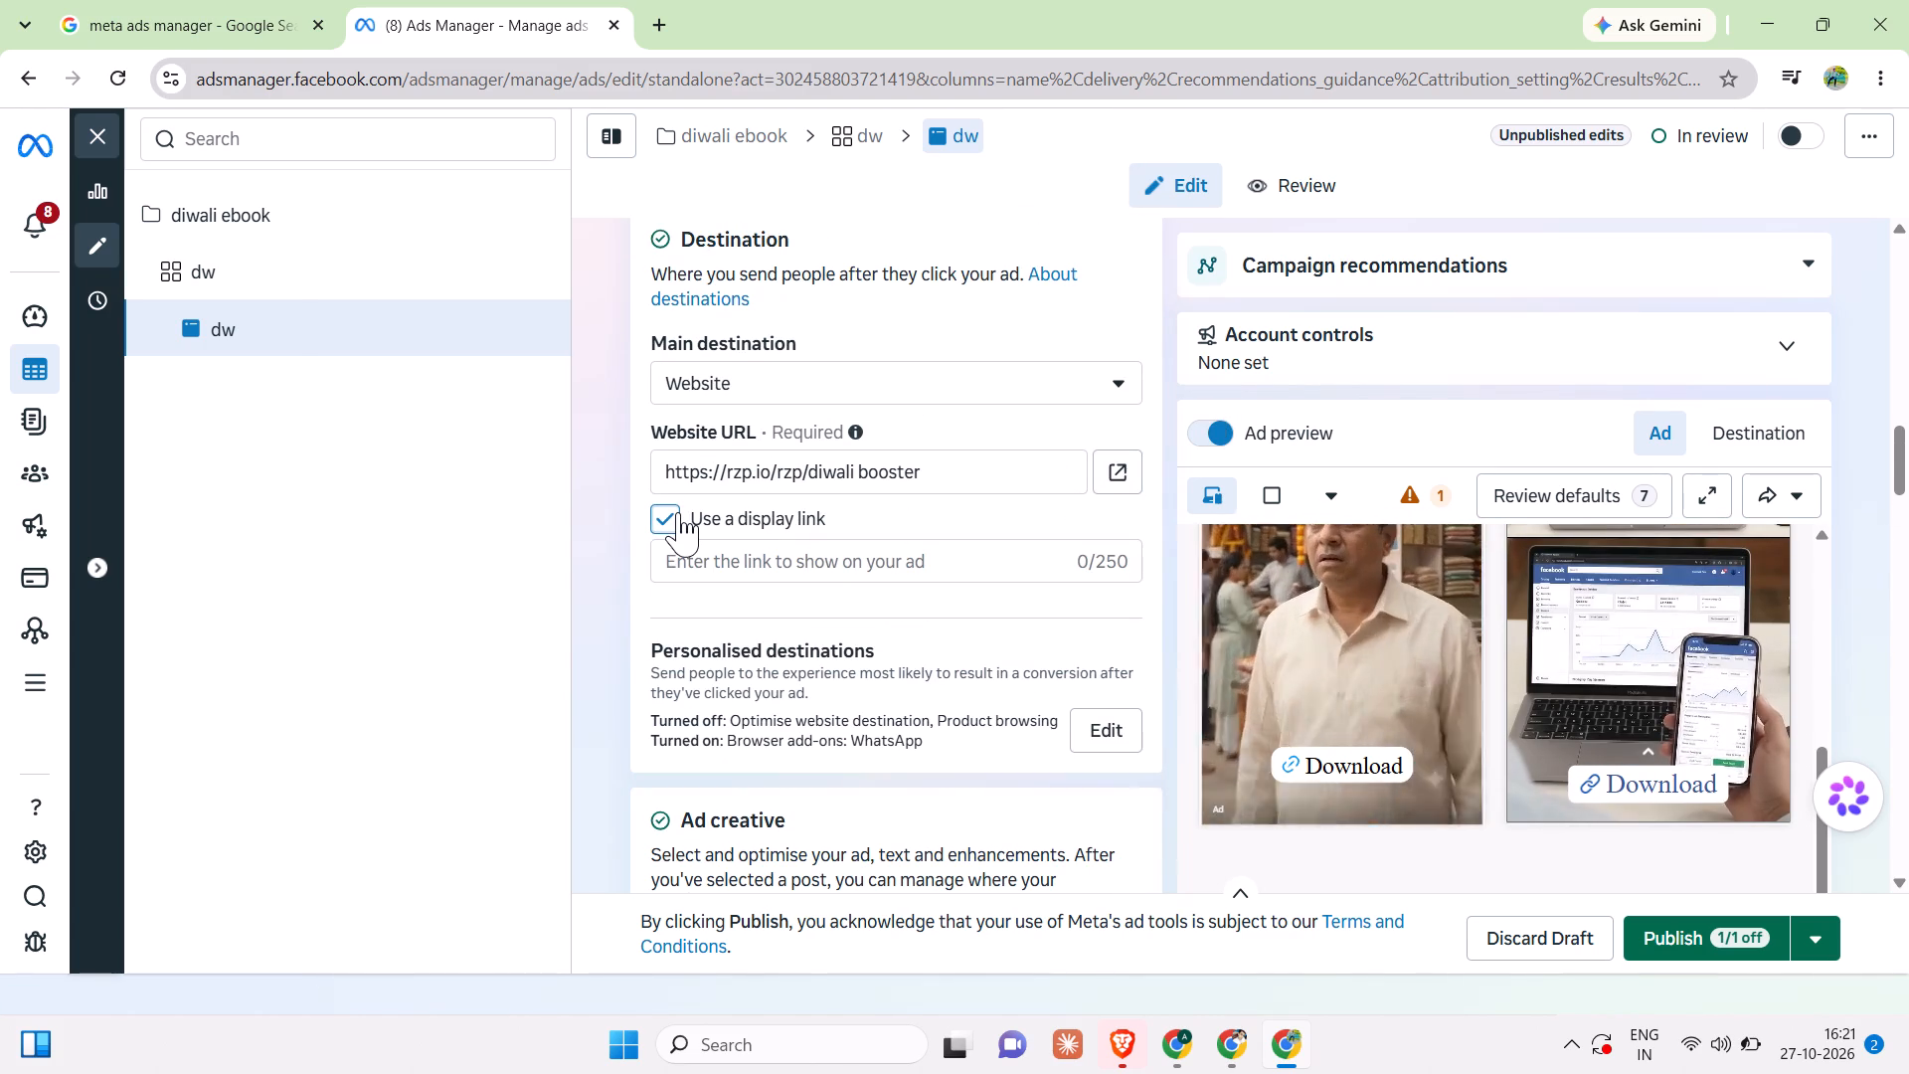
pyautogui.scroll(2, 1586, 699)
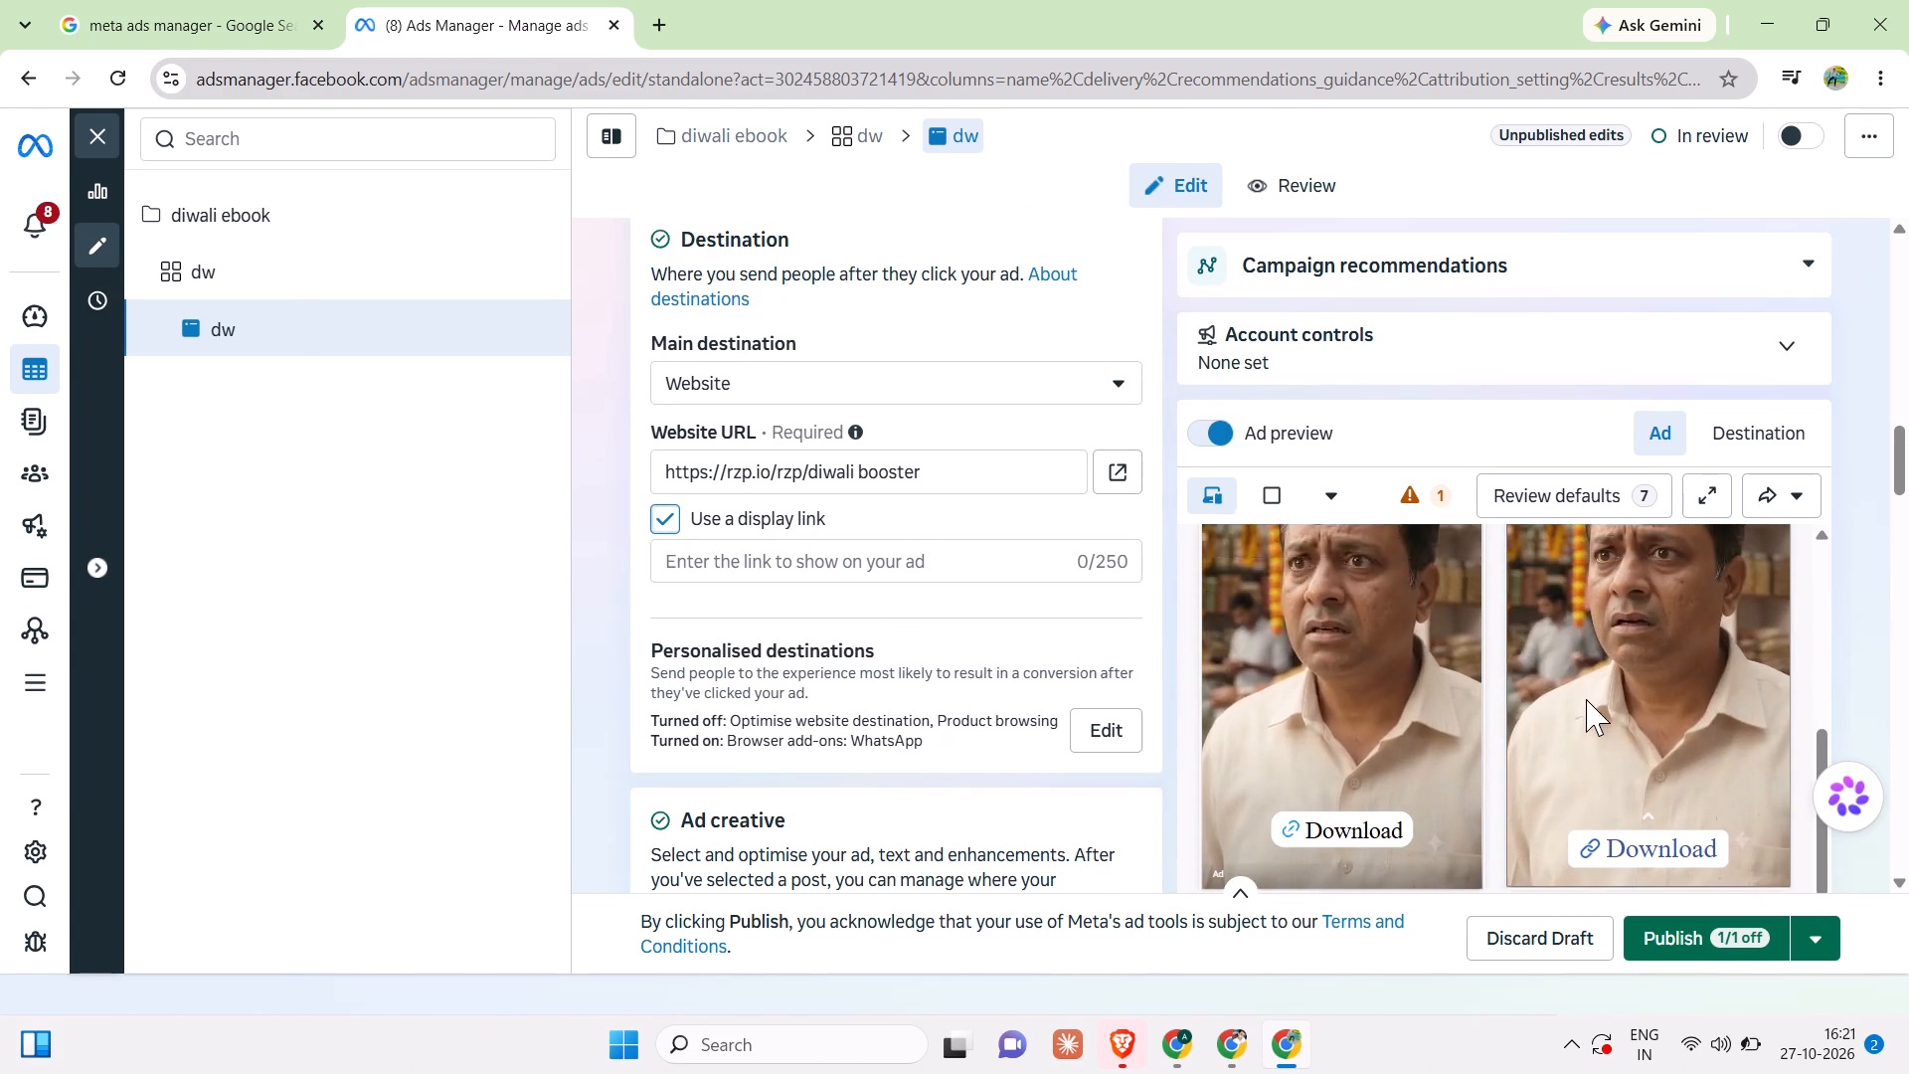
pyautogui.scroll(13, 1596, 698)
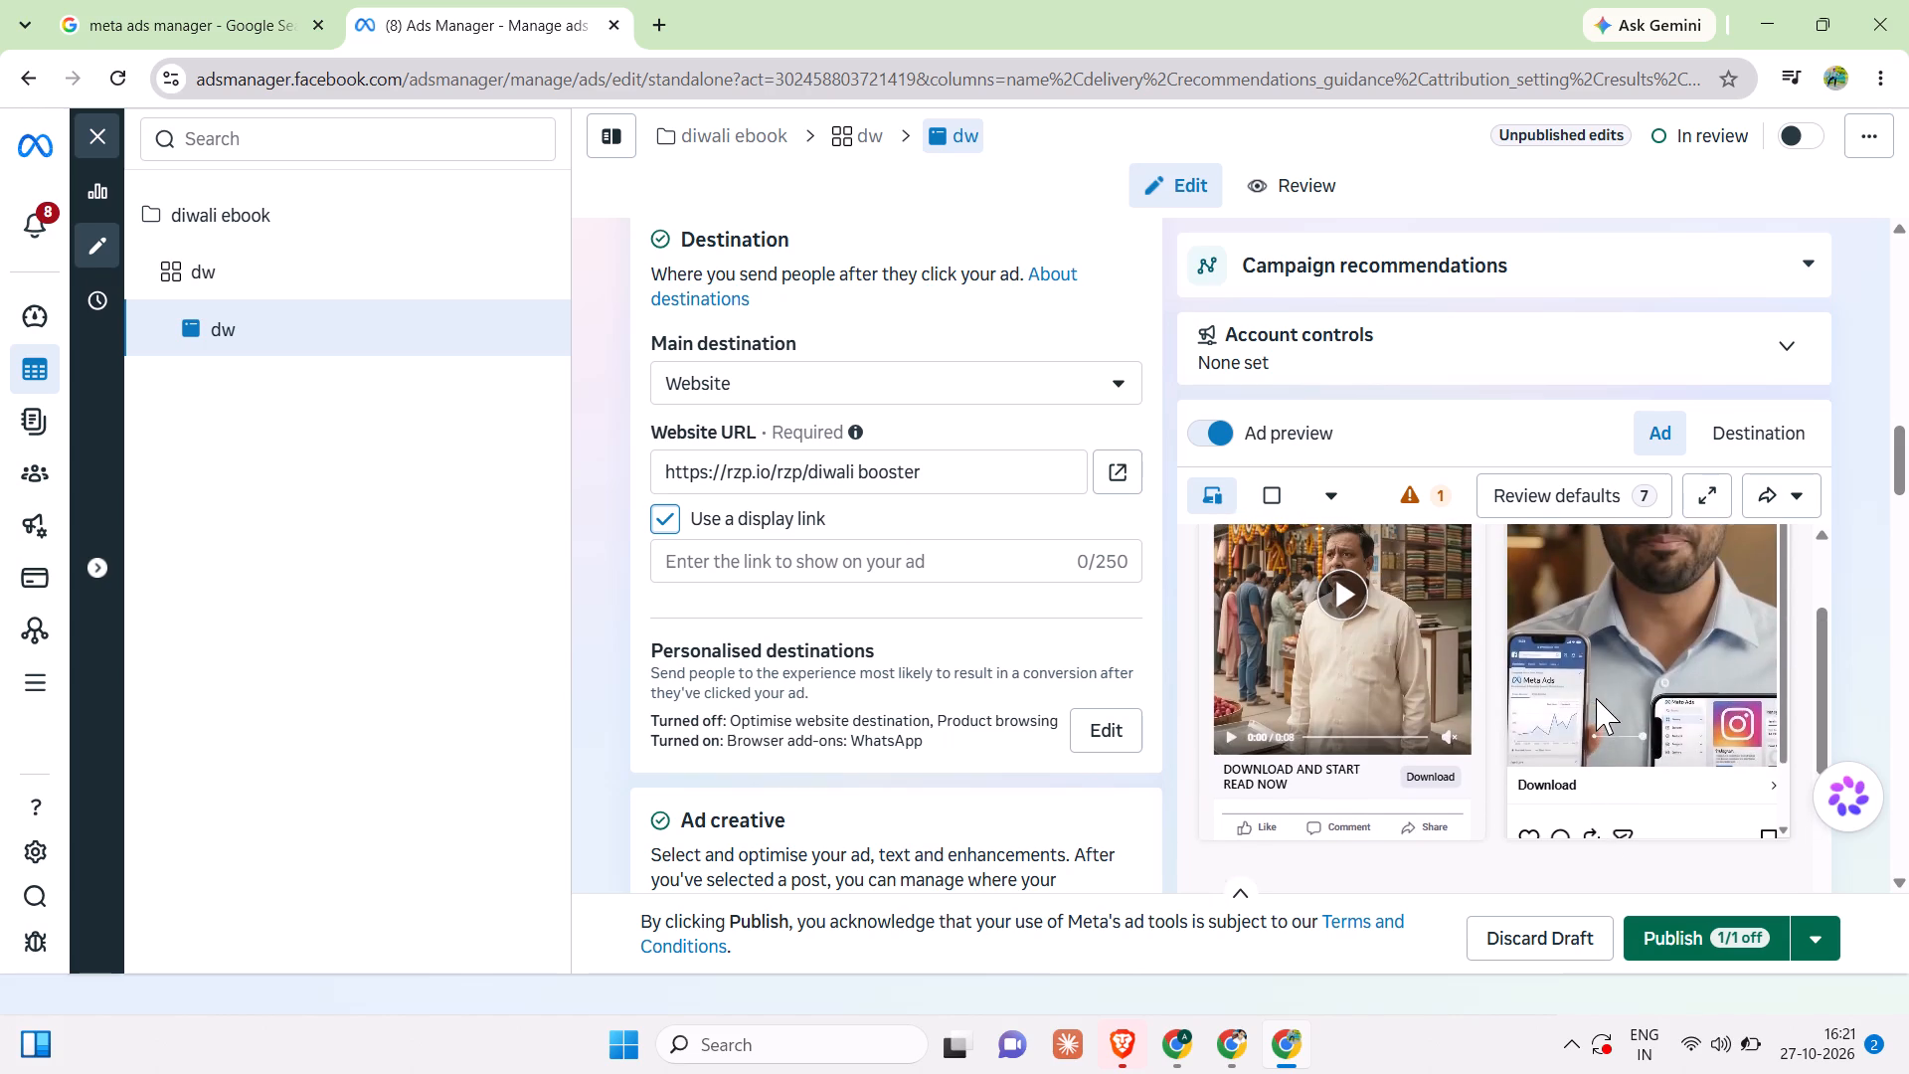
pyautogui.scroll(6, 1598, 695)
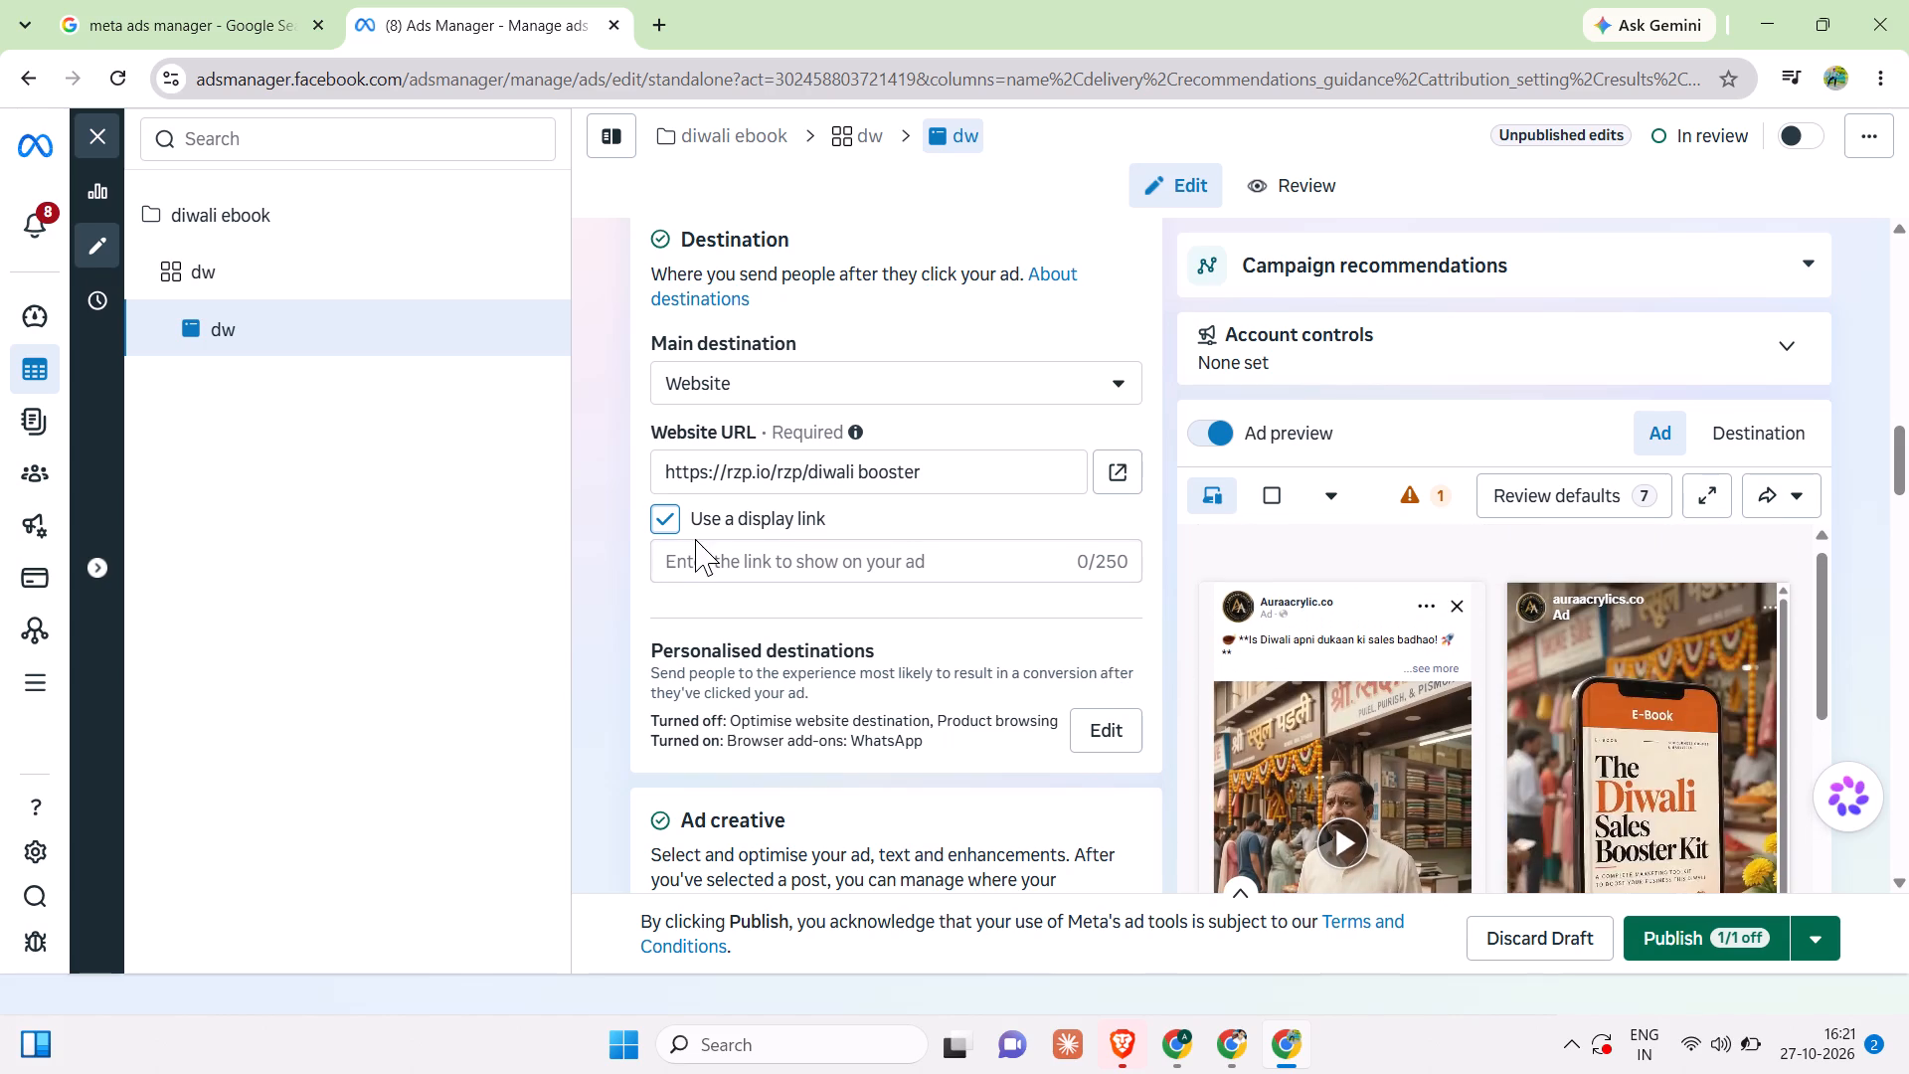
pyautogui.click(669, 513)
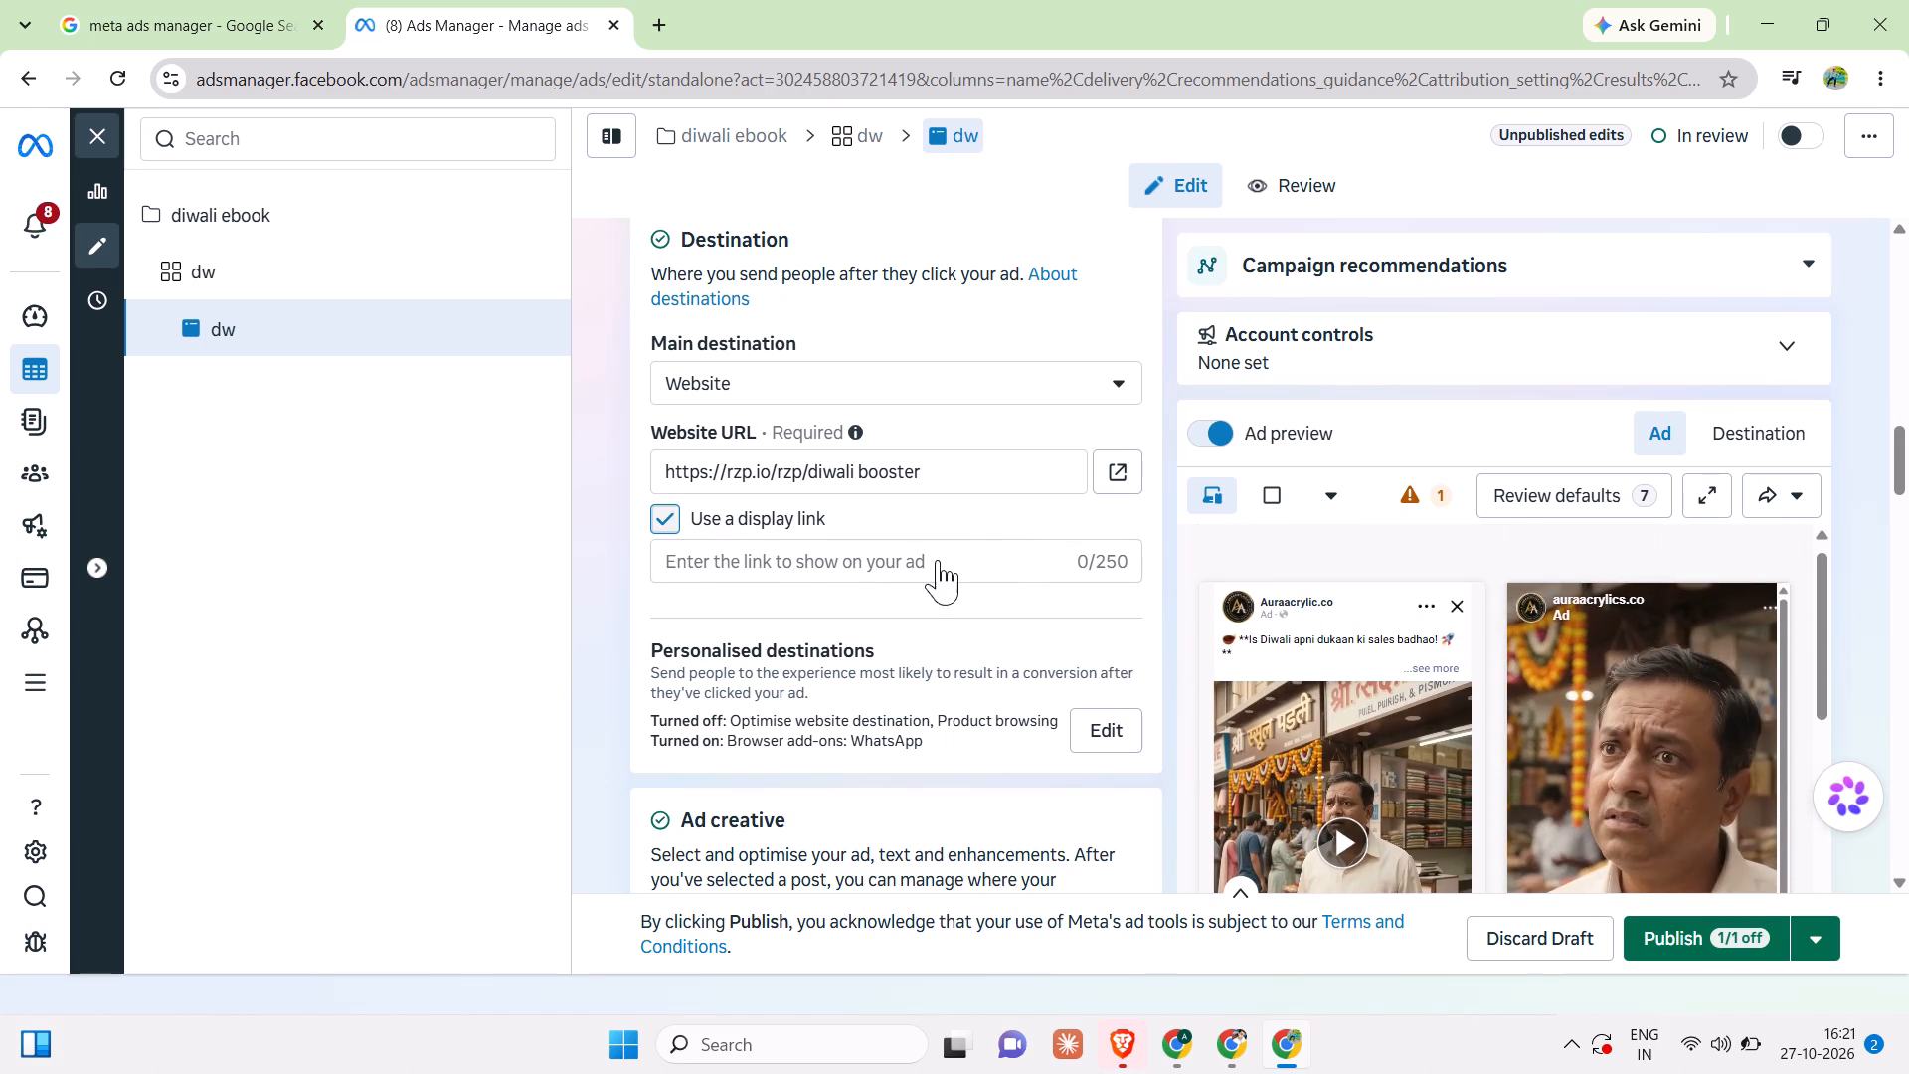
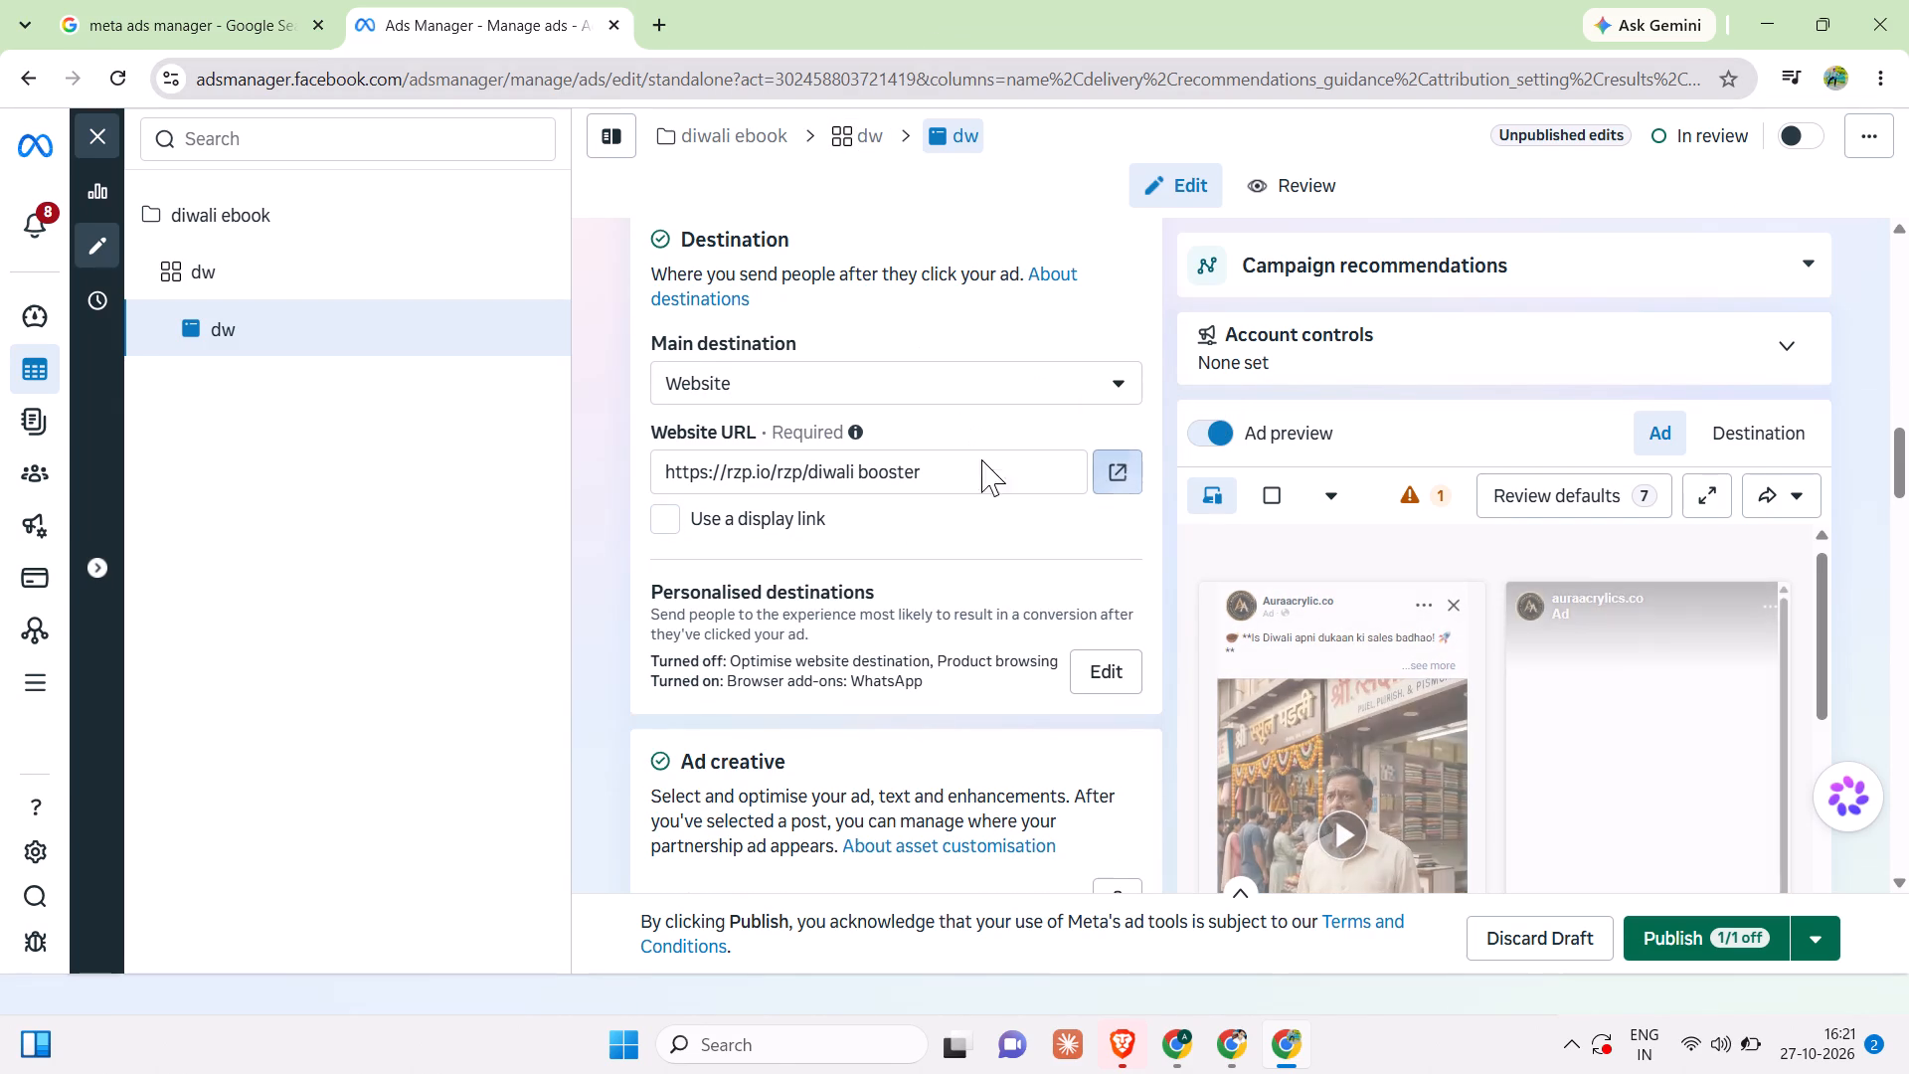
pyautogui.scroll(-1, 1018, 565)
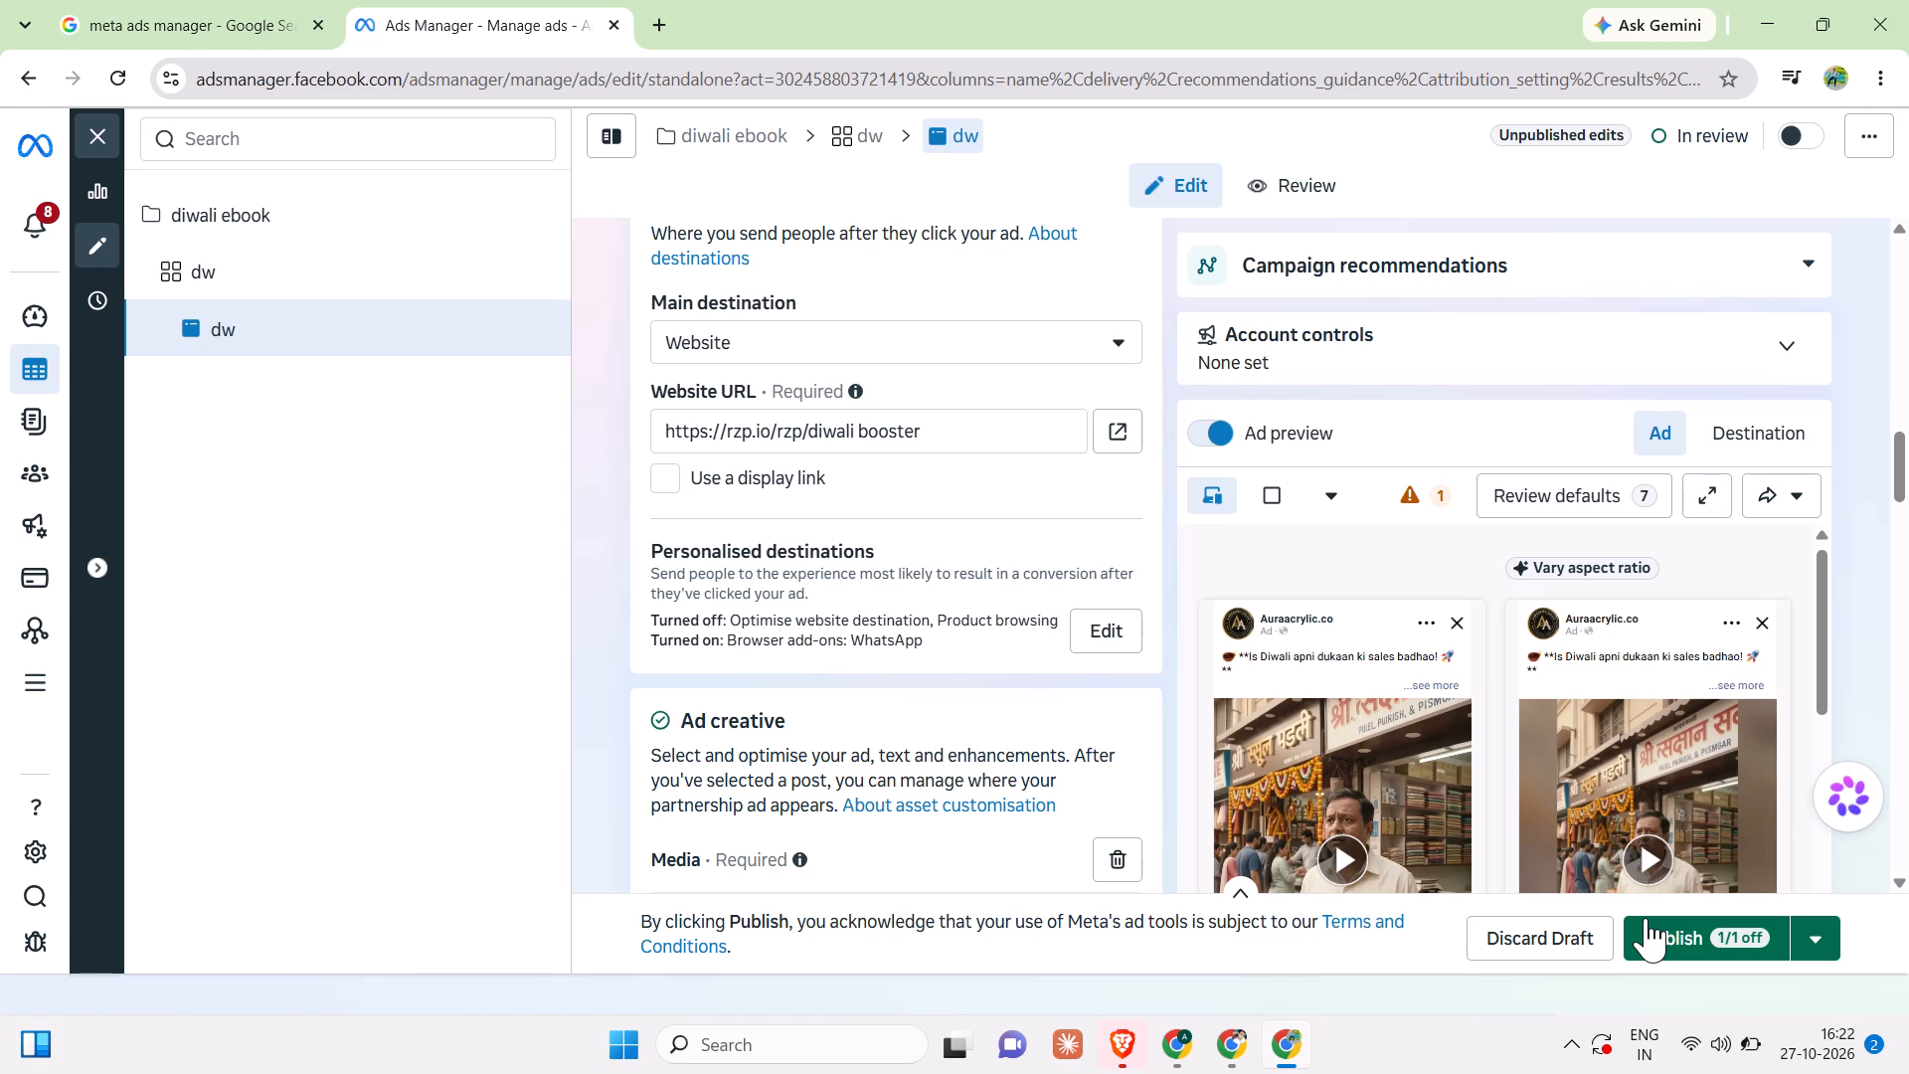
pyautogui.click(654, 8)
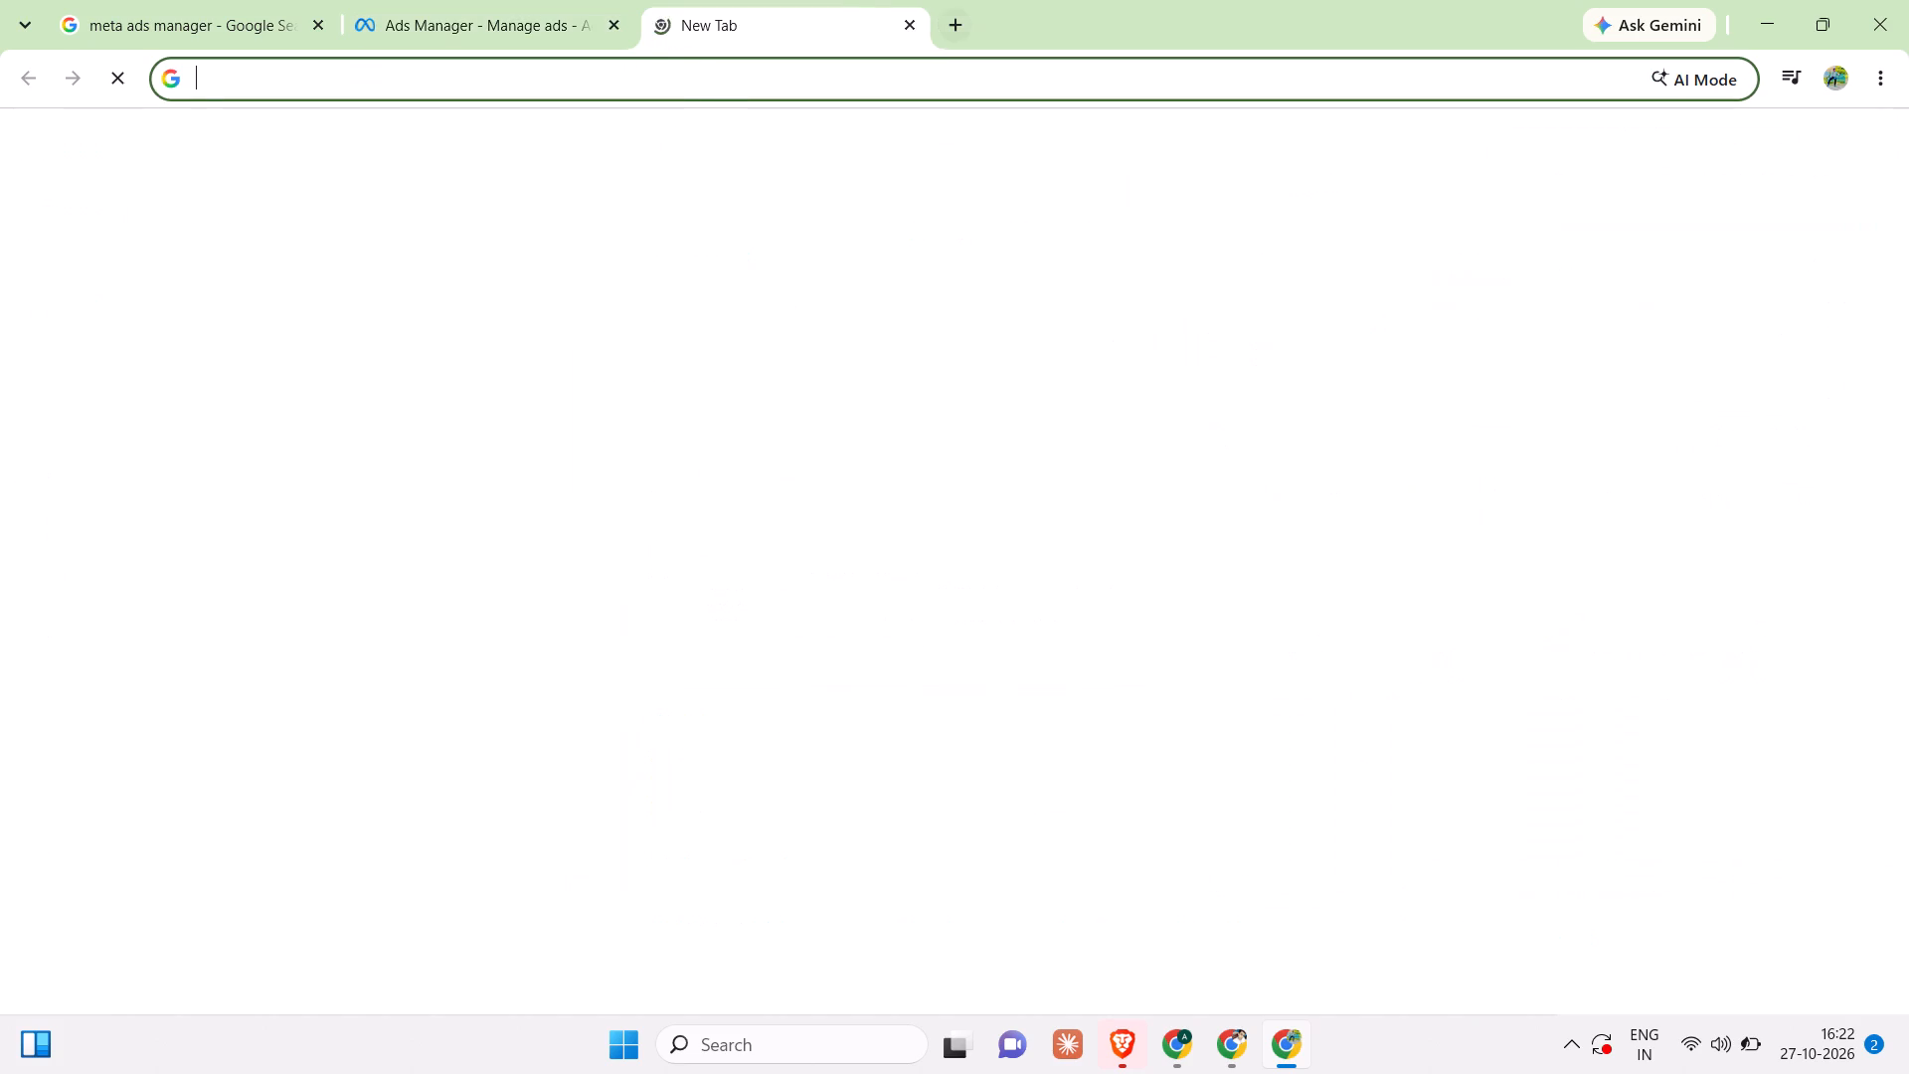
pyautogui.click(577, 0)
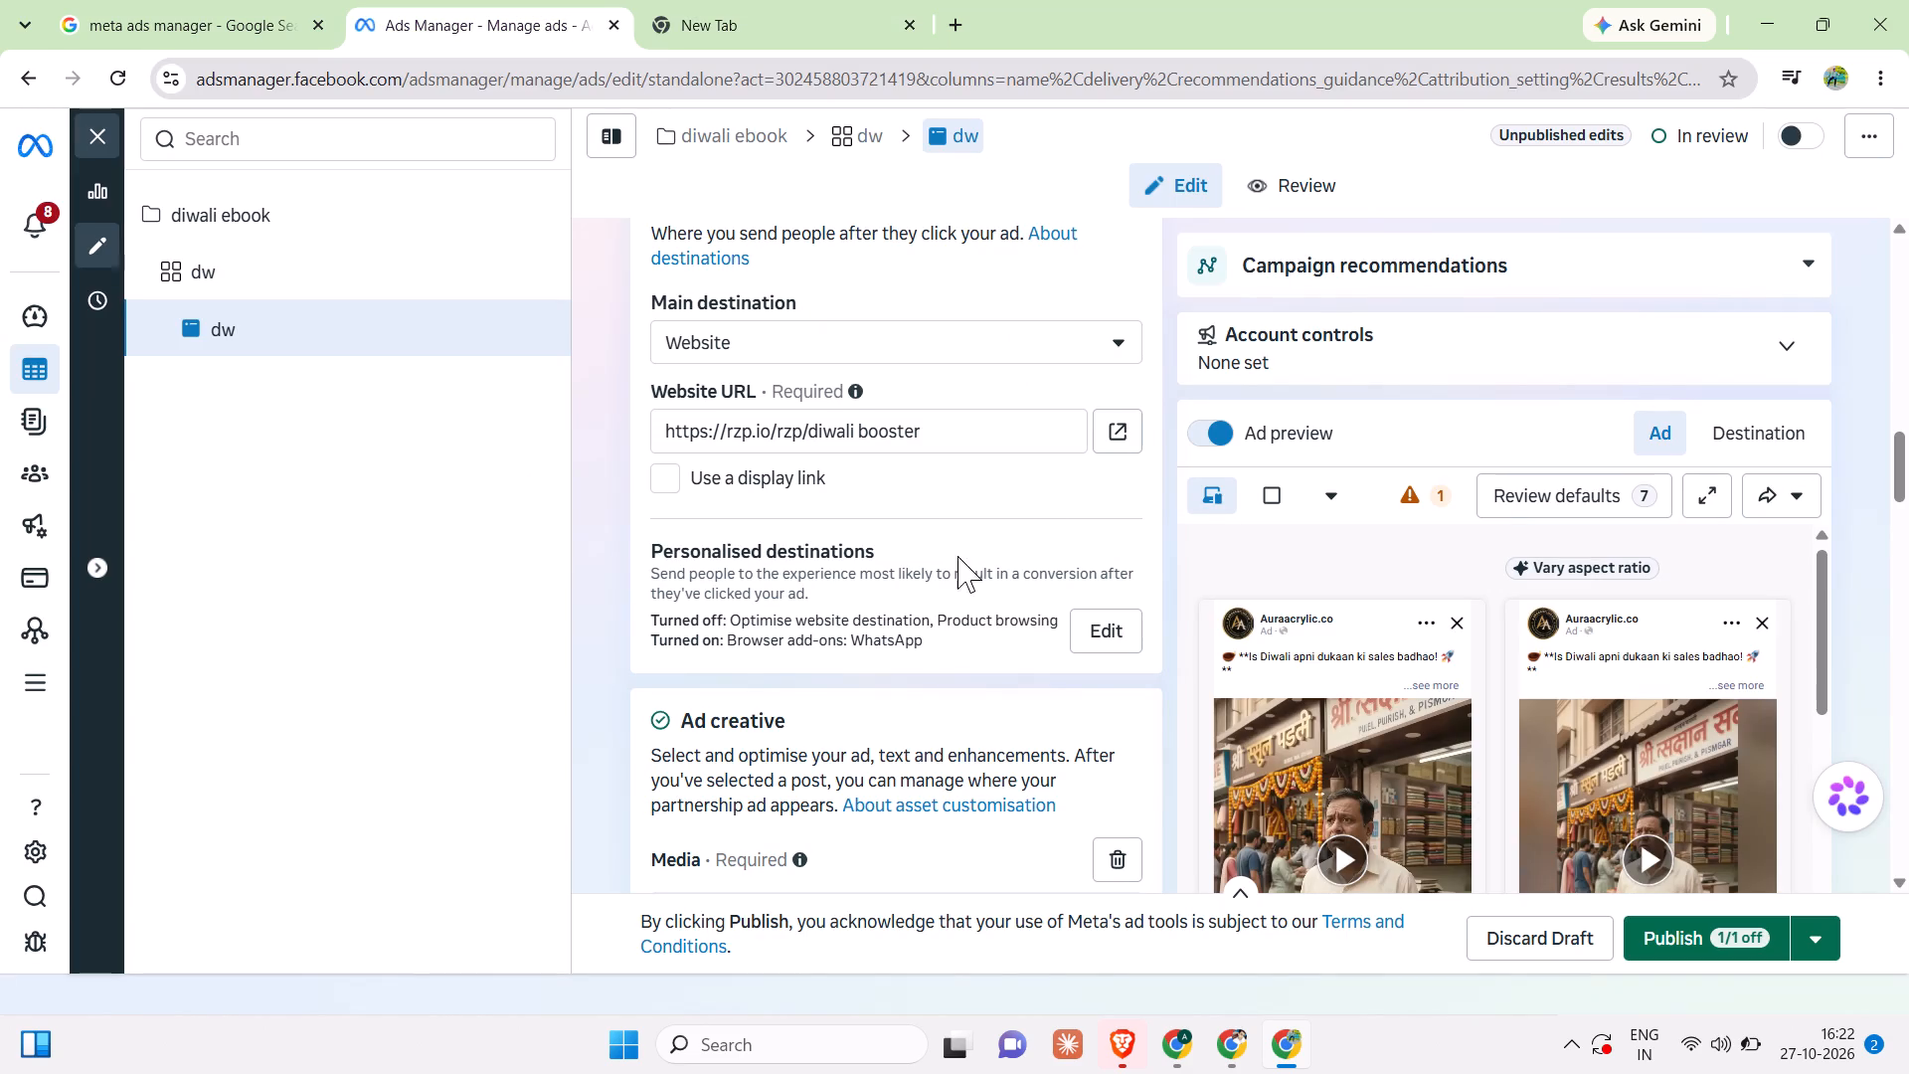
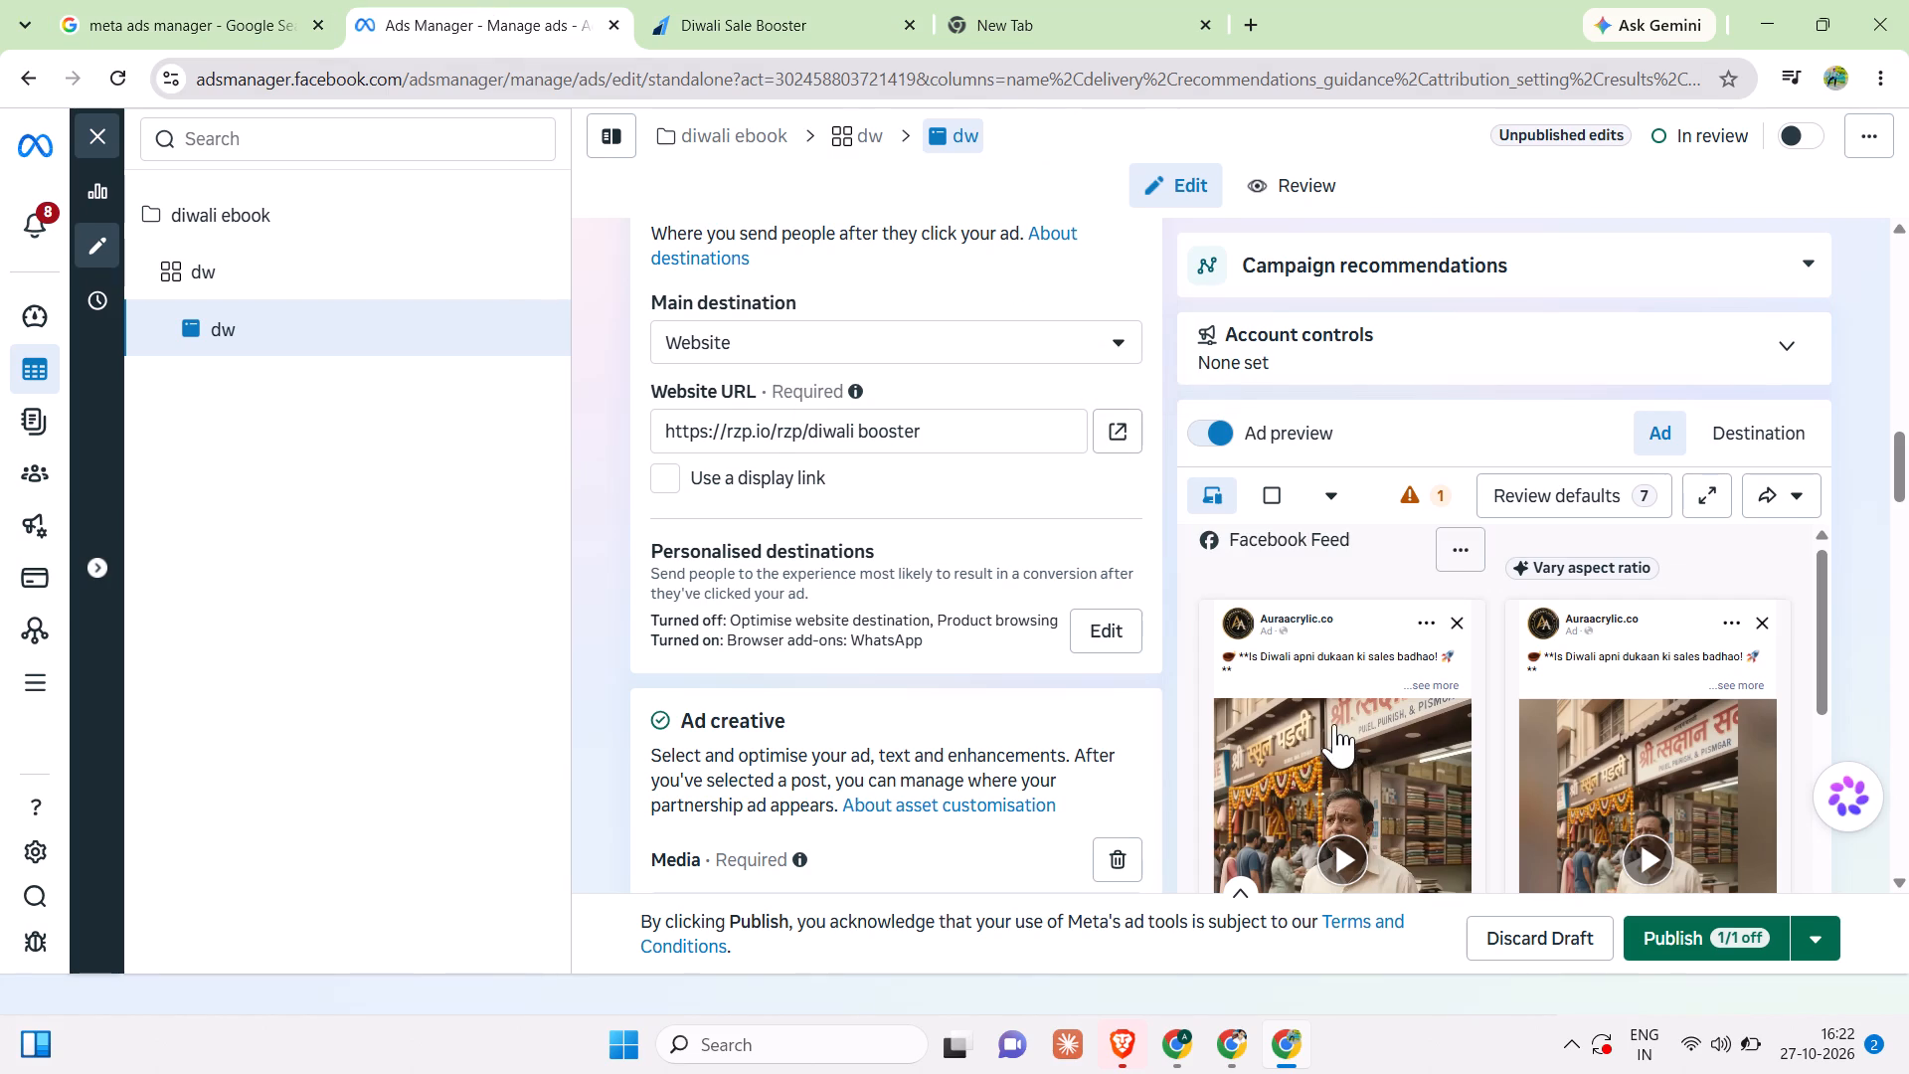
# Review the Diwali Sale Booster payment page, including its e-book images, contents, price and terms.
pyautogui.click(764, 0)
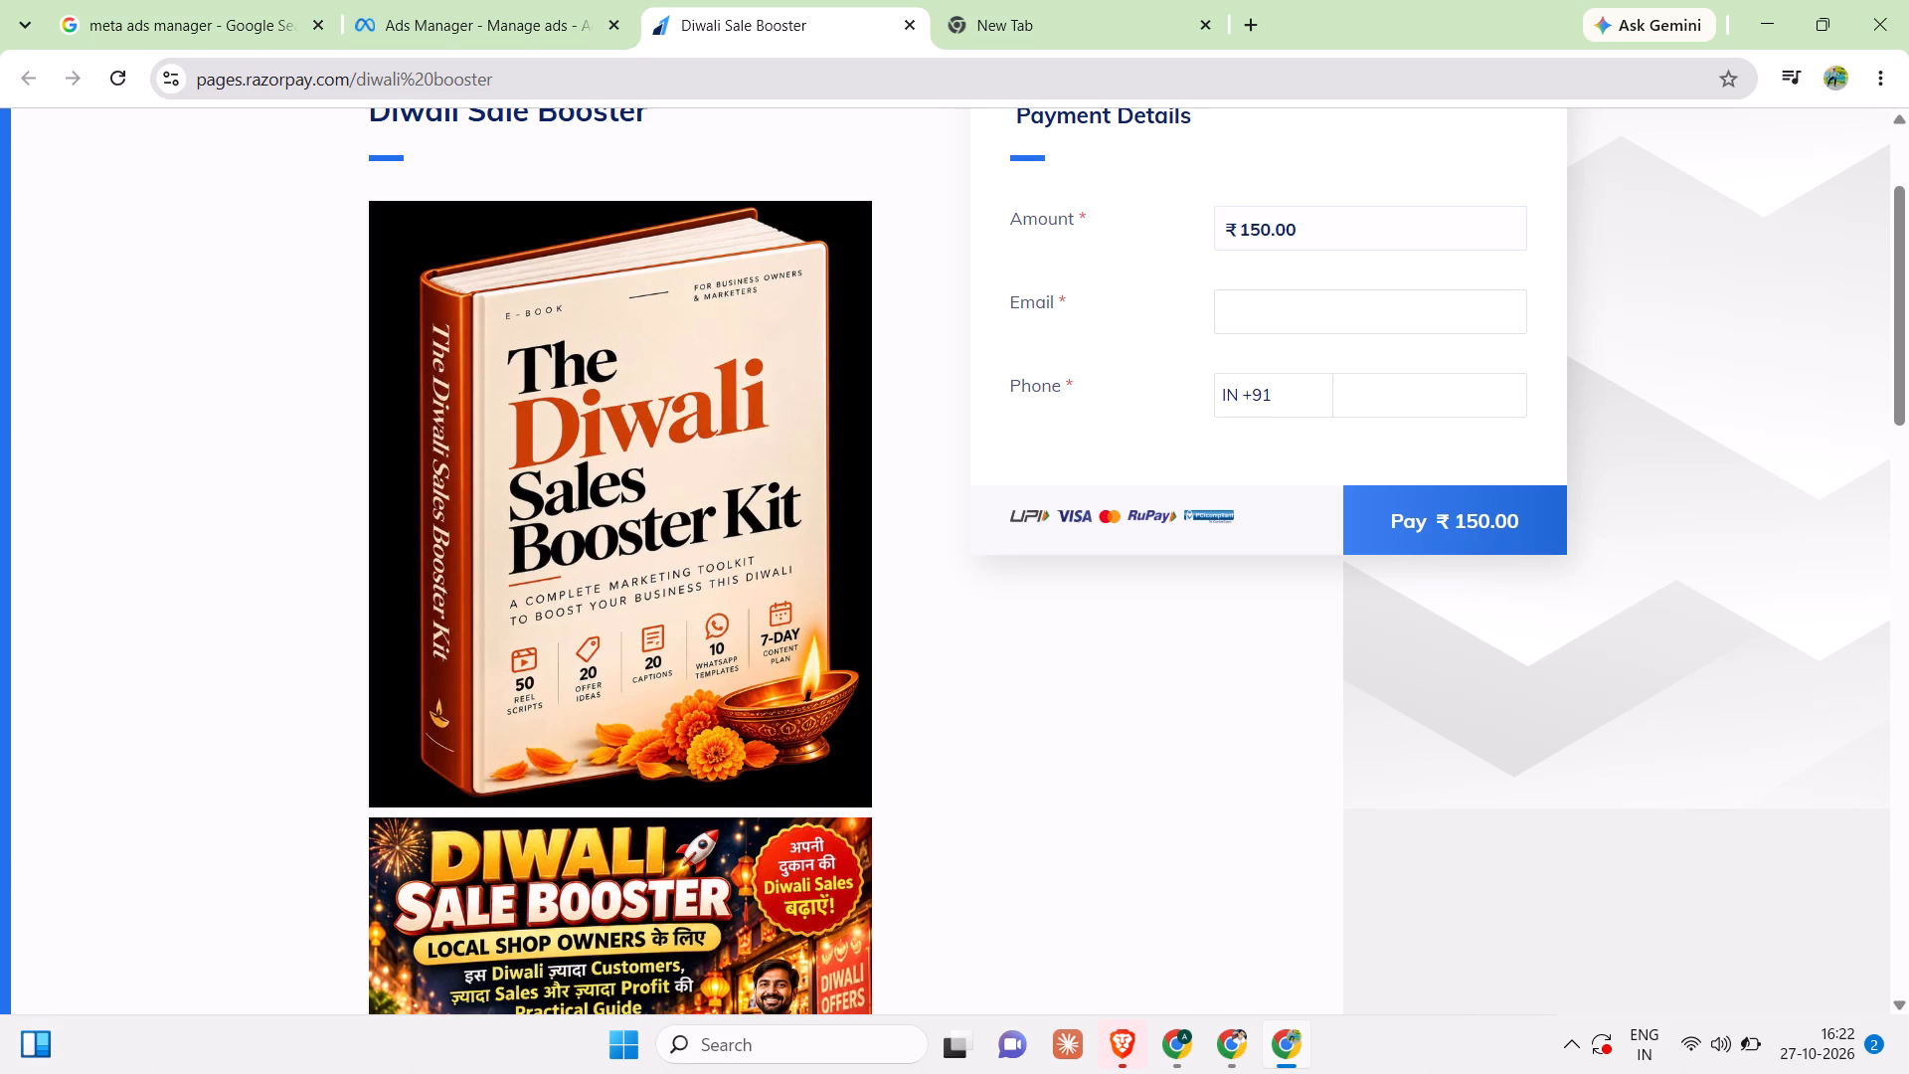
pyautogui.scroll(-5, 668, 435)
pyautogui.scroll(-17, 655, 519)
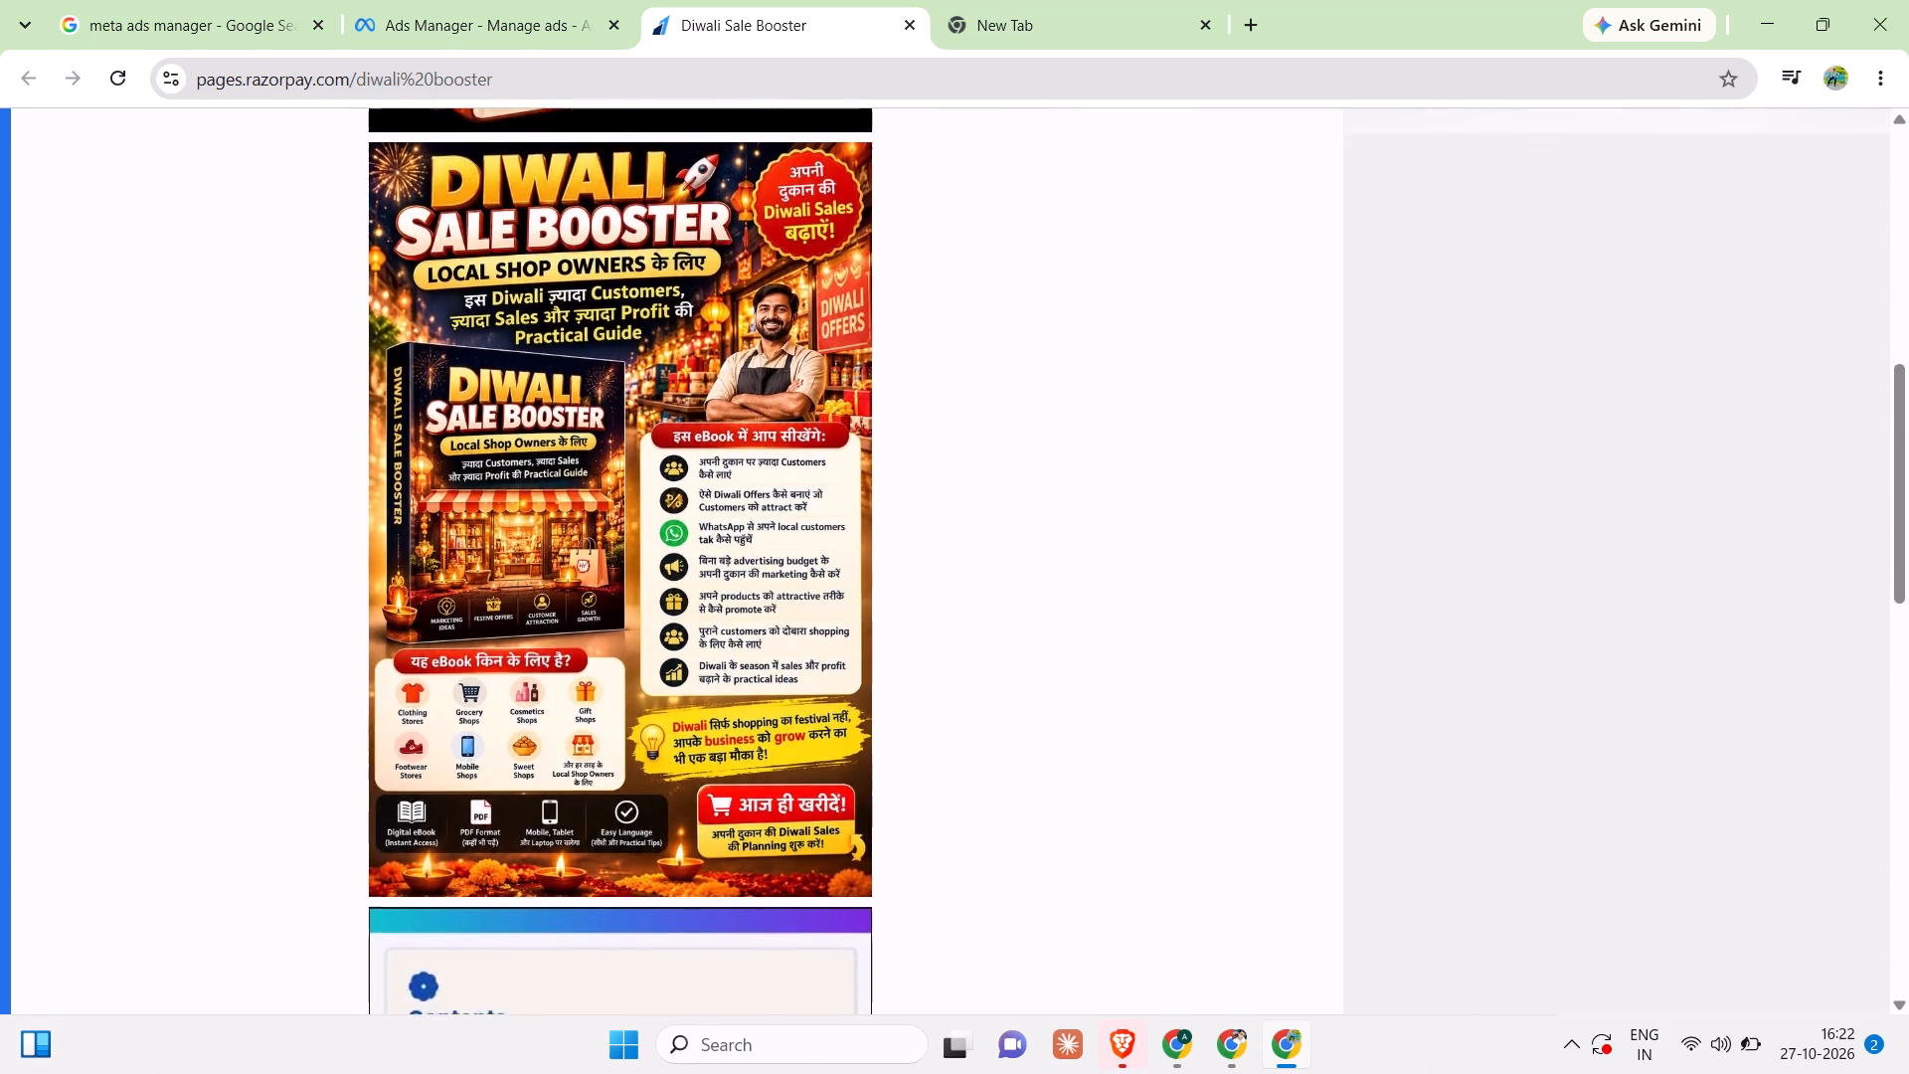
pyautogui.scroll(-20, 679, 534)
pyautogui.scroll(-9, 679, 534)
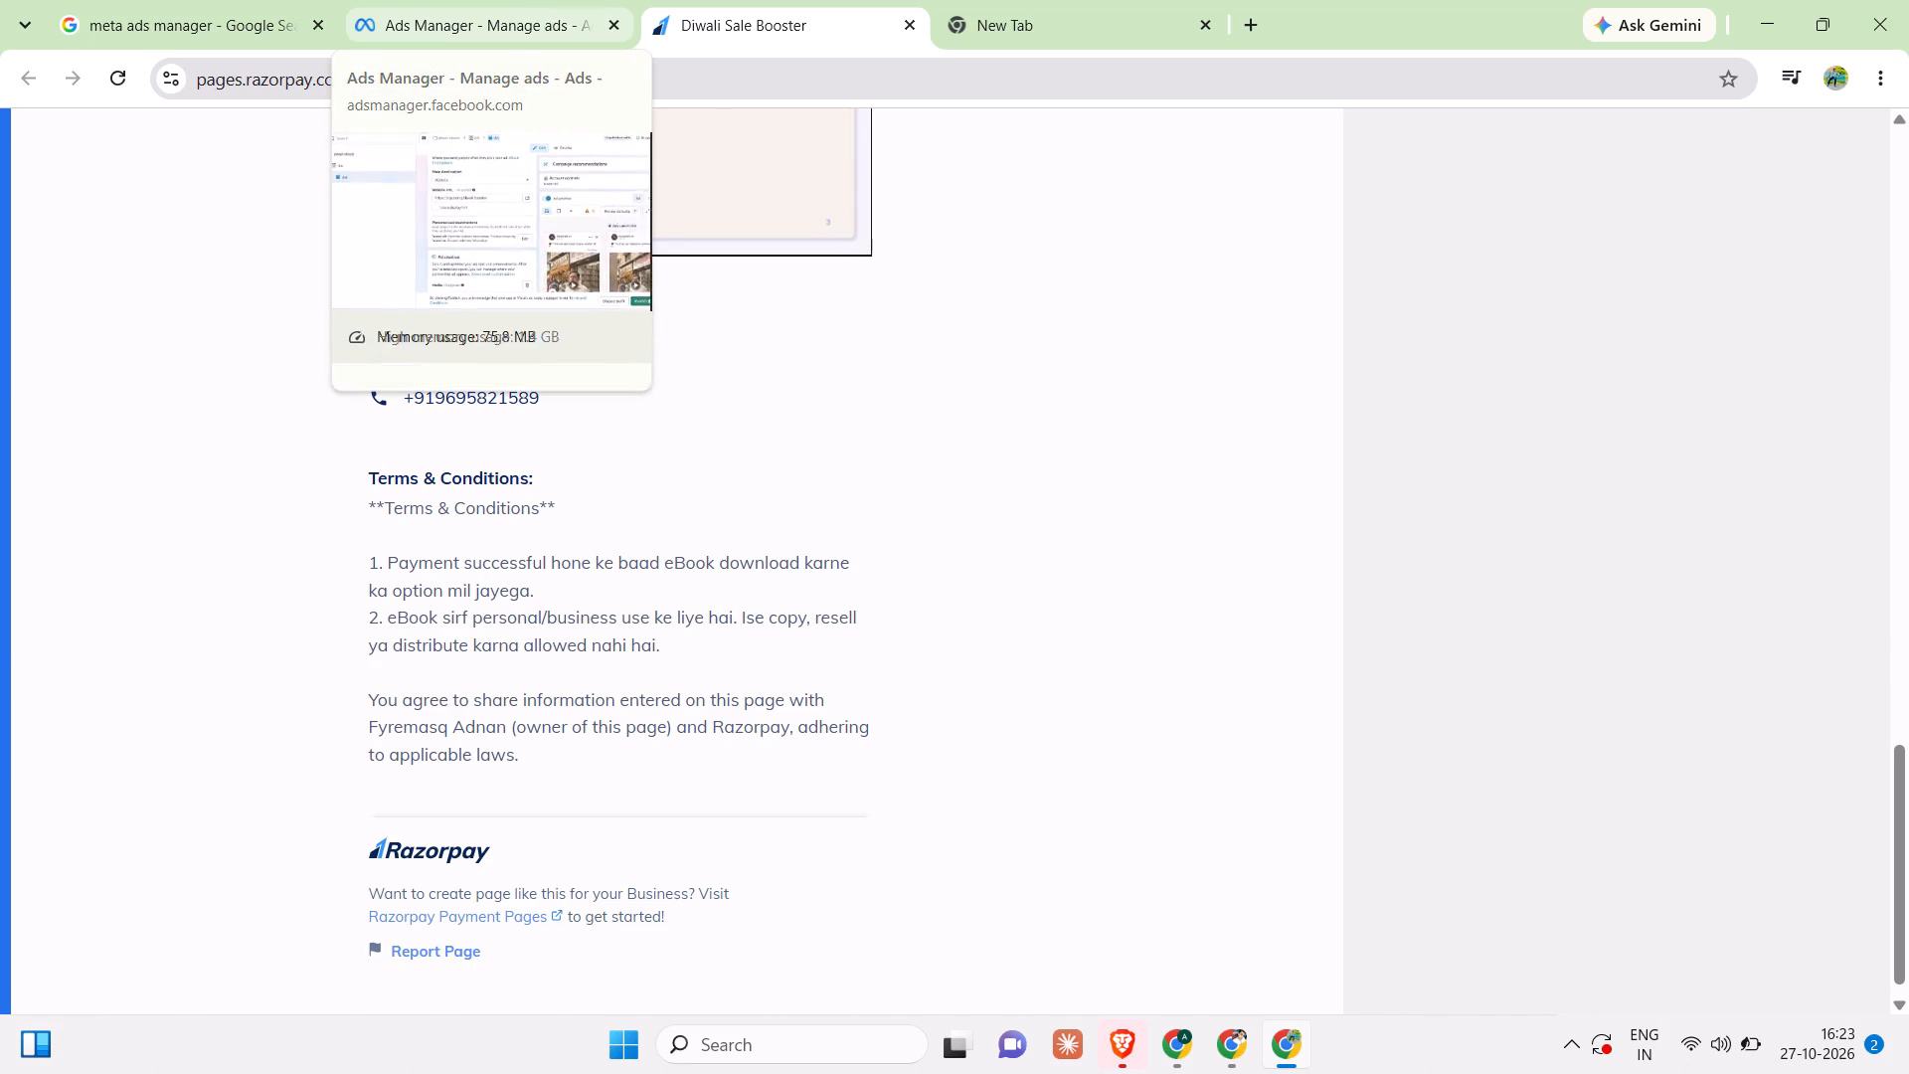
pyautogui.scroll(20, 763, 366)
pyautogui.scroll(16, 763, 366)
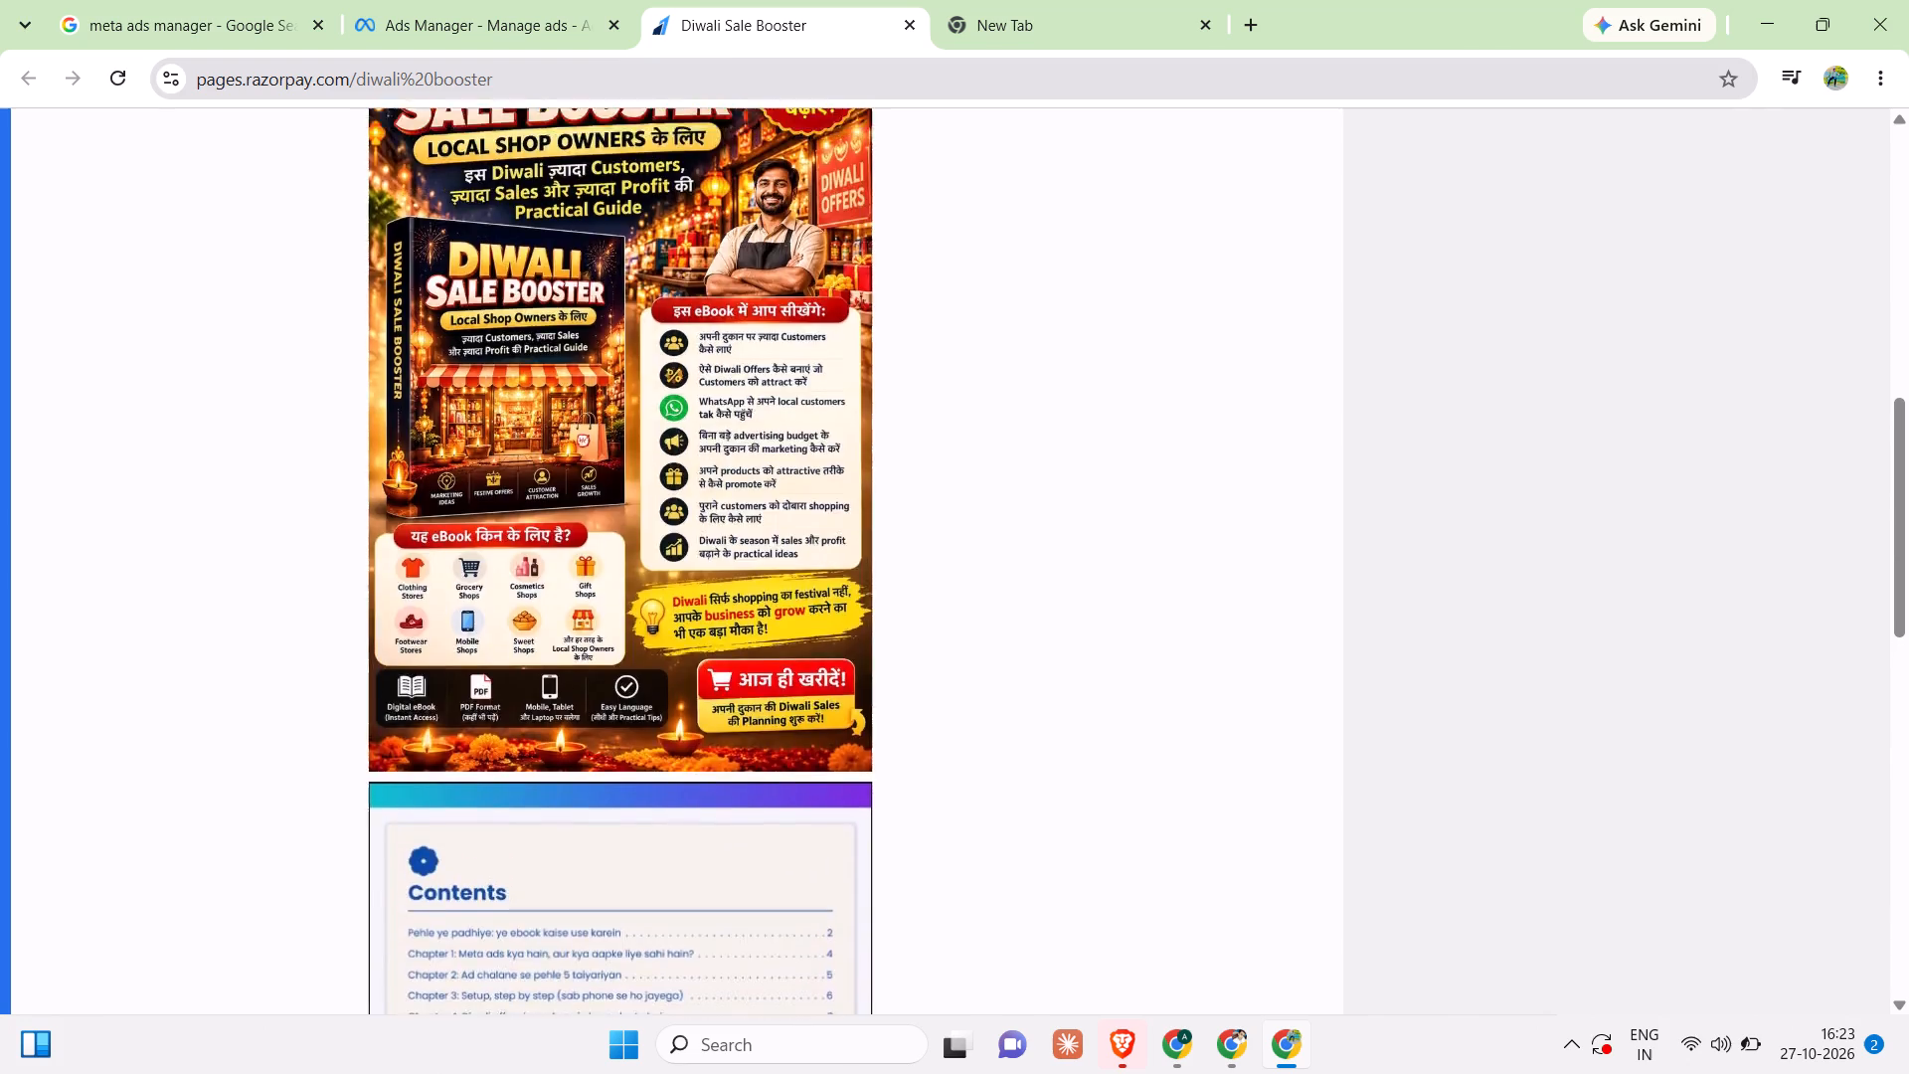
pyautogui.scroll(15, 668, 281)
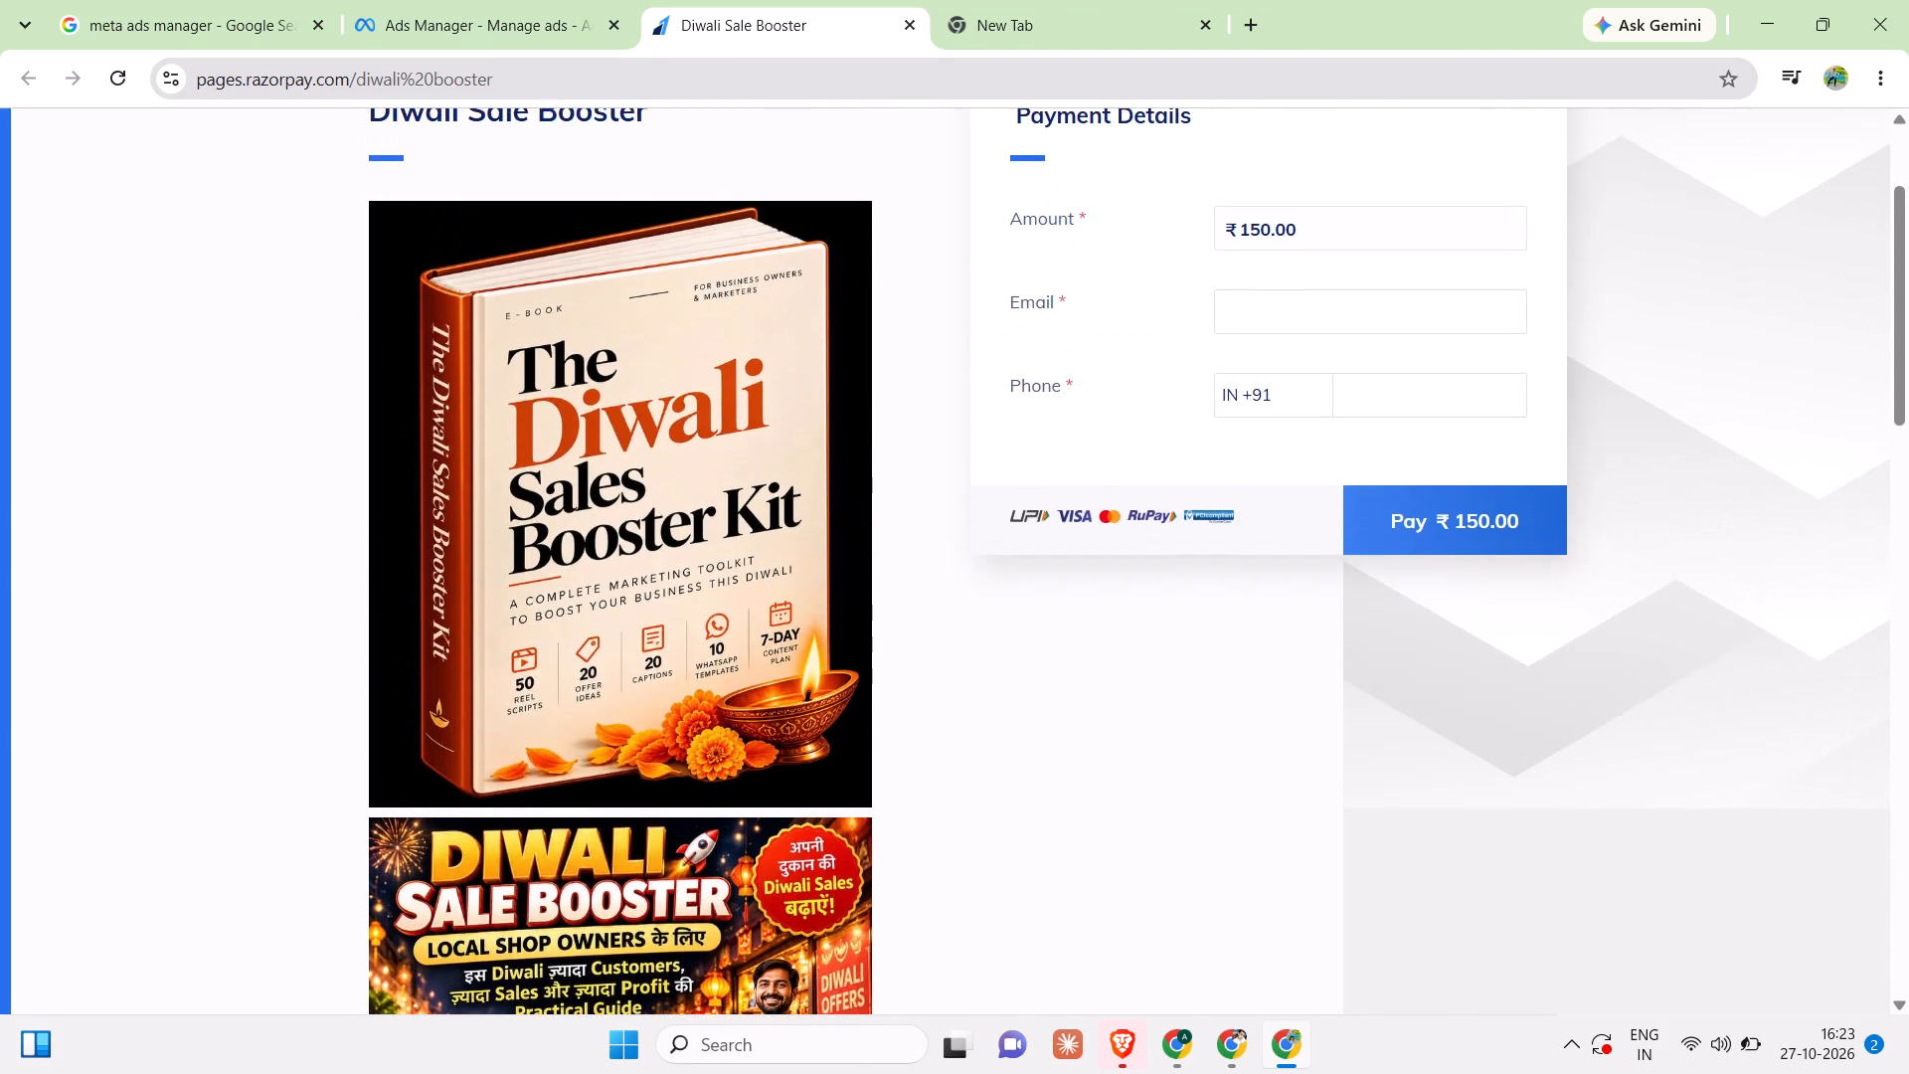
pyautogui.scroll(-6, 514, 735)
pyautogui.scroll(-2, 665, 709)
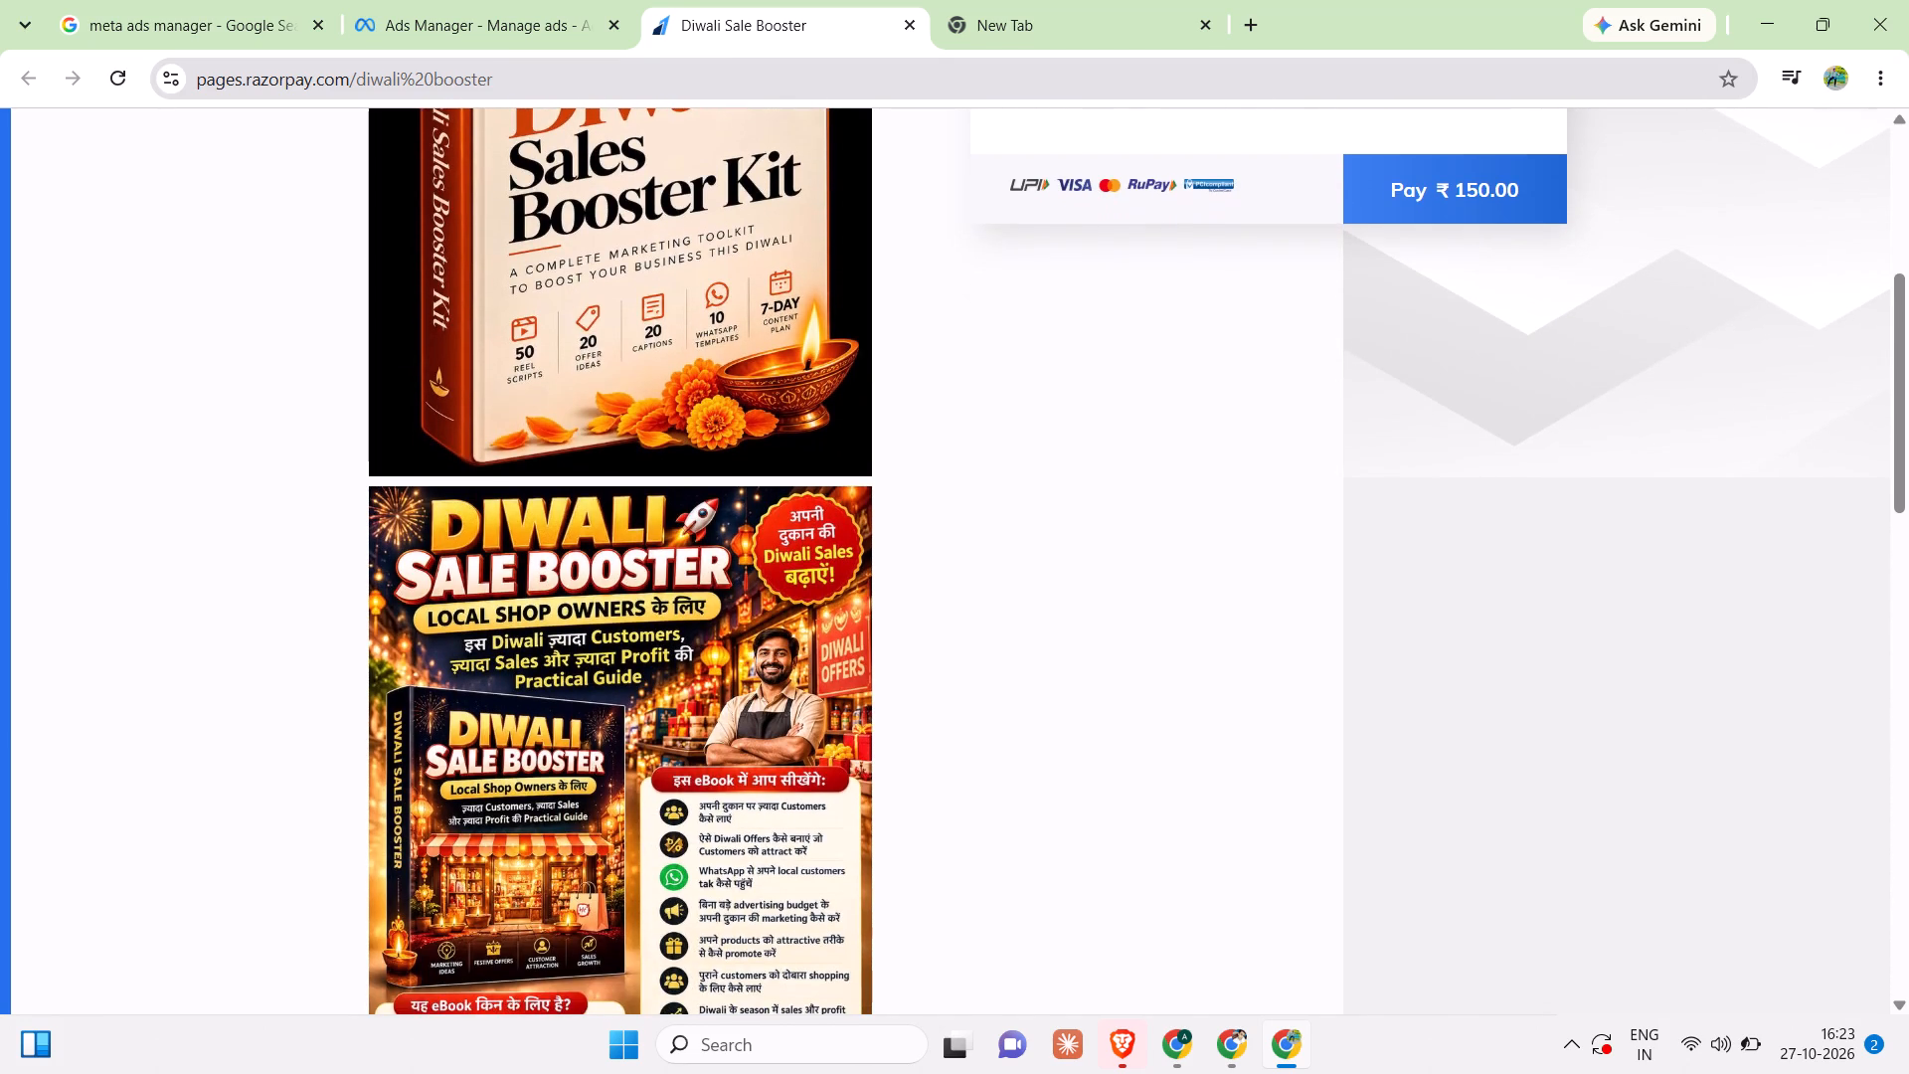
pyautogui.scroll(-2, 726, 711)
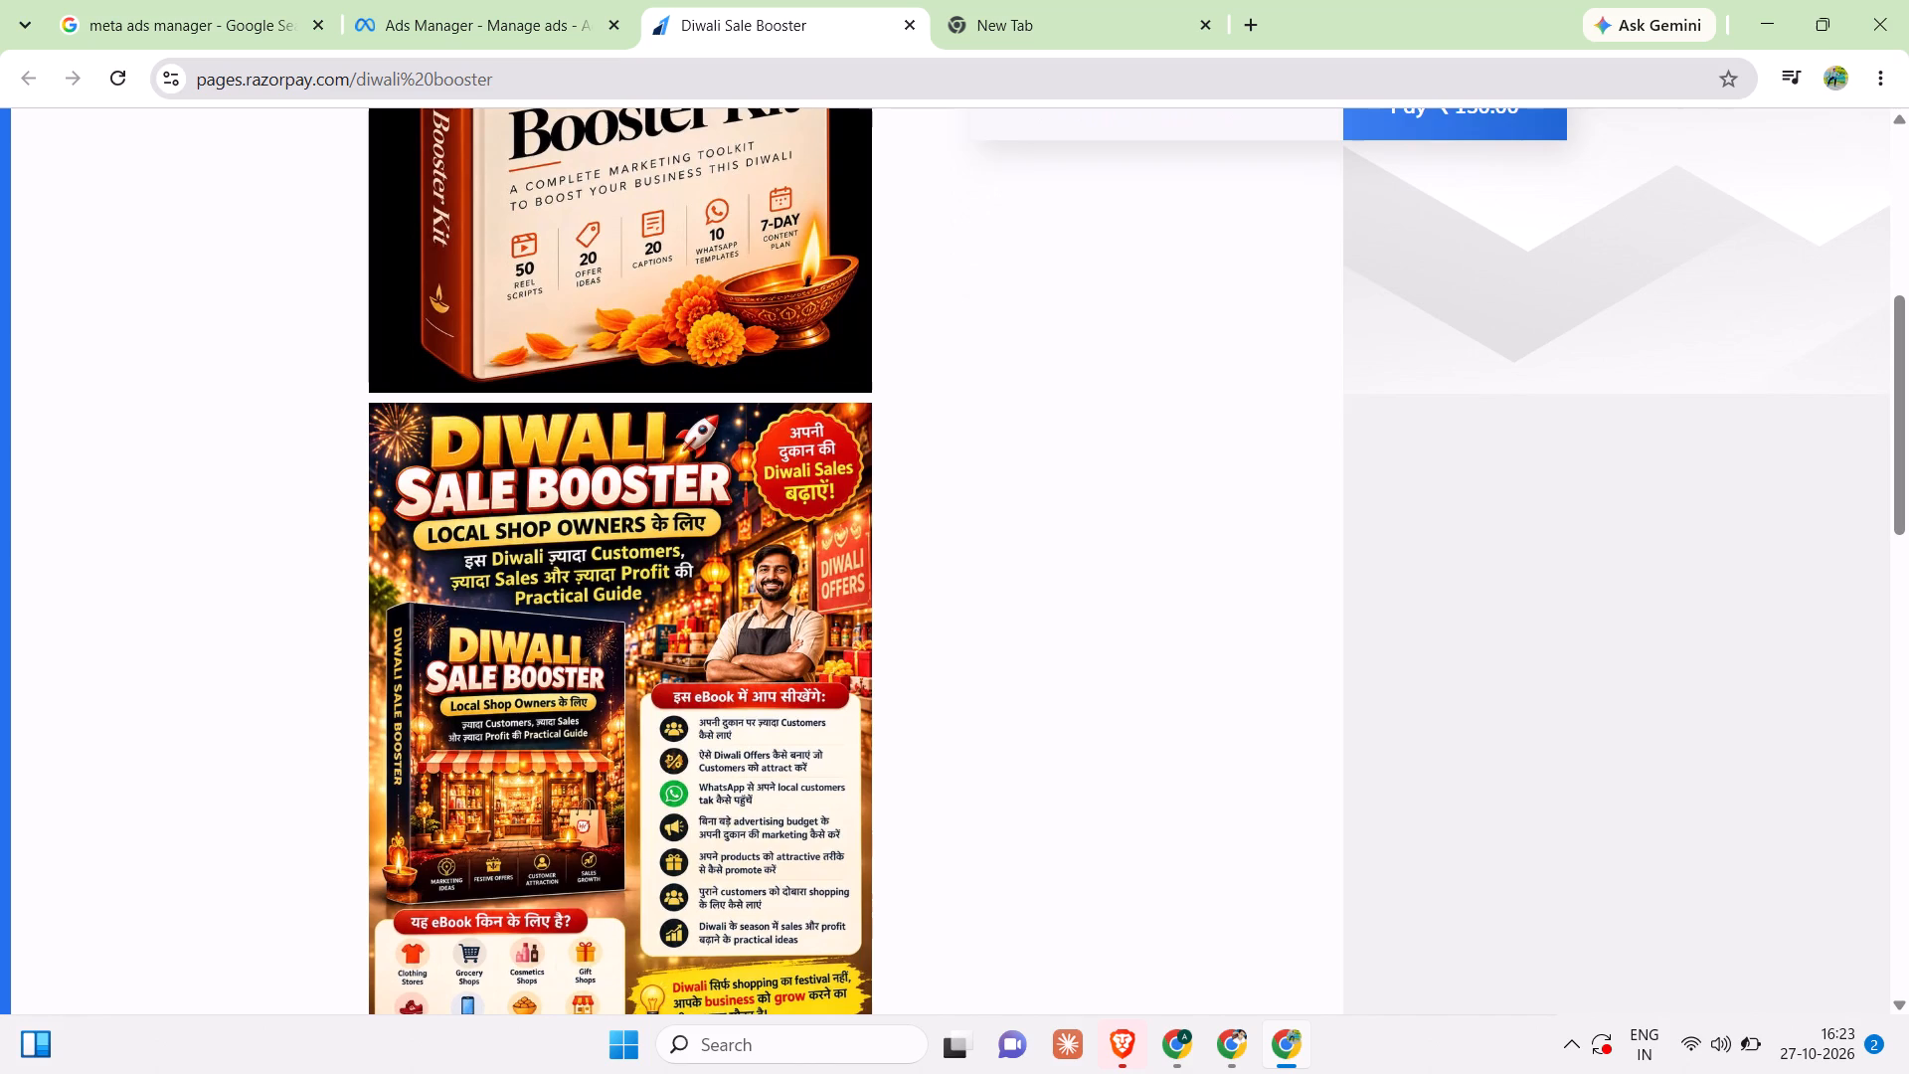
pyautogui.scroll(-6, 832, 734)
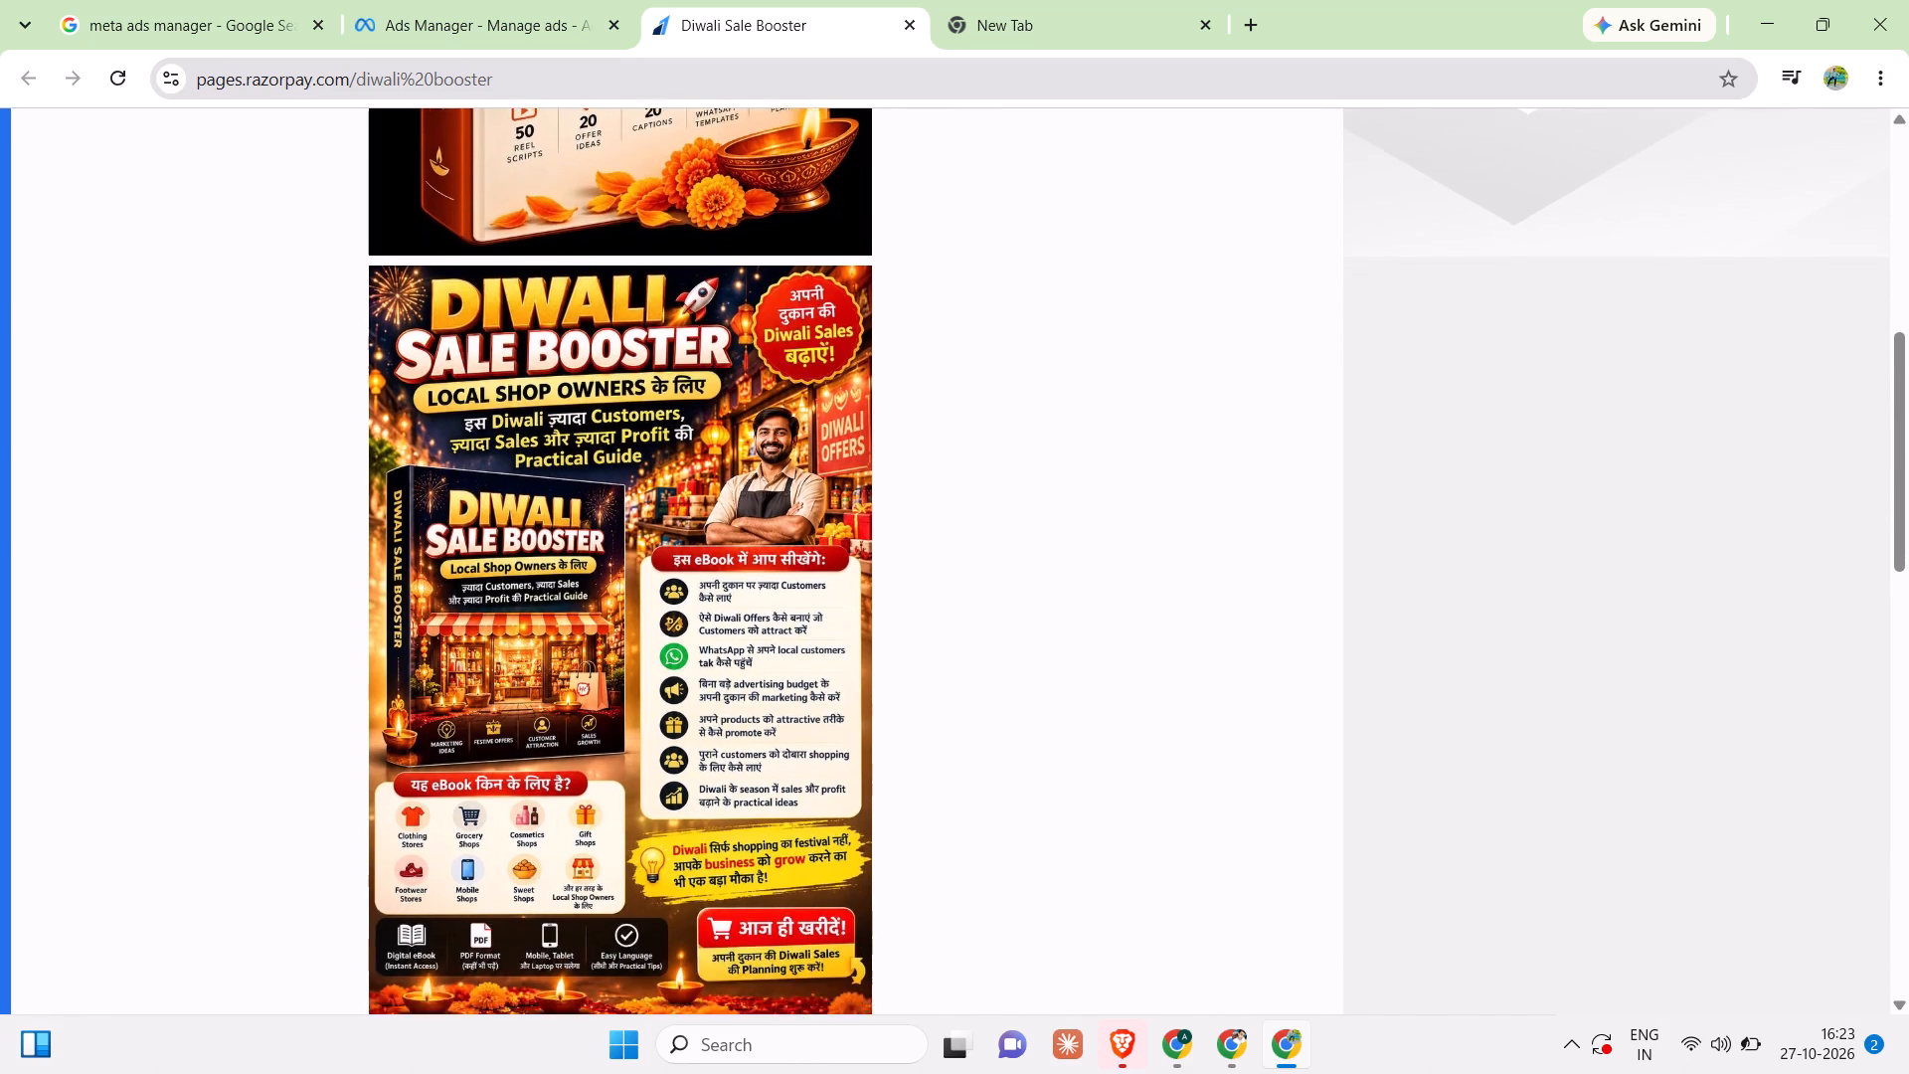
pyautogui.scroll(-4, 833, 745)
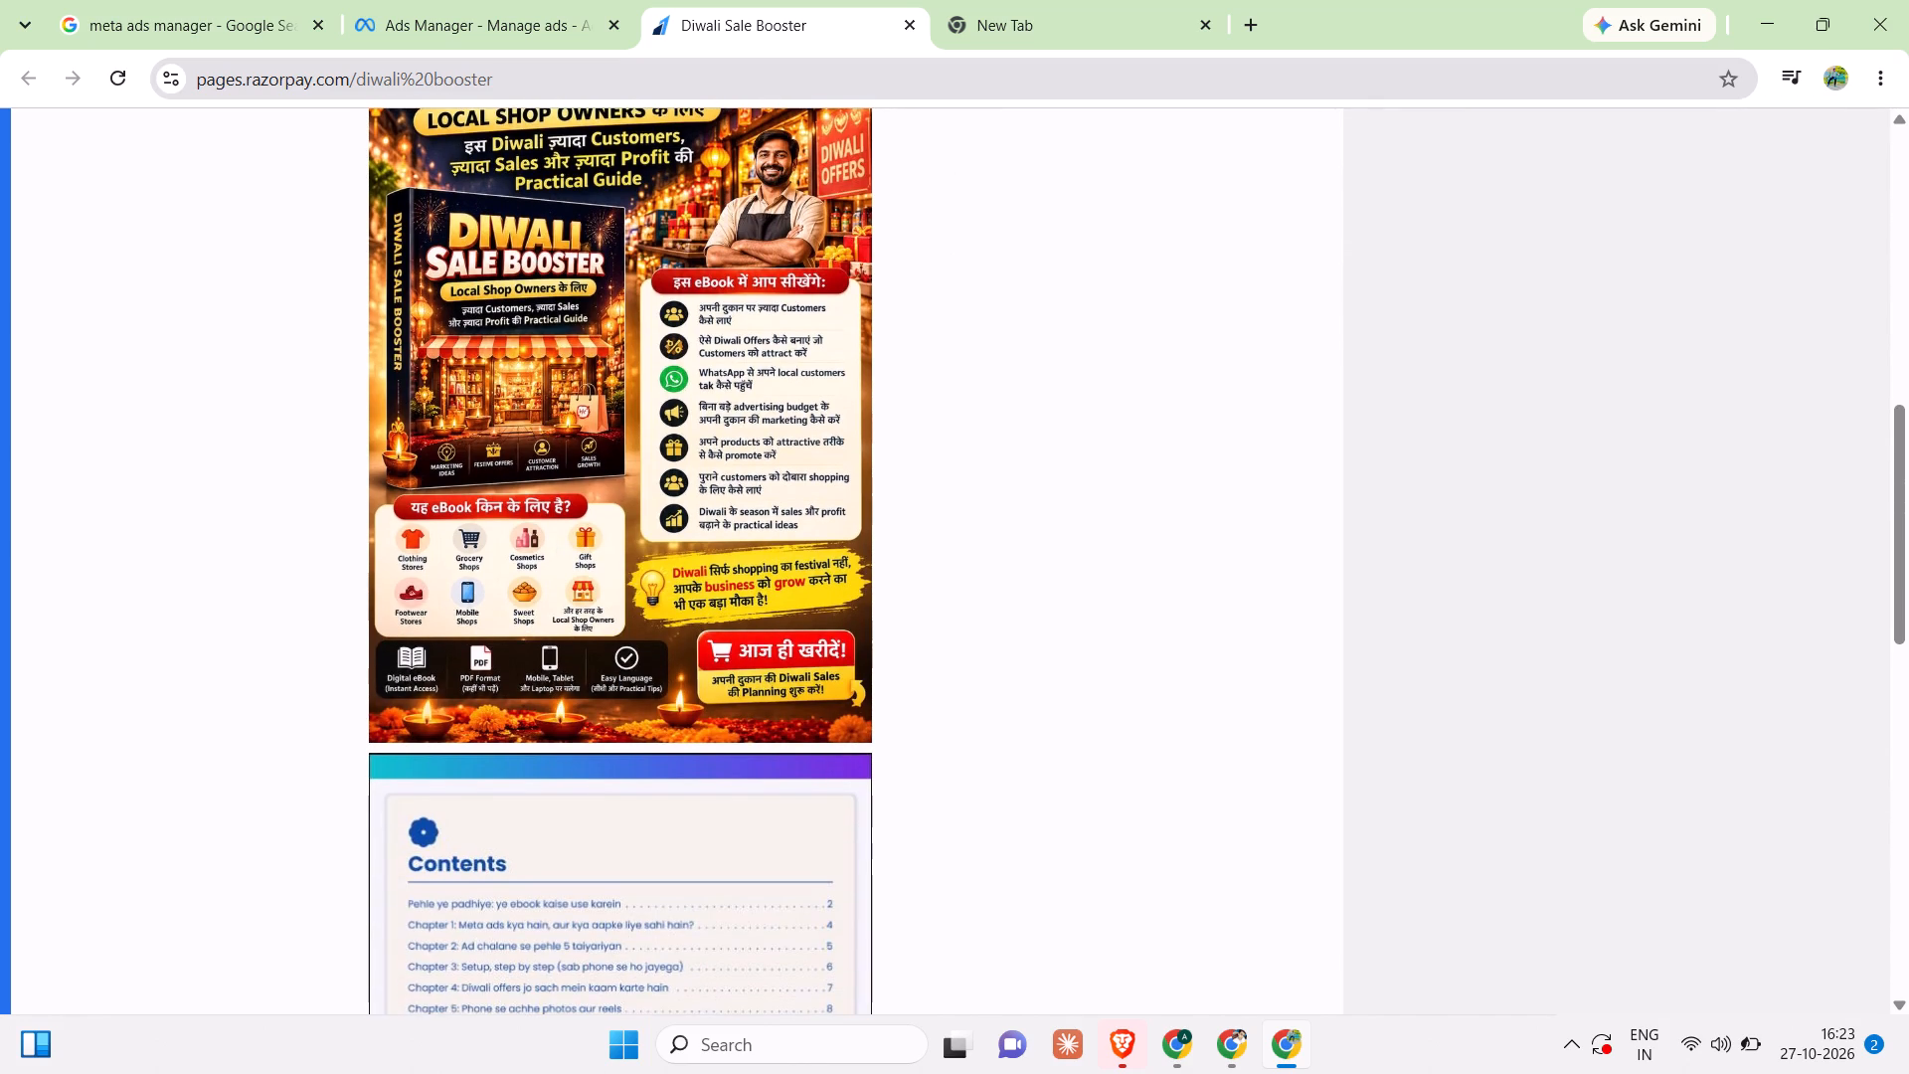
pyautogui.scroll(11, 833, 731)
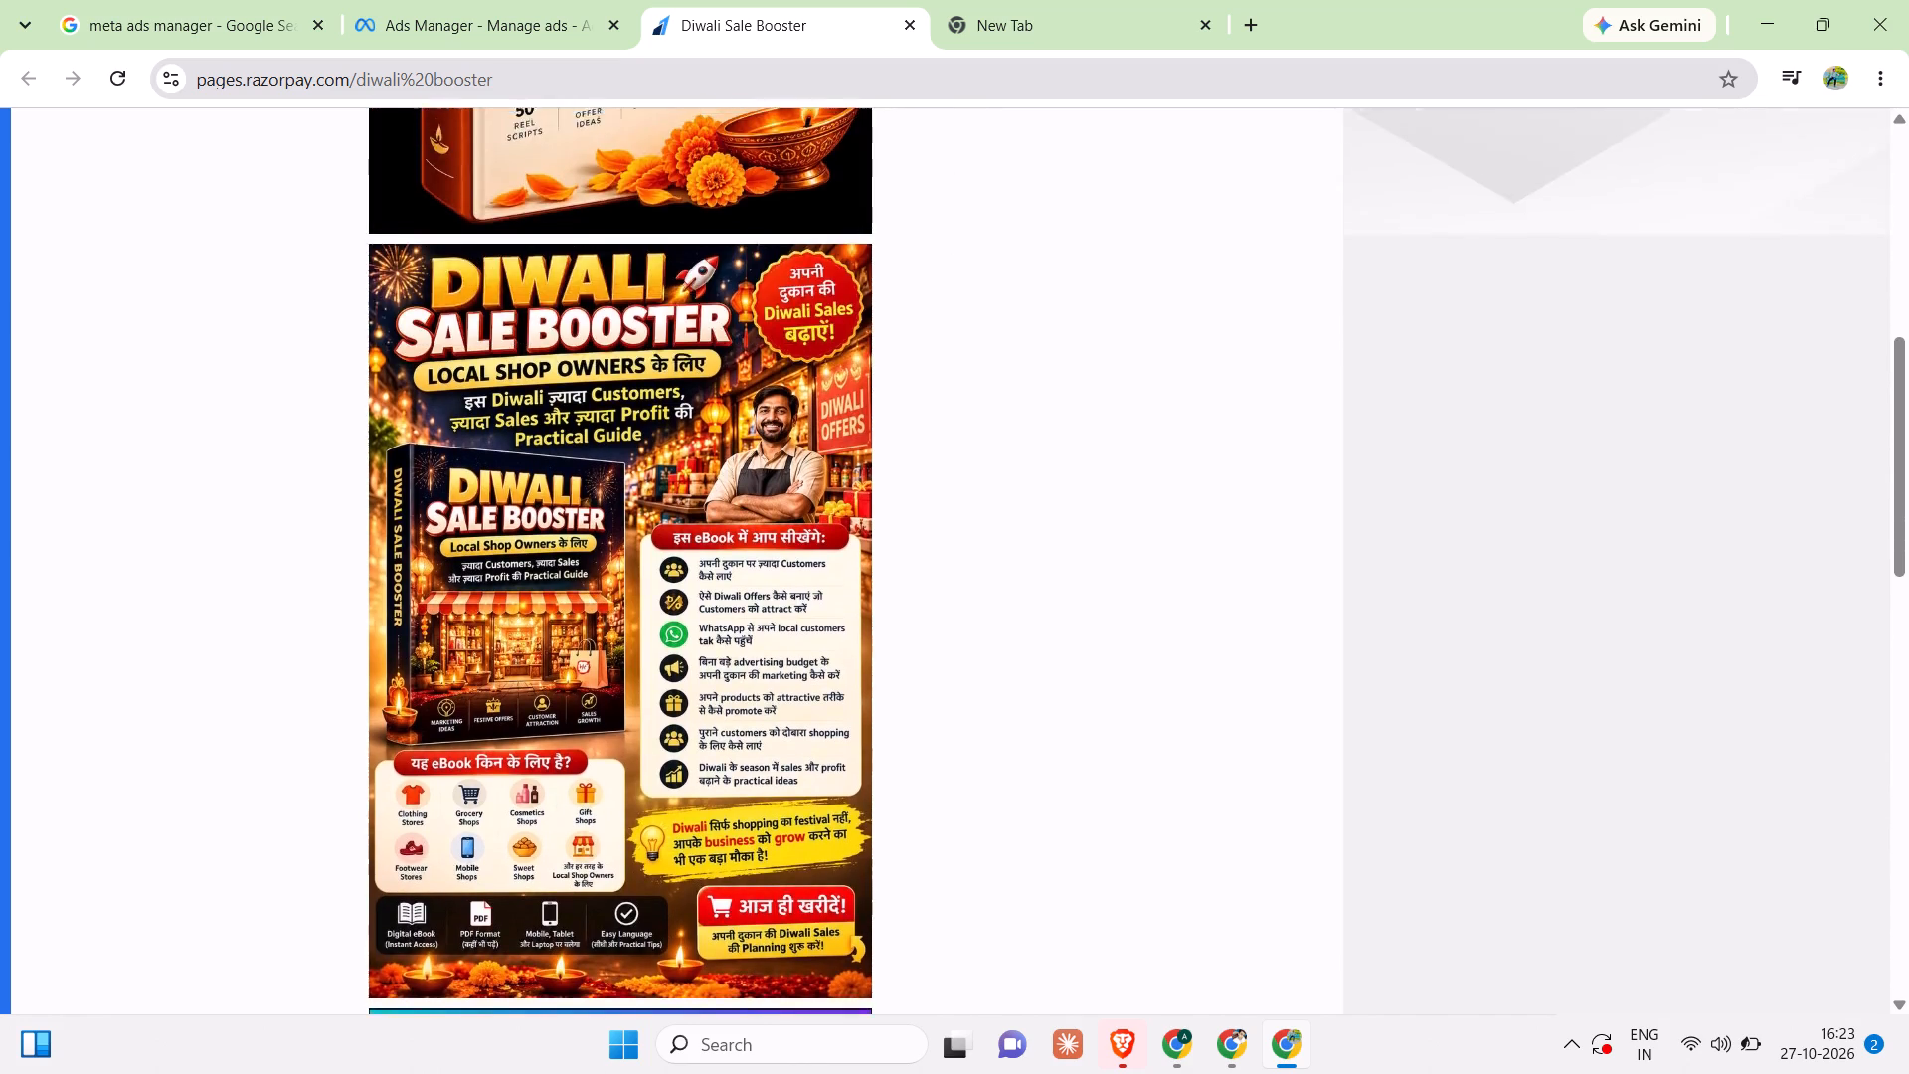
pyautogui.scroll(20, 831, 727)
pyautogui.scroll(5, 831, 727)
# Return to Ads Manager, publish the dw ad's edits and skip the suggested additional ad variations.
pyautogui.click(488, 0)
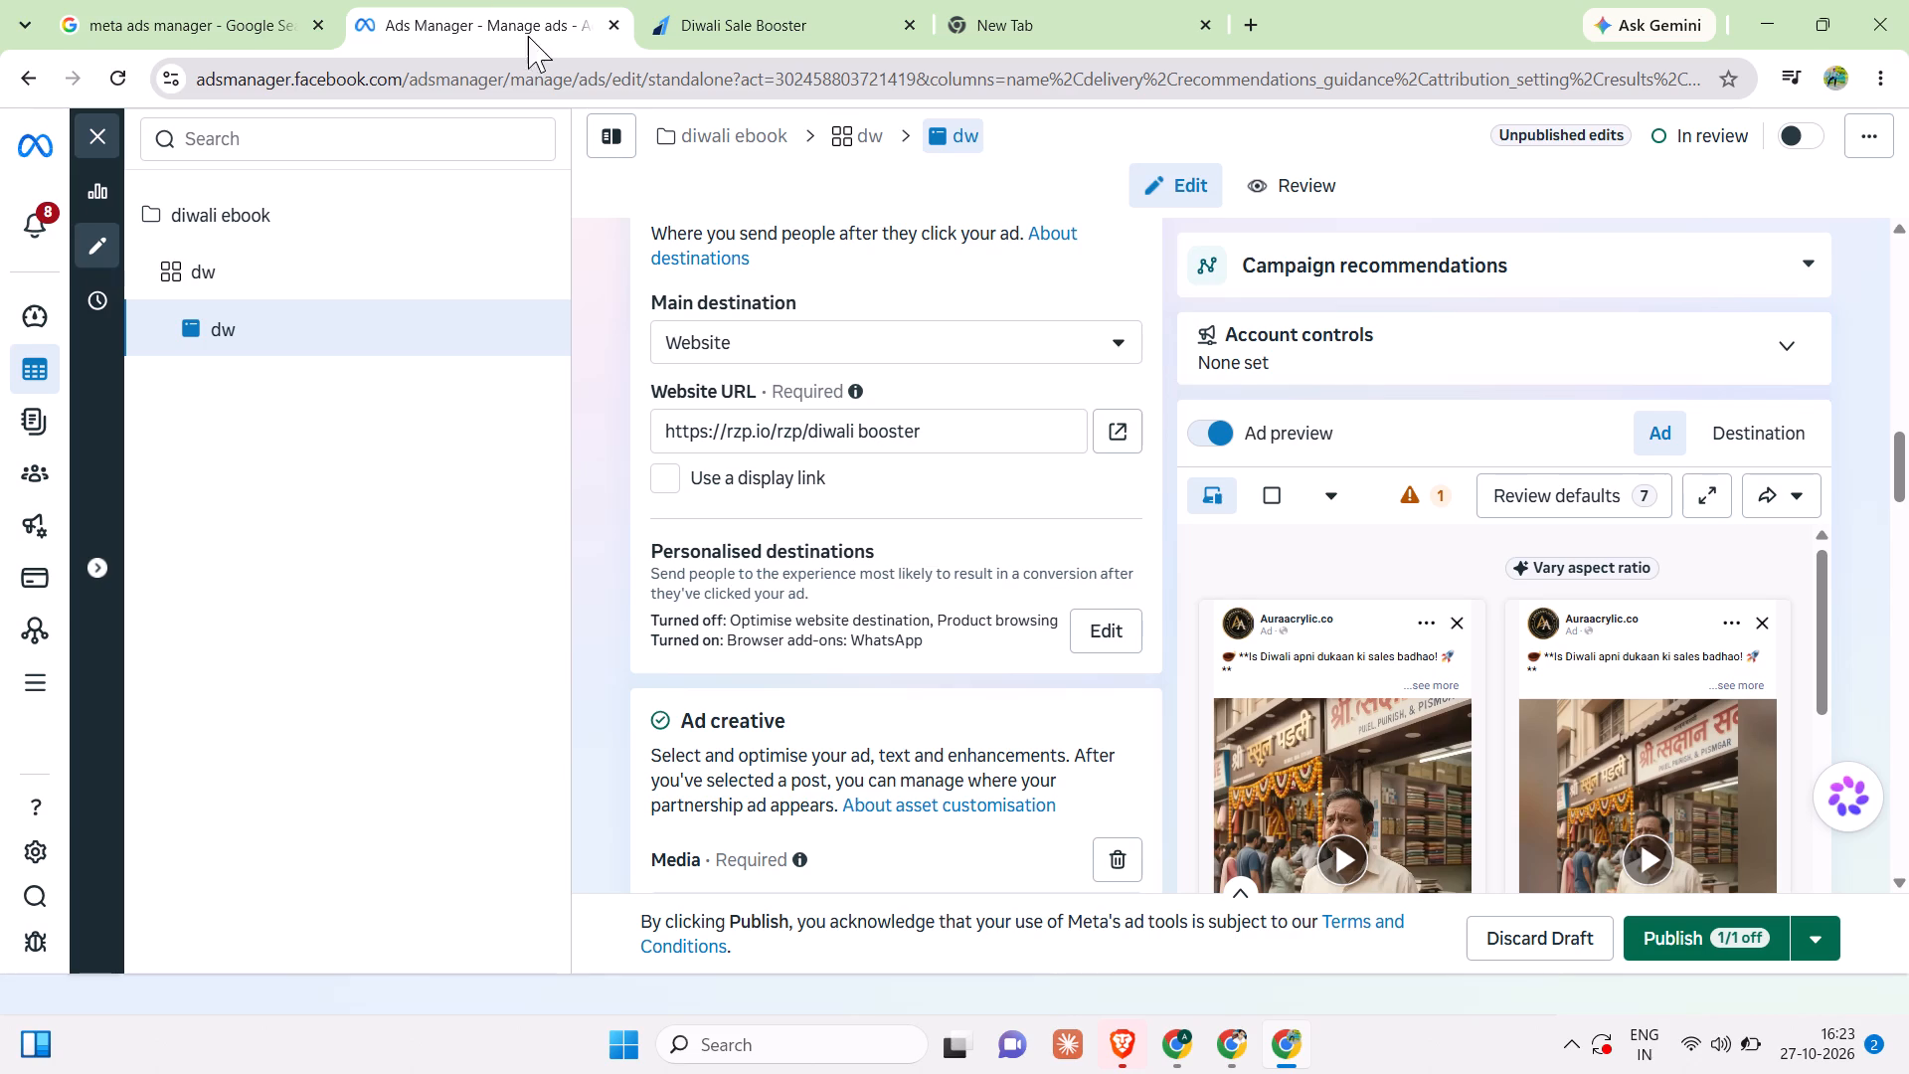
pyautogui.scroll(-5, 1221, 617)
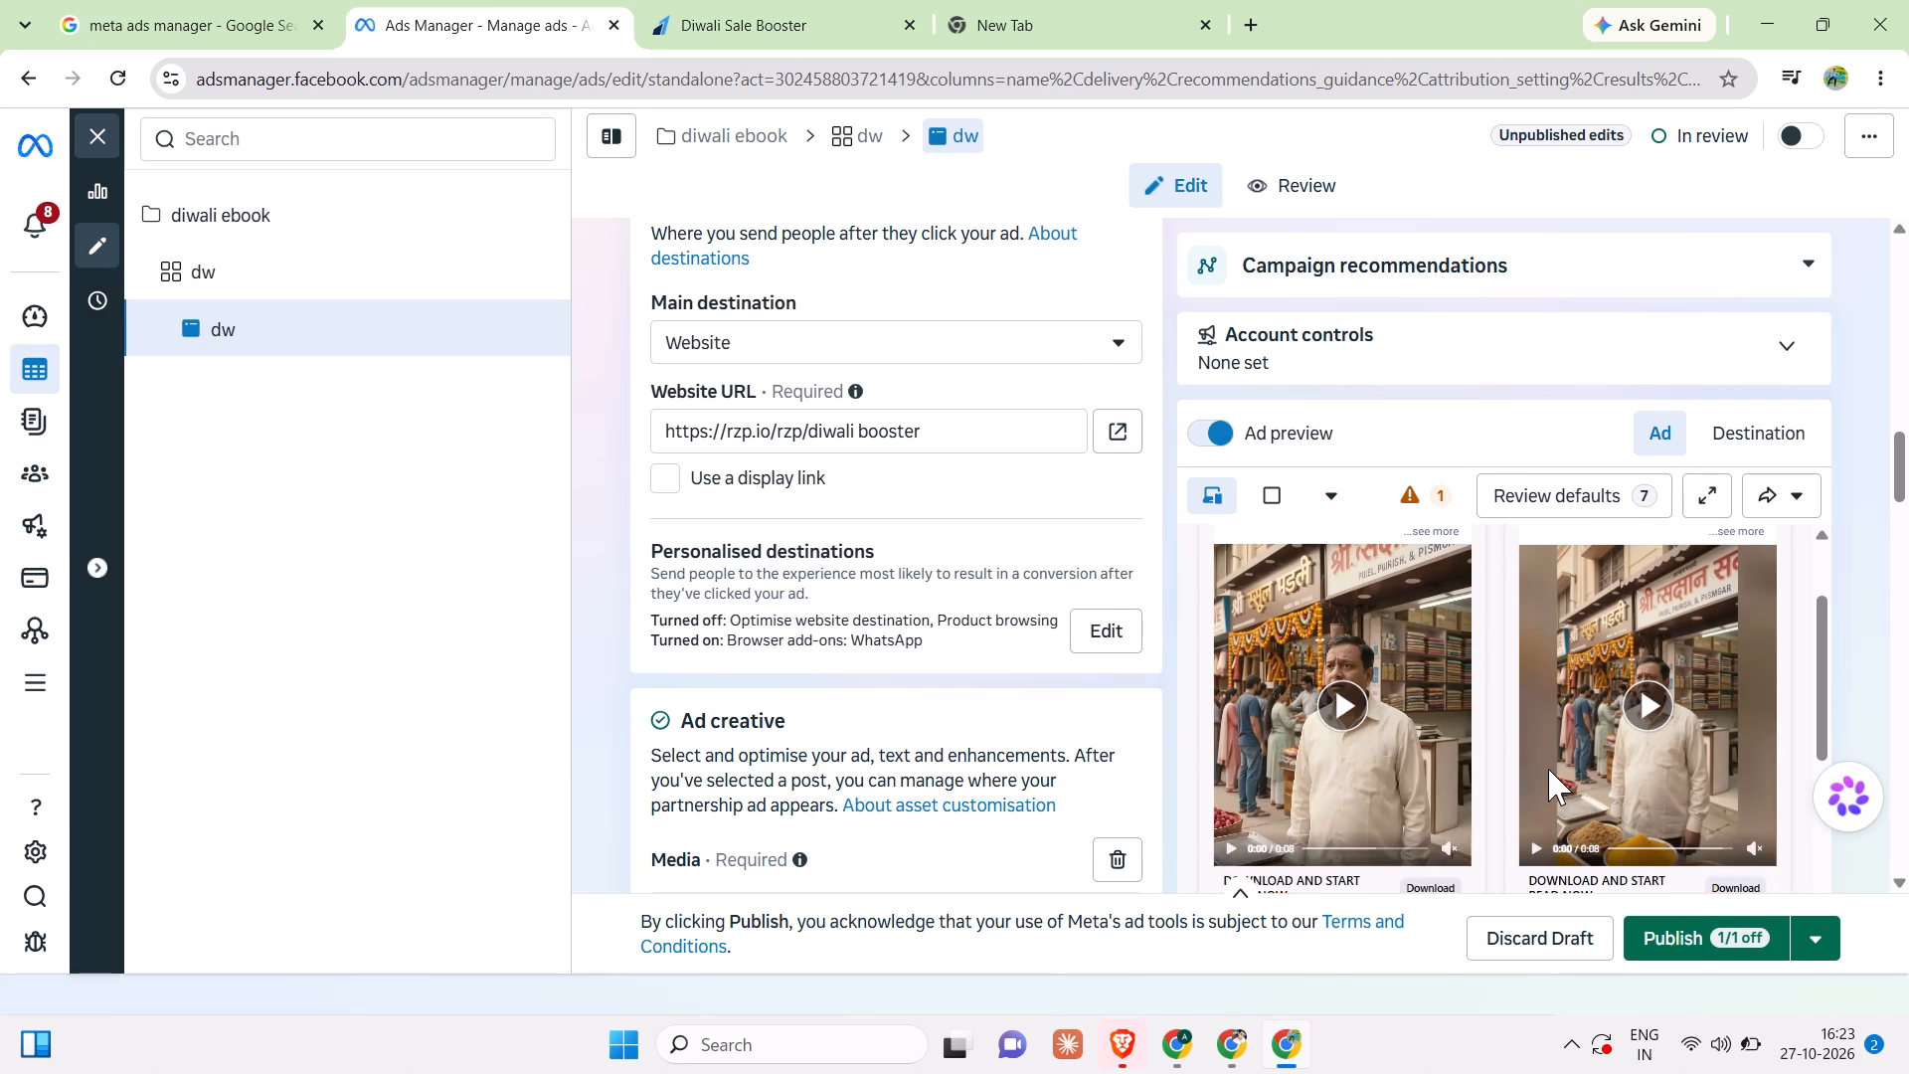
pyautogui.click(1671, 948)
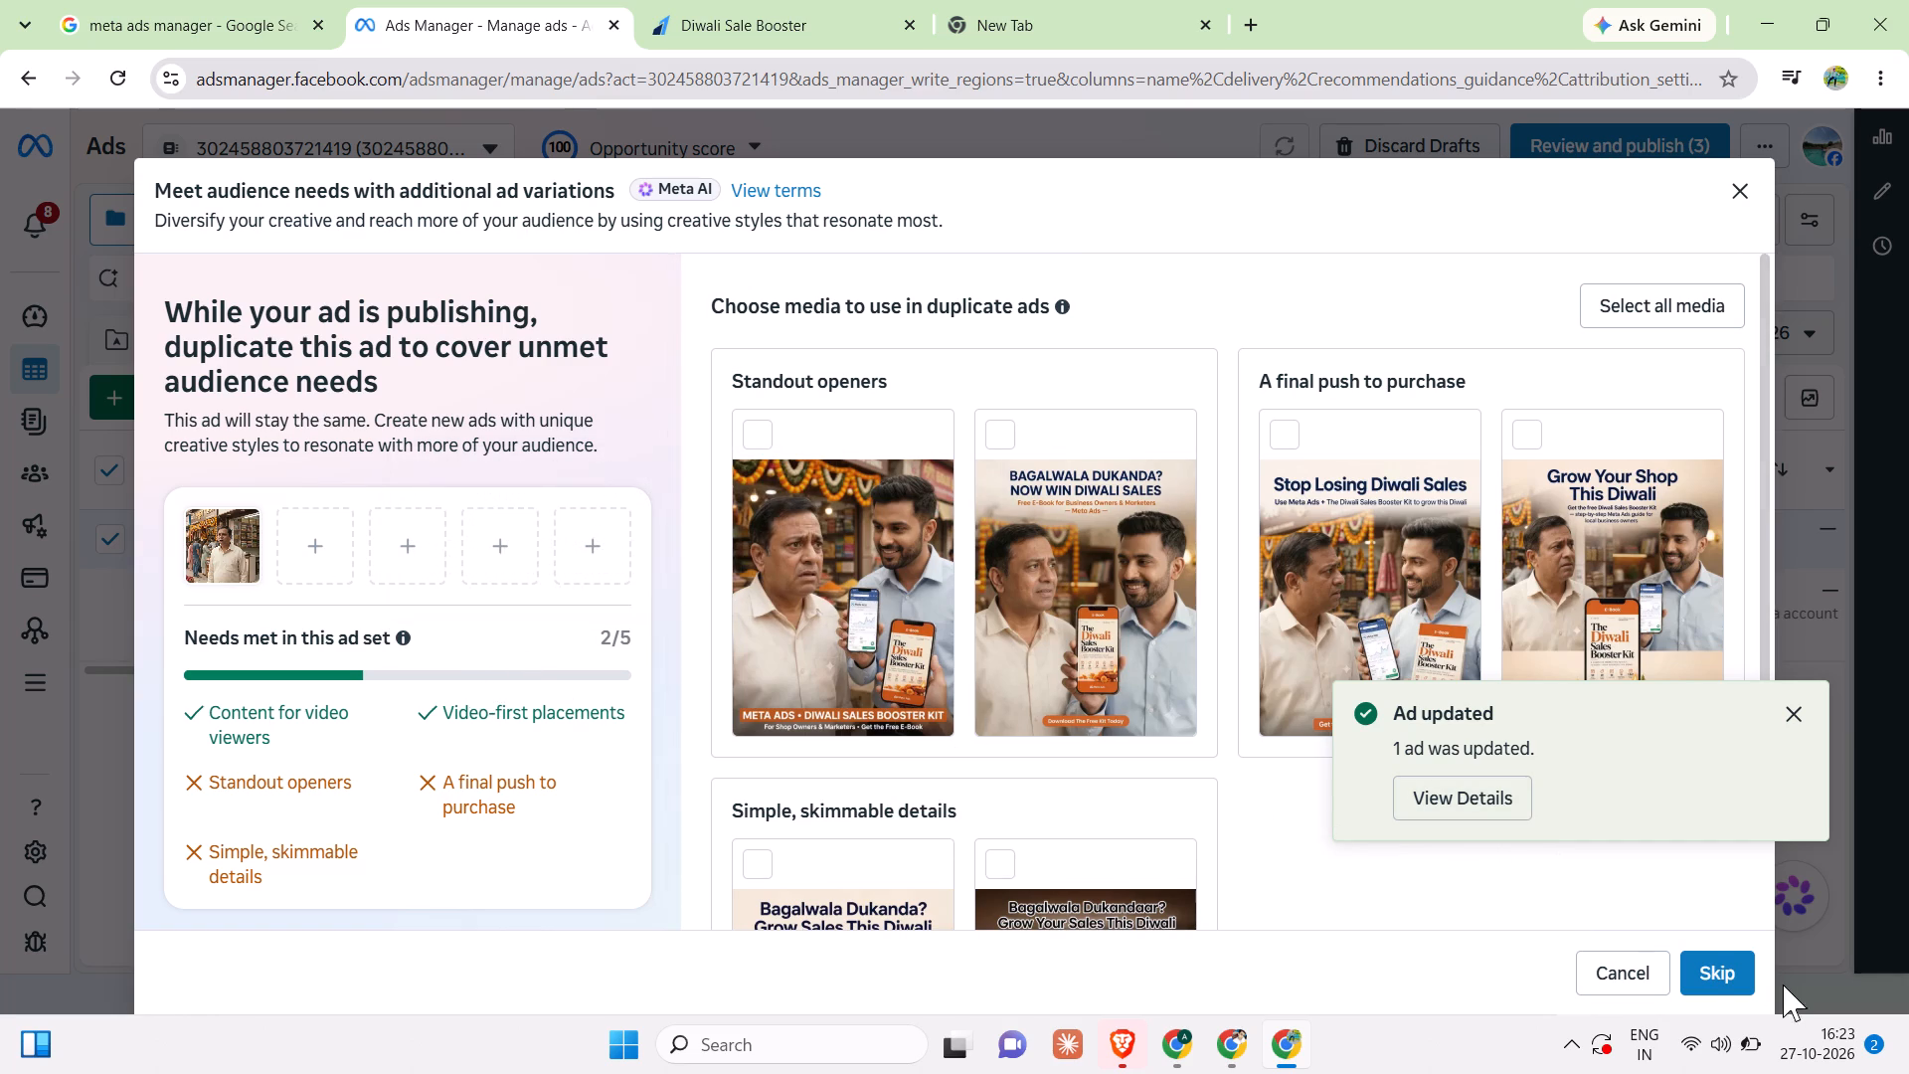
pyautogui.click(1730, 984)
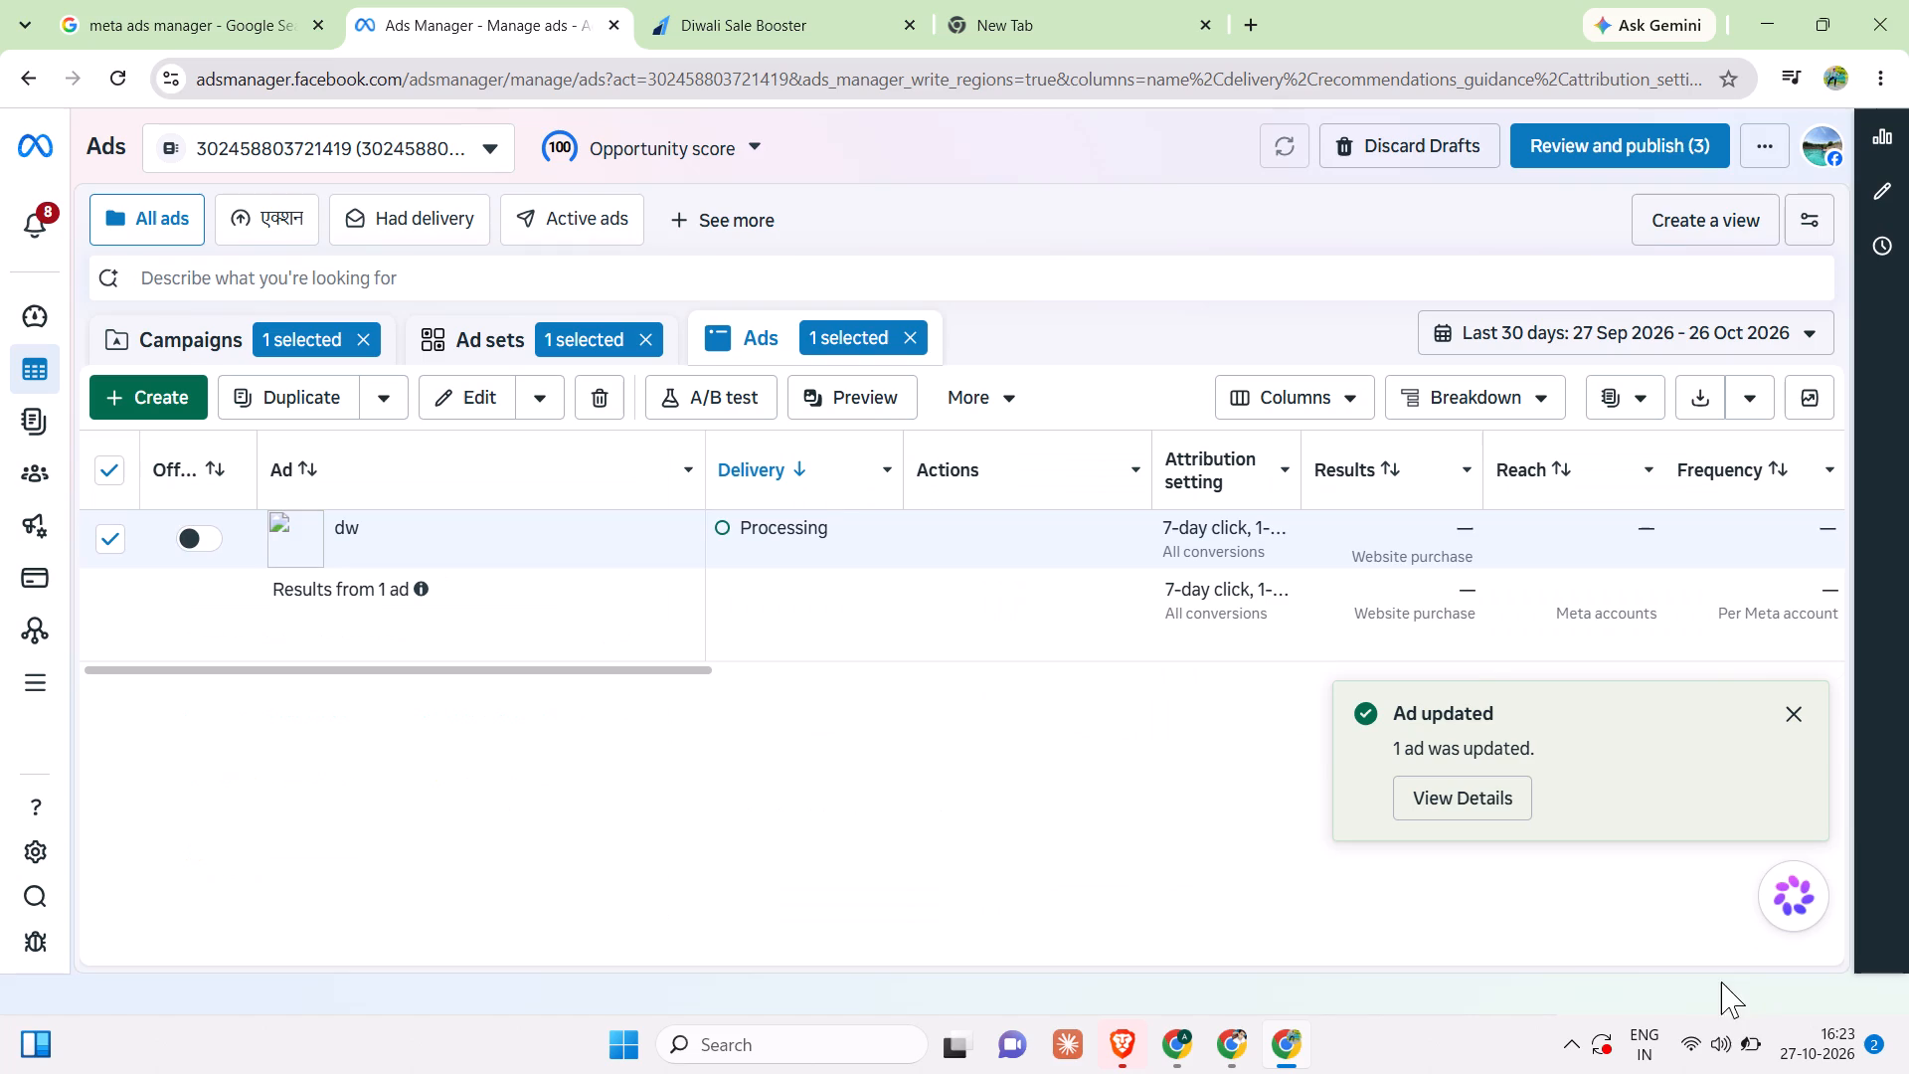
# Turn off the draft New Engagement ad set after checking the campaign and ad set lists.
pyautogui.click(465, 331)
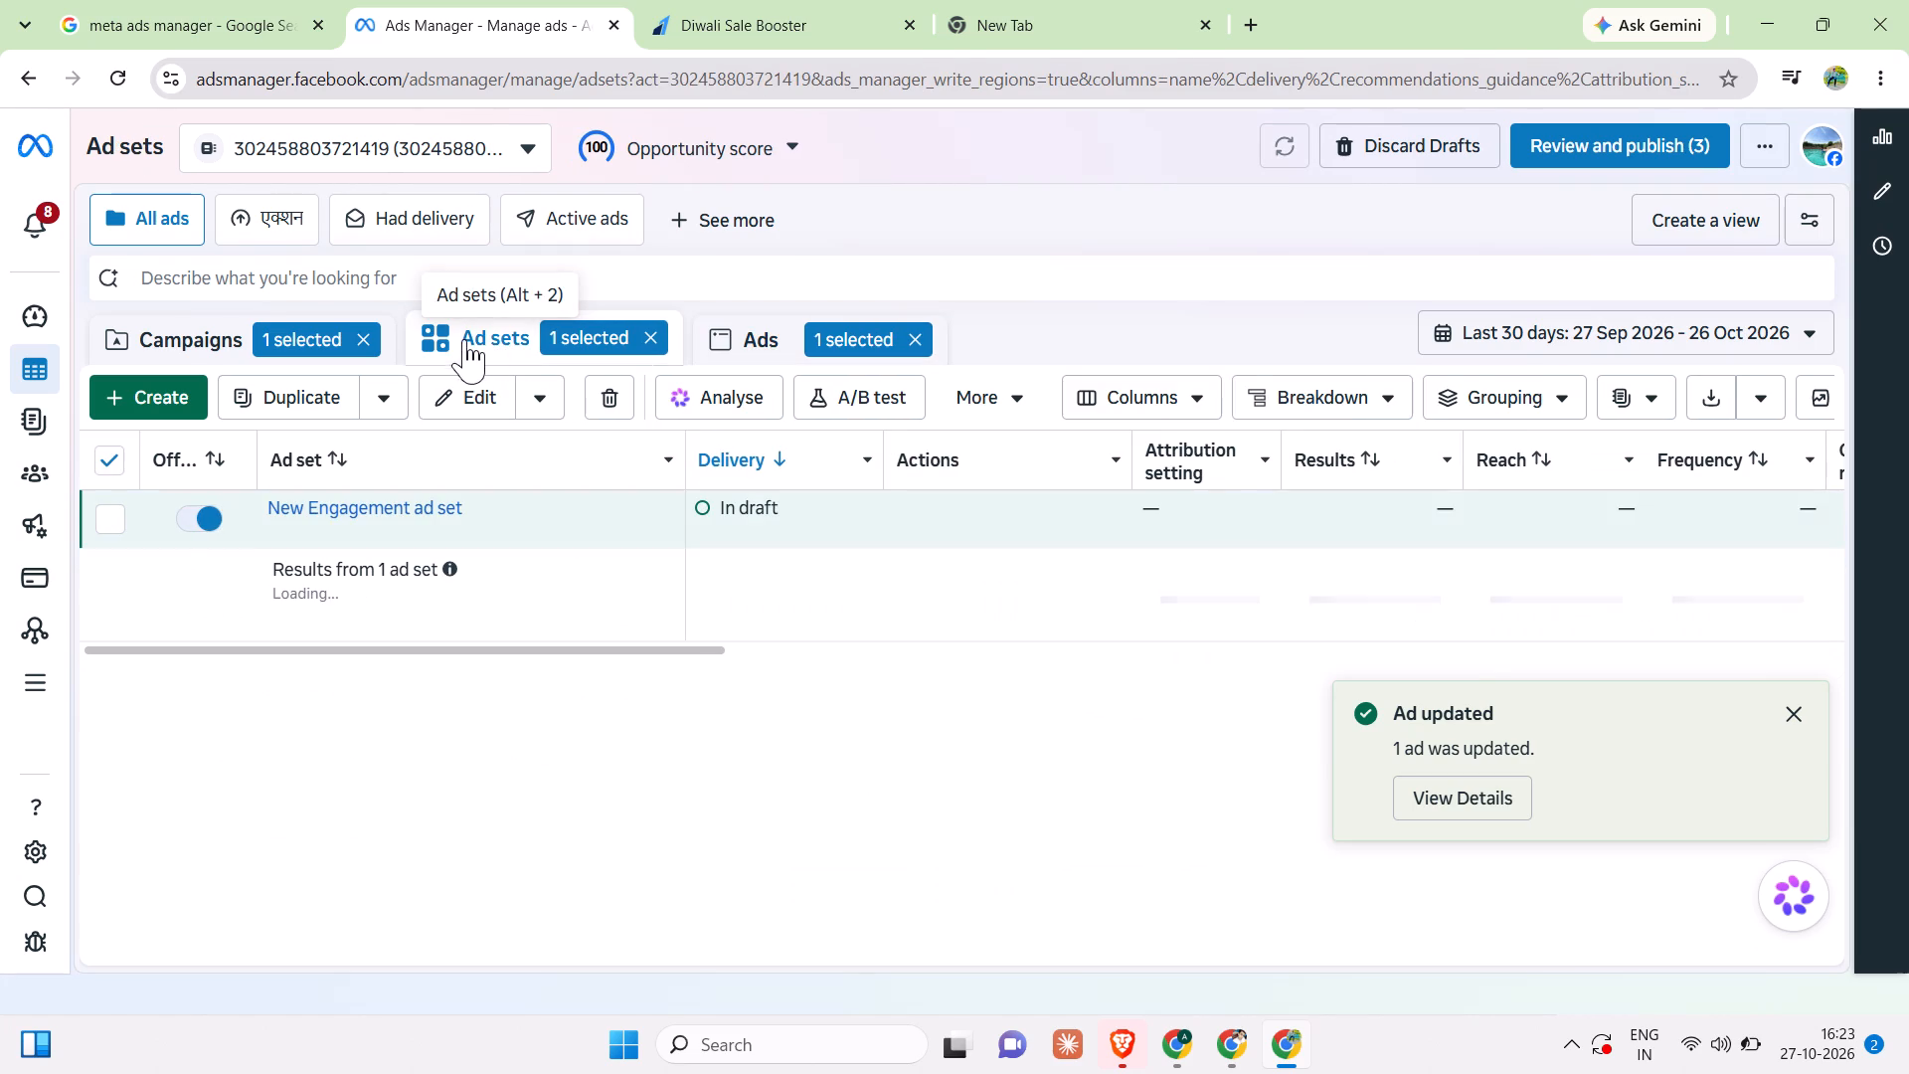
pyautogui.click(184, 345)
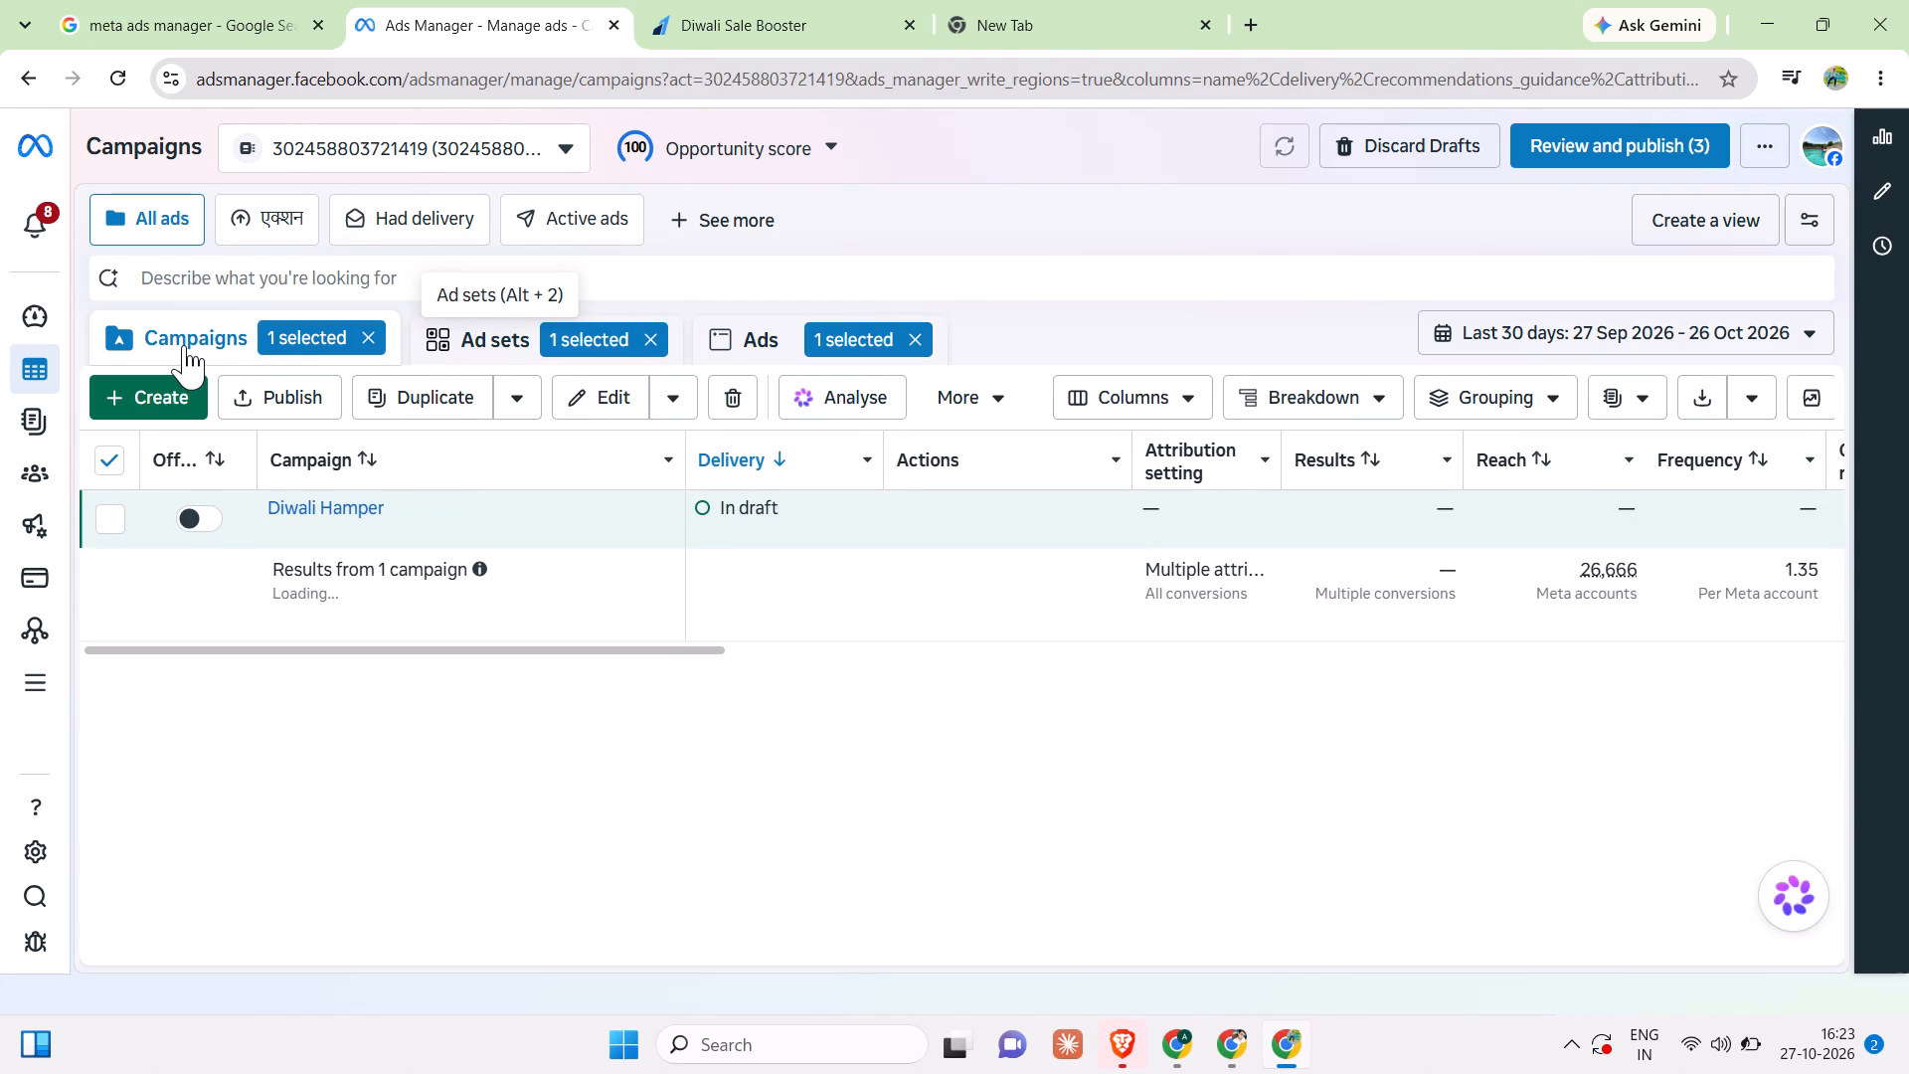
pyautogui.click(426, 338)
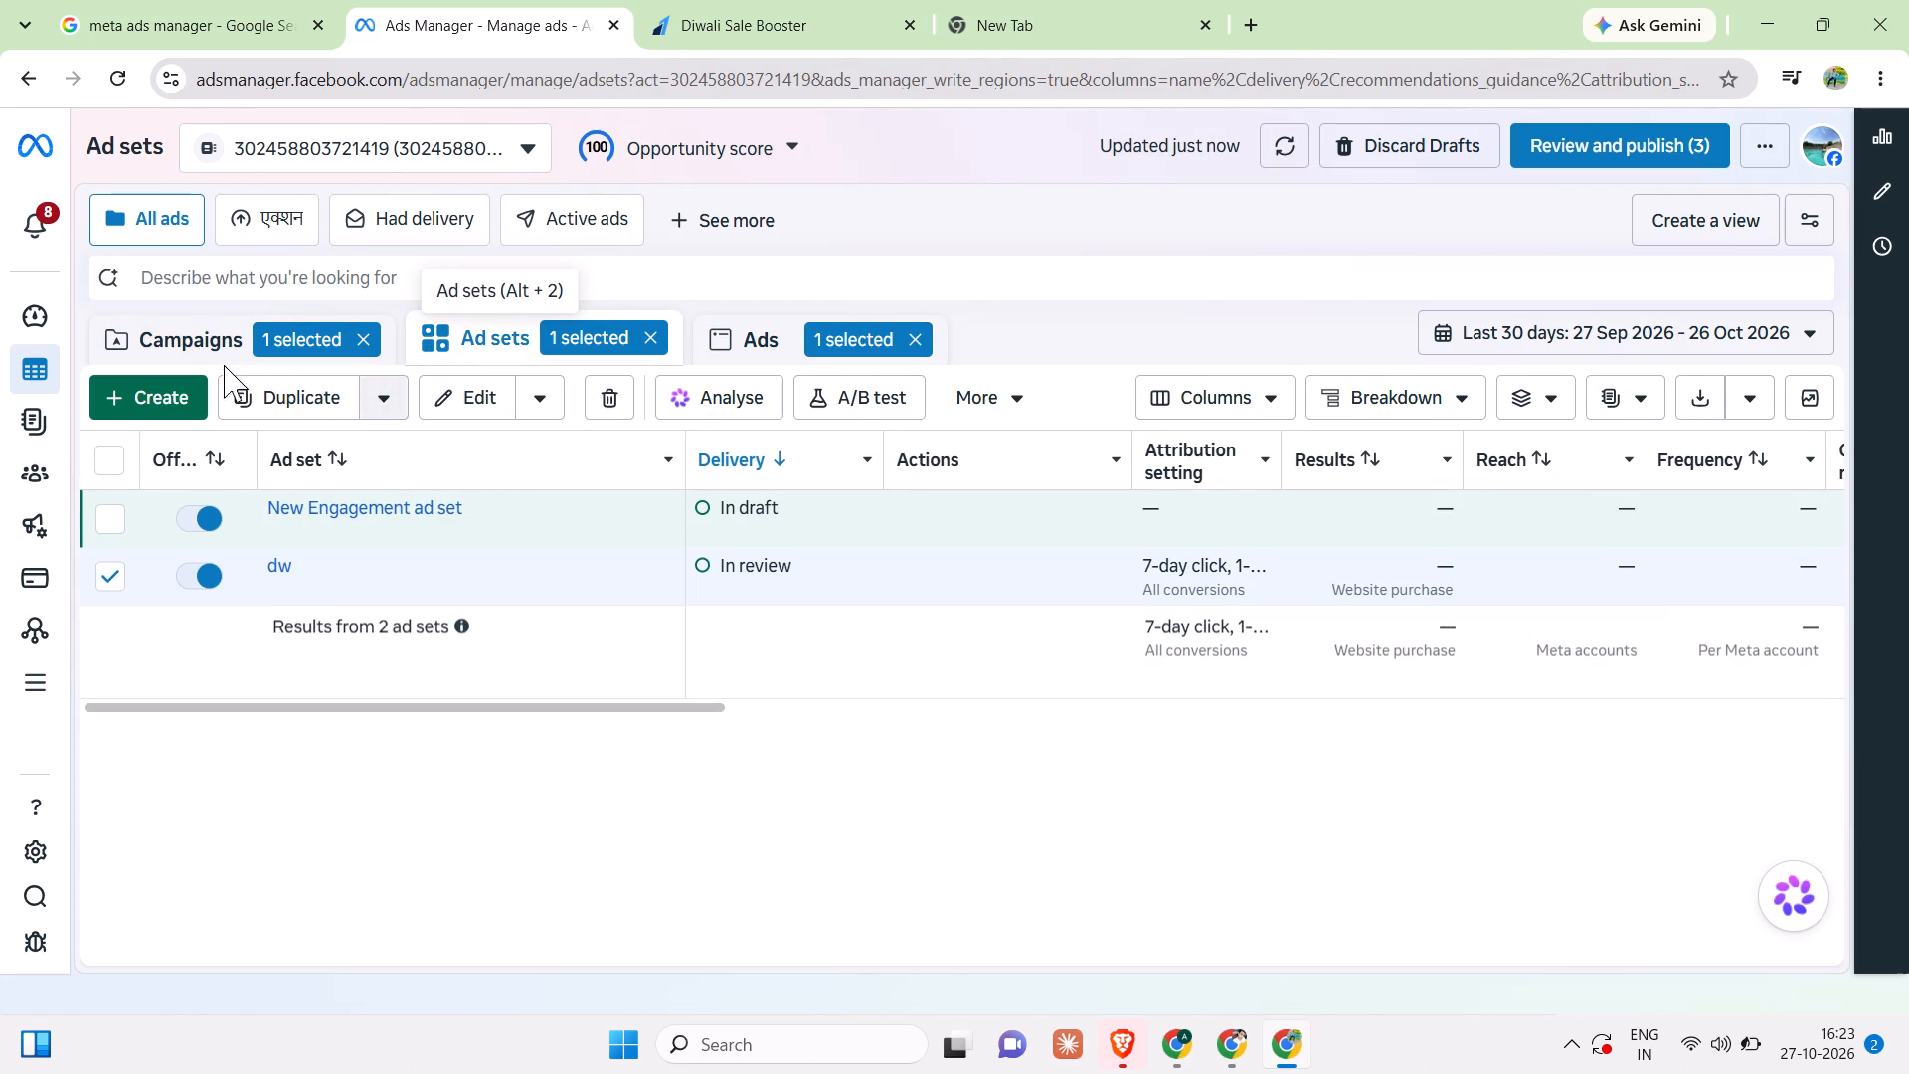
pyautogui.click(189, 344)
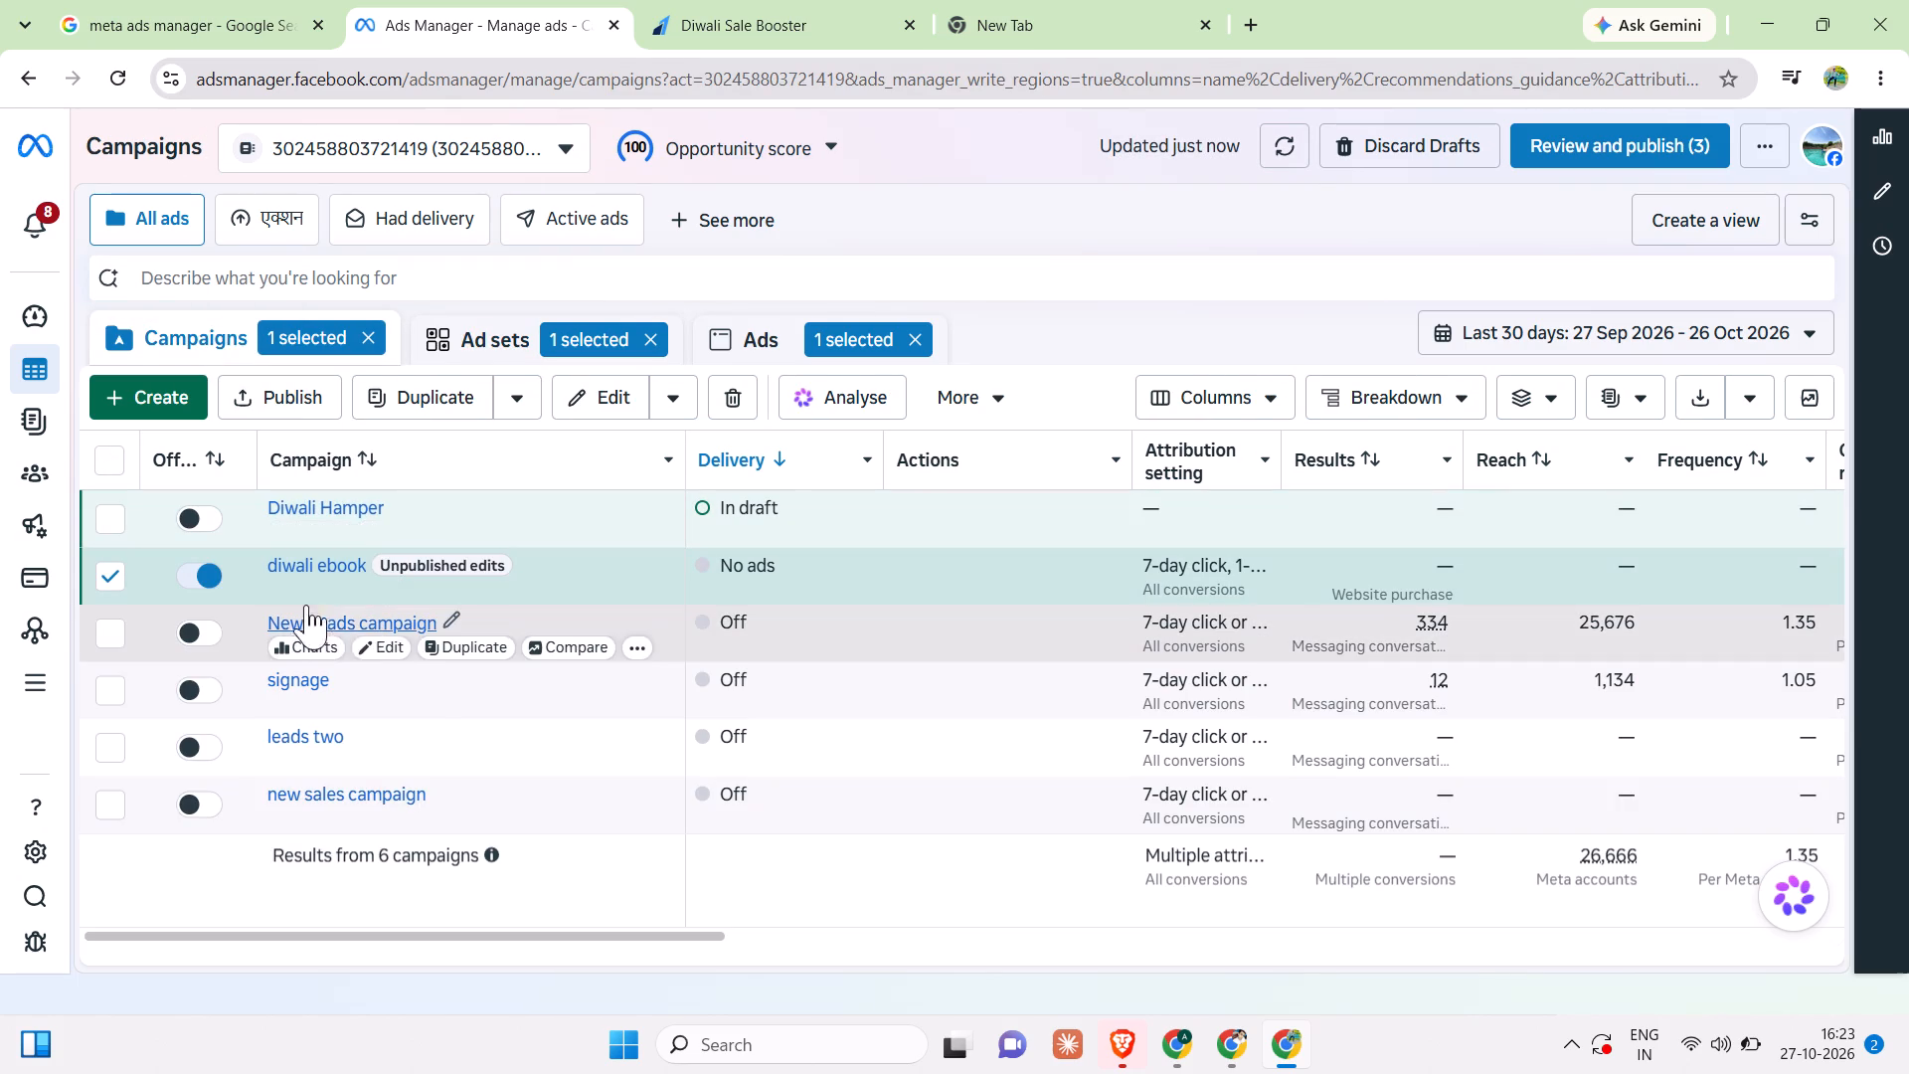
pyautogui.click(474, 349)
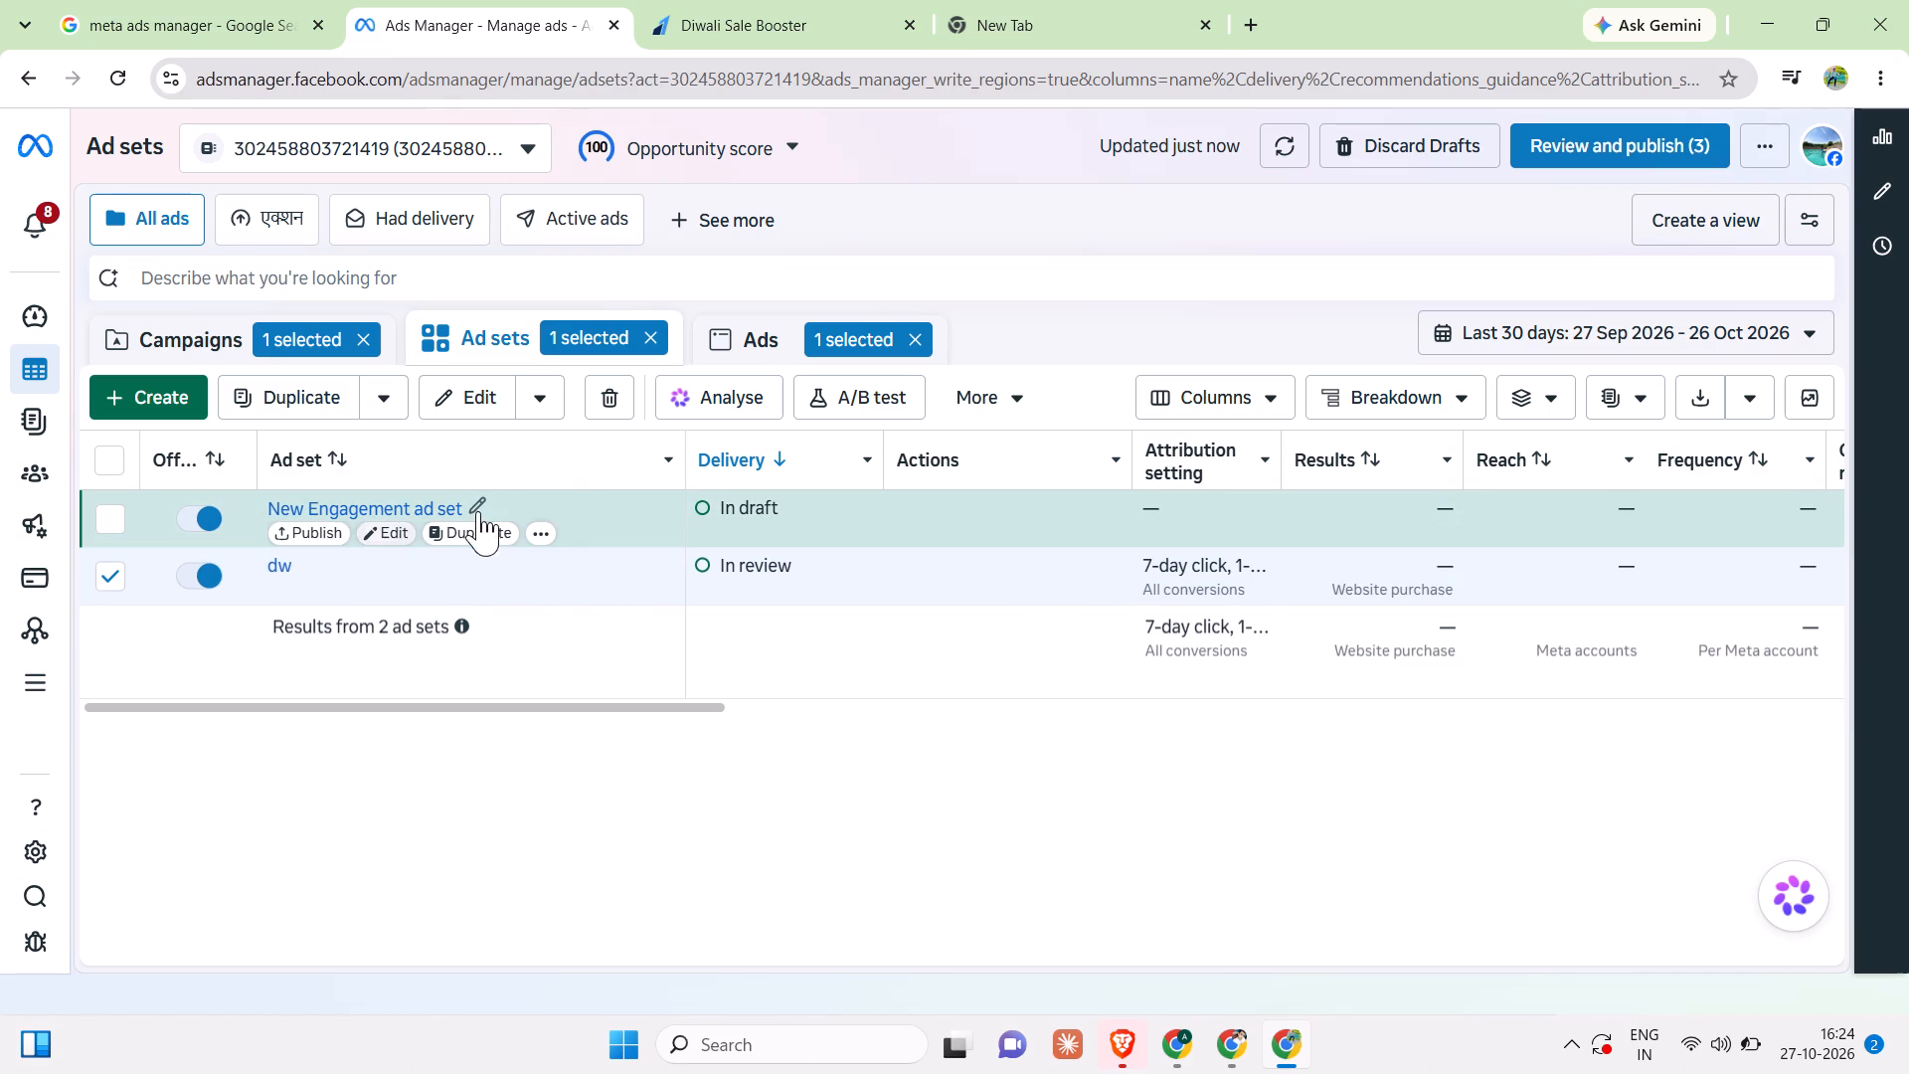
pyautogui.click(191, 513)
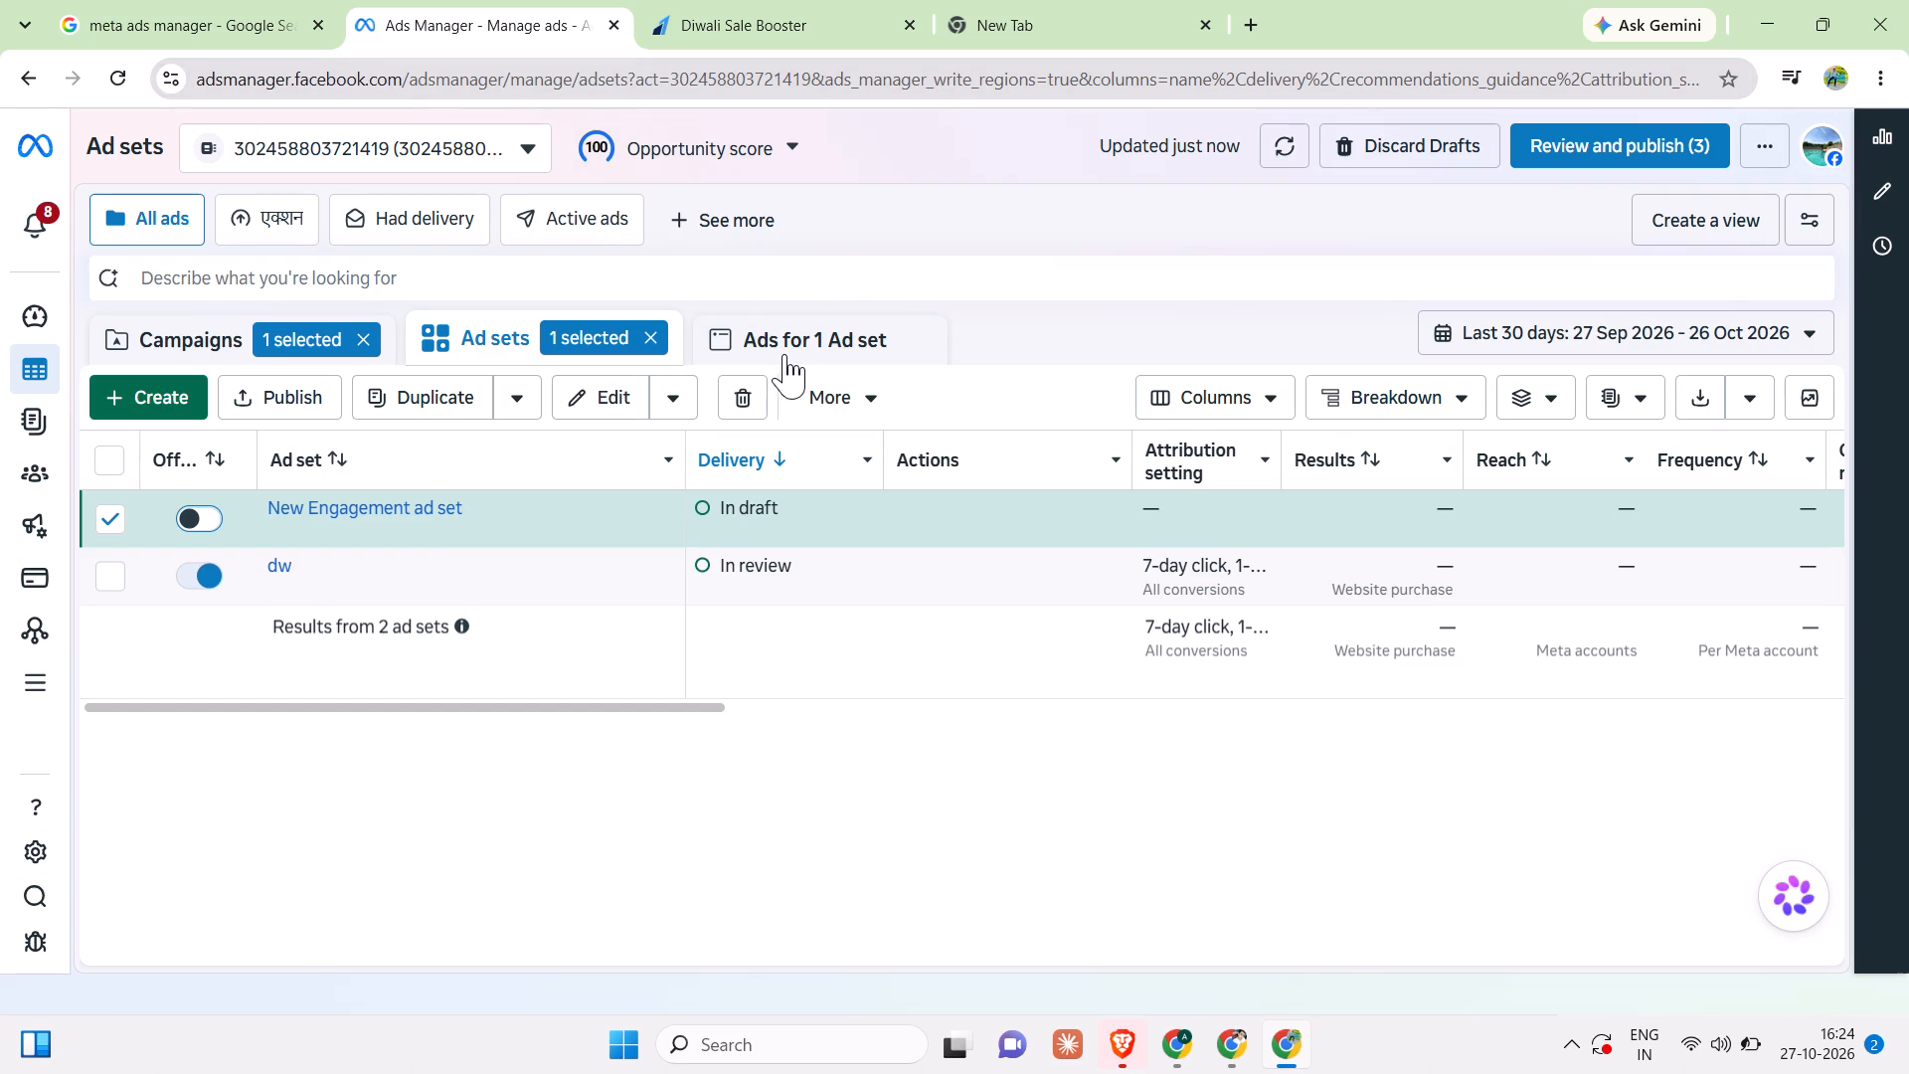
# Check the ads of the New Engagement ad set, reload the page and recheck the ad sets, campaigns and ads.
pyautogui.click(782, 349)
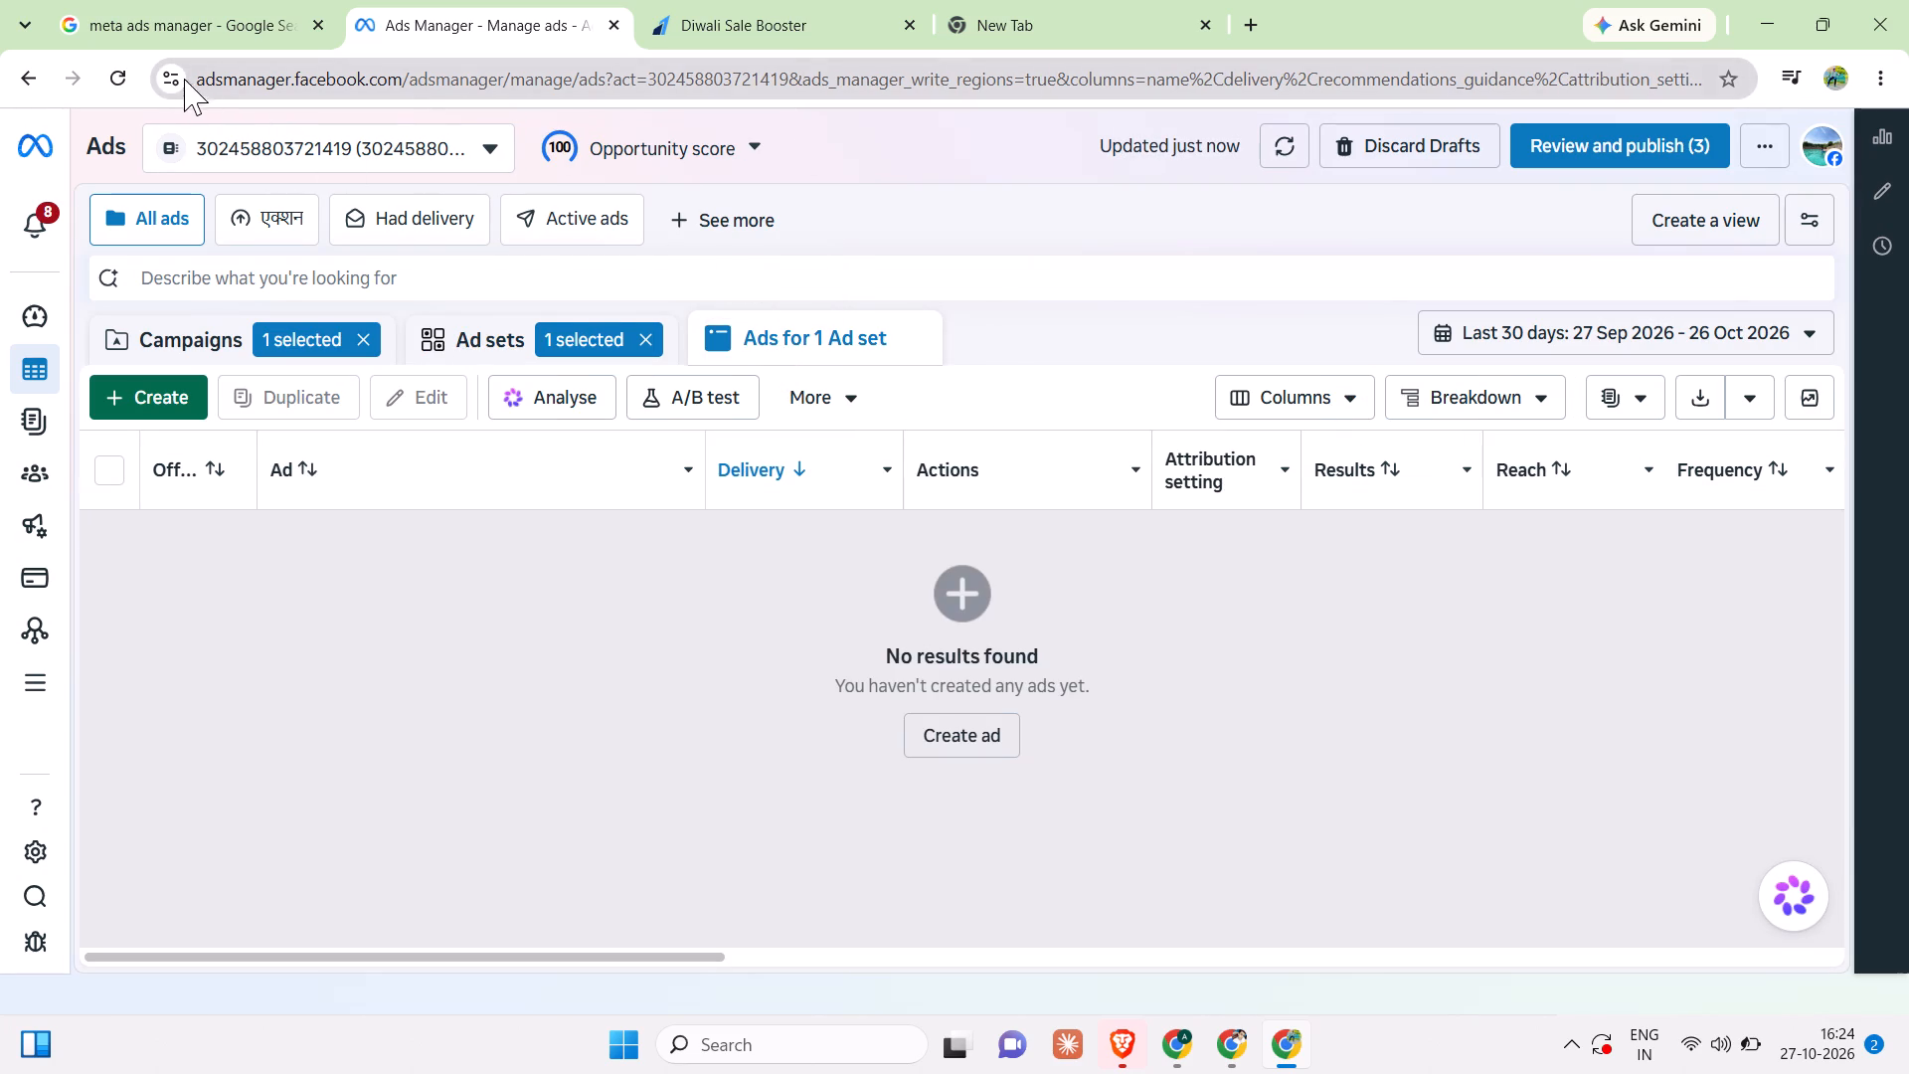
pyautogui.click(110, 89)
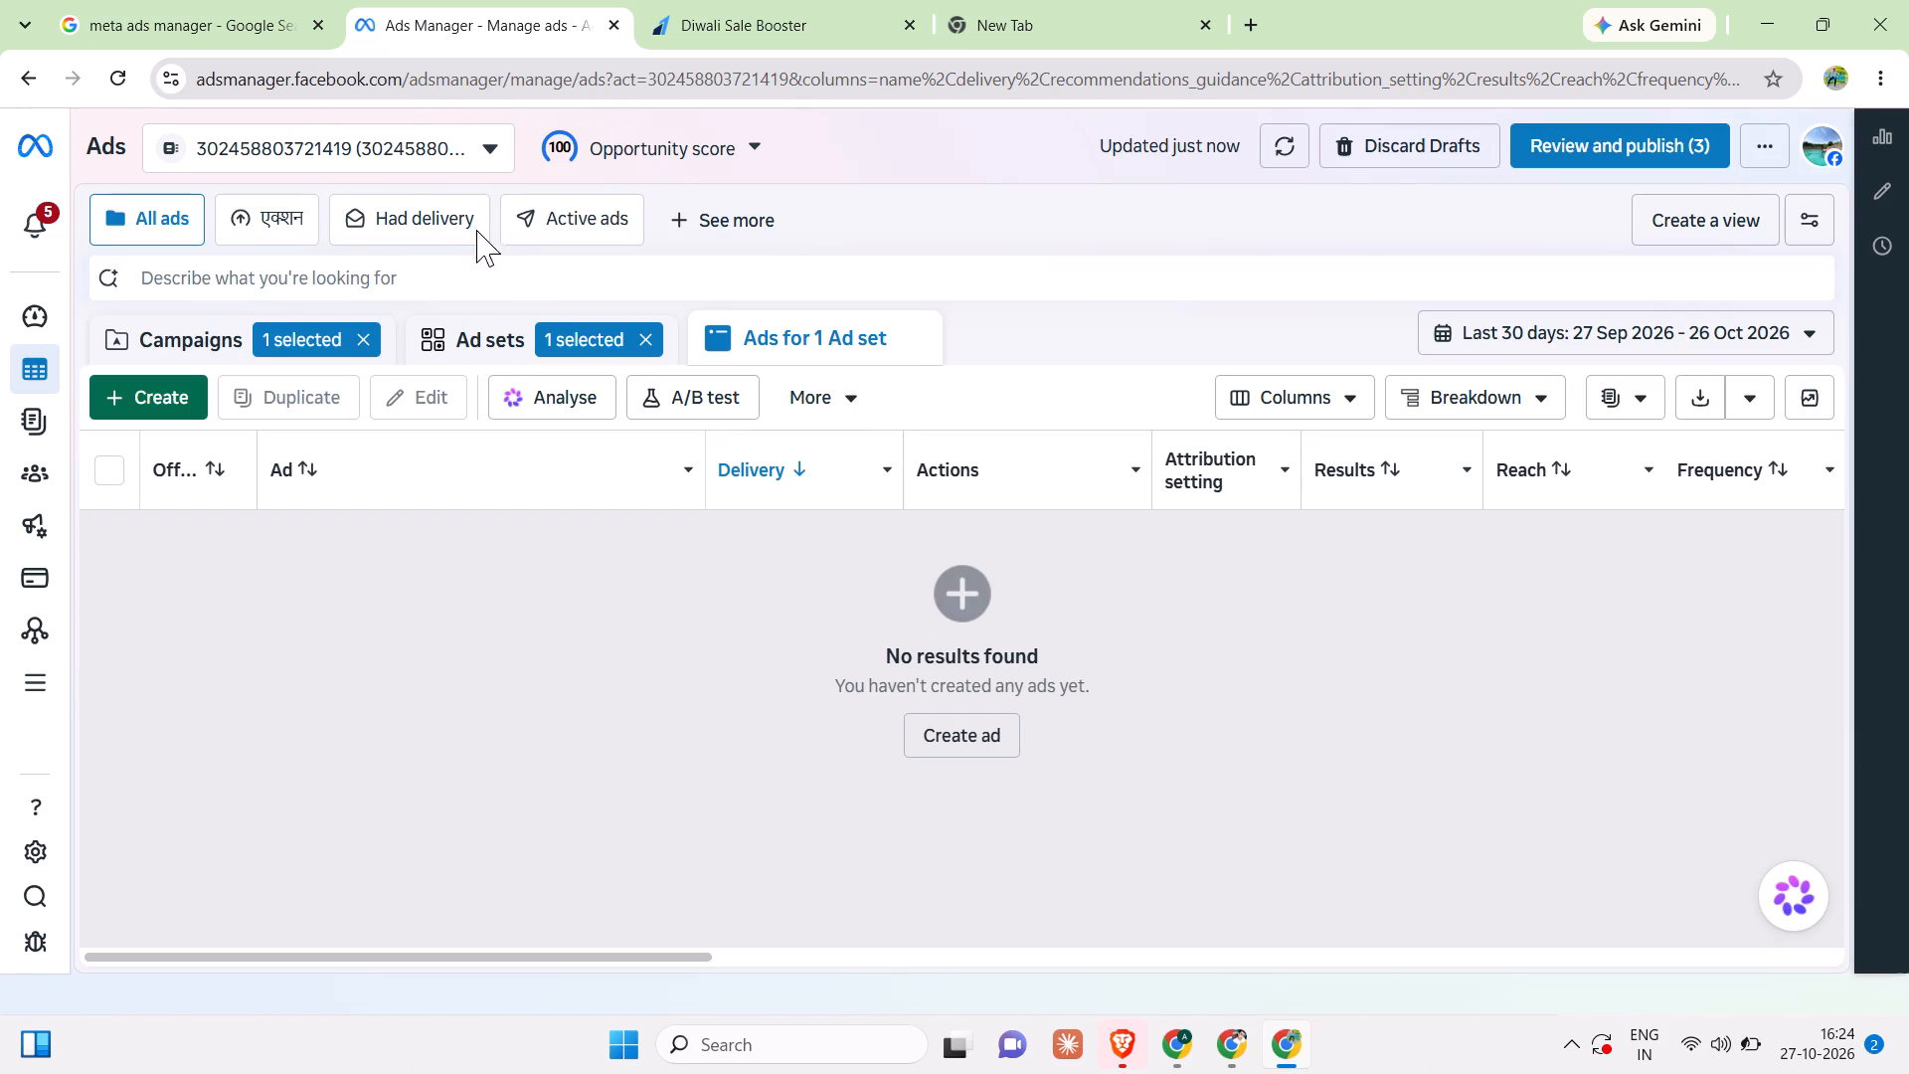
pyautogui.click(487, 326)
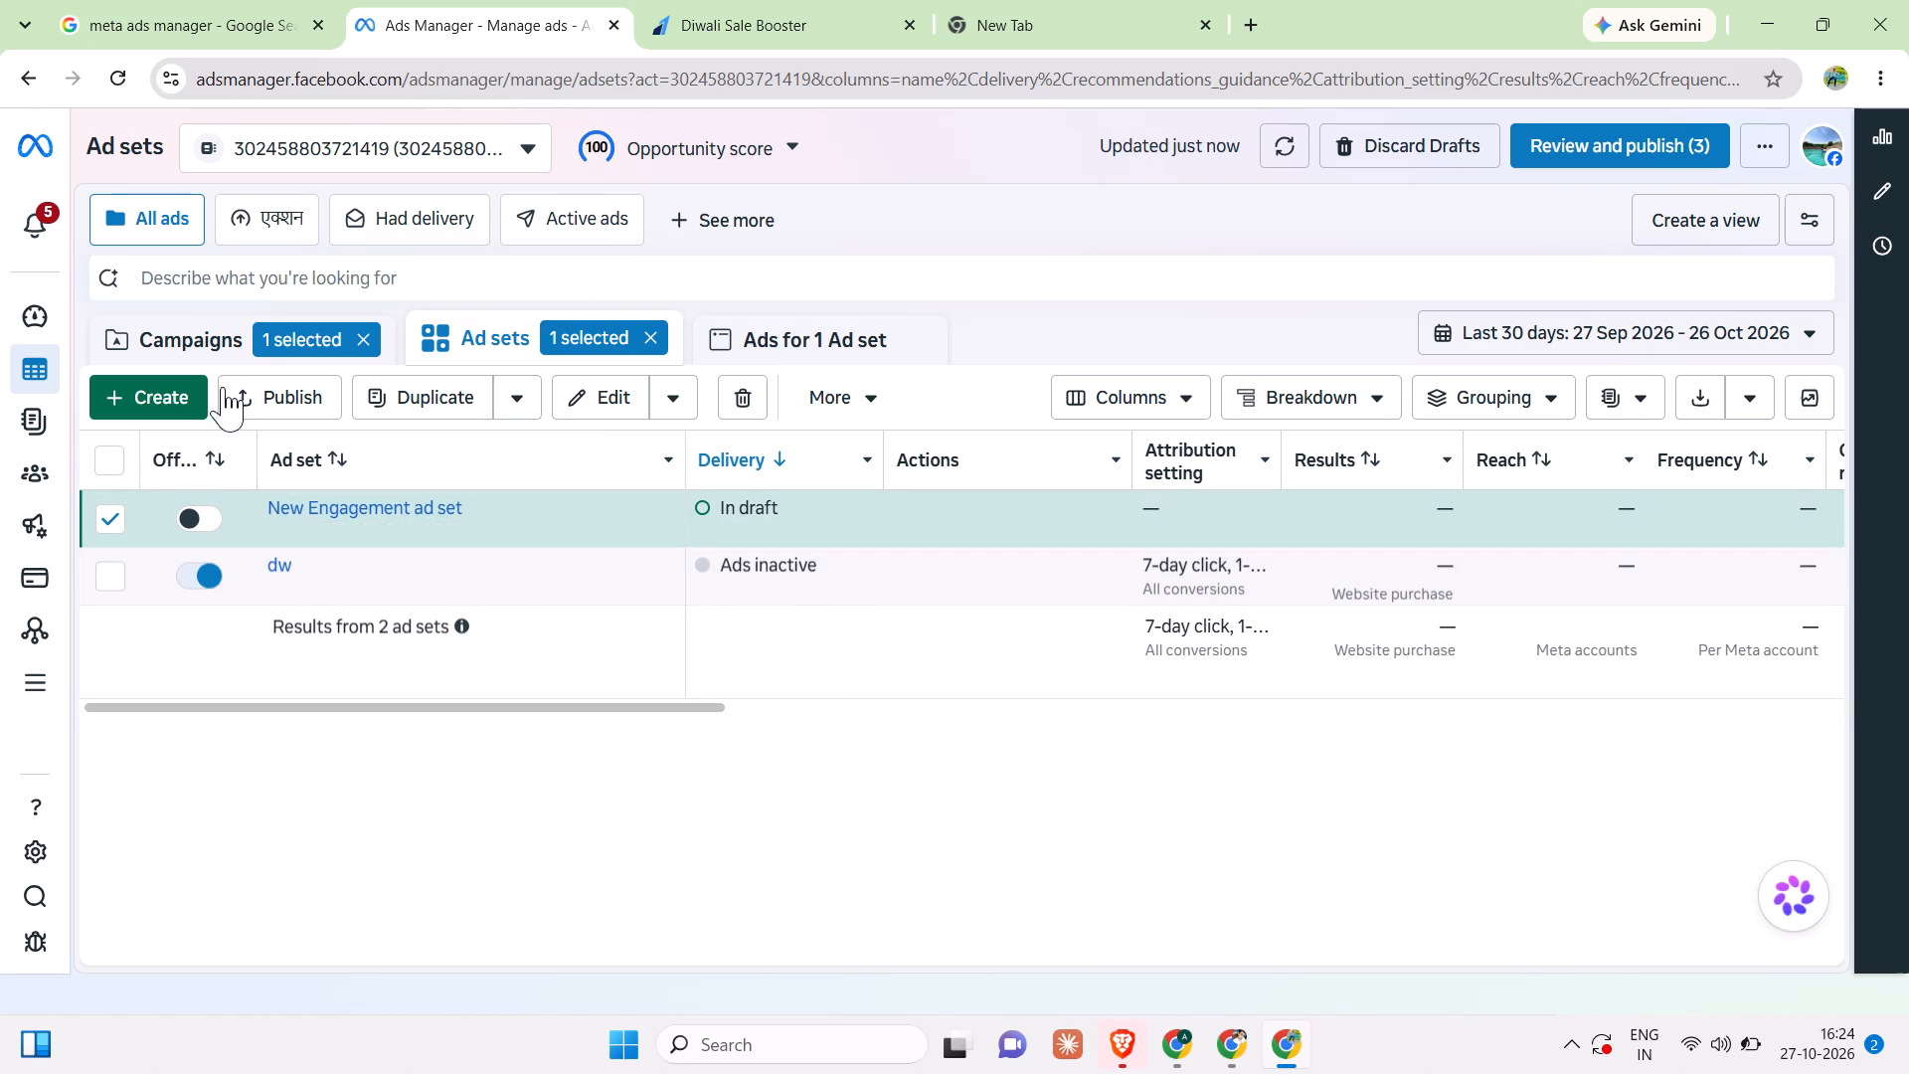
pyautogui.click(200, 353)
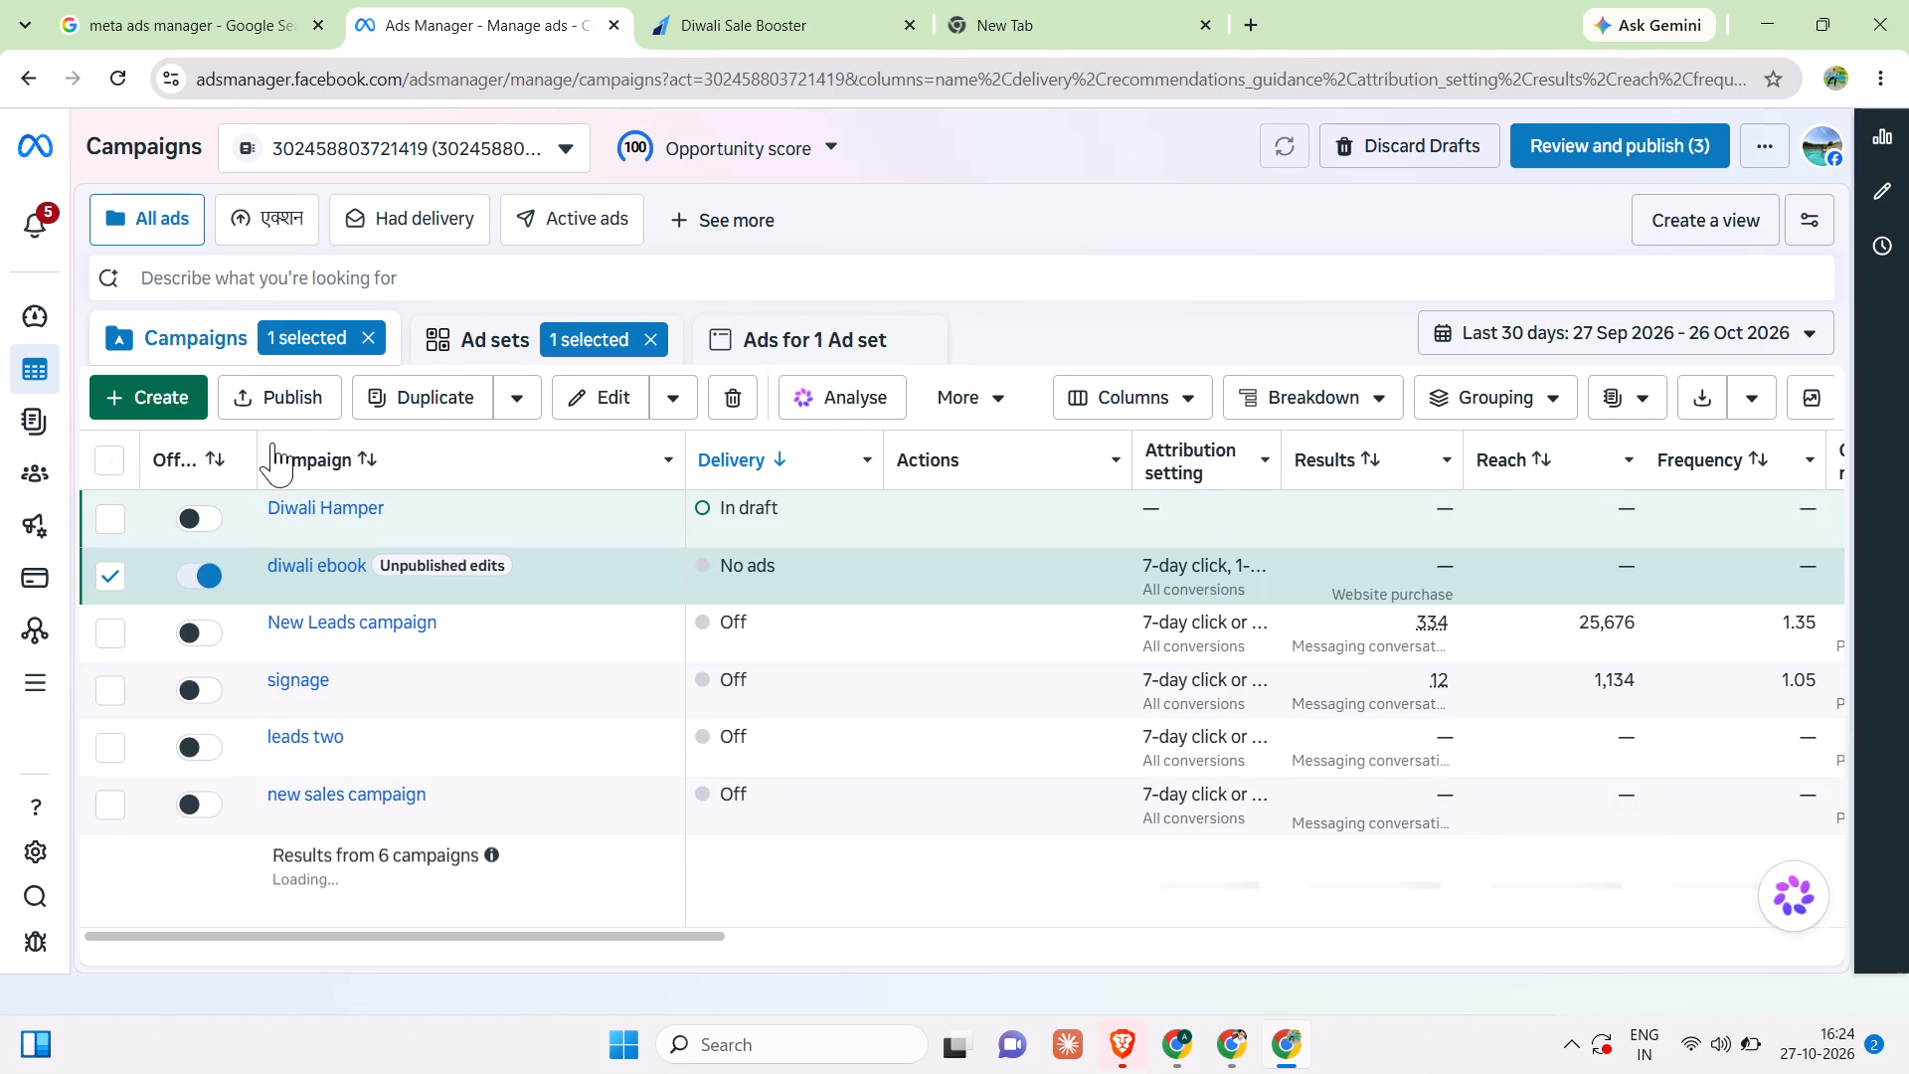
pyautogui.click(798, 351)
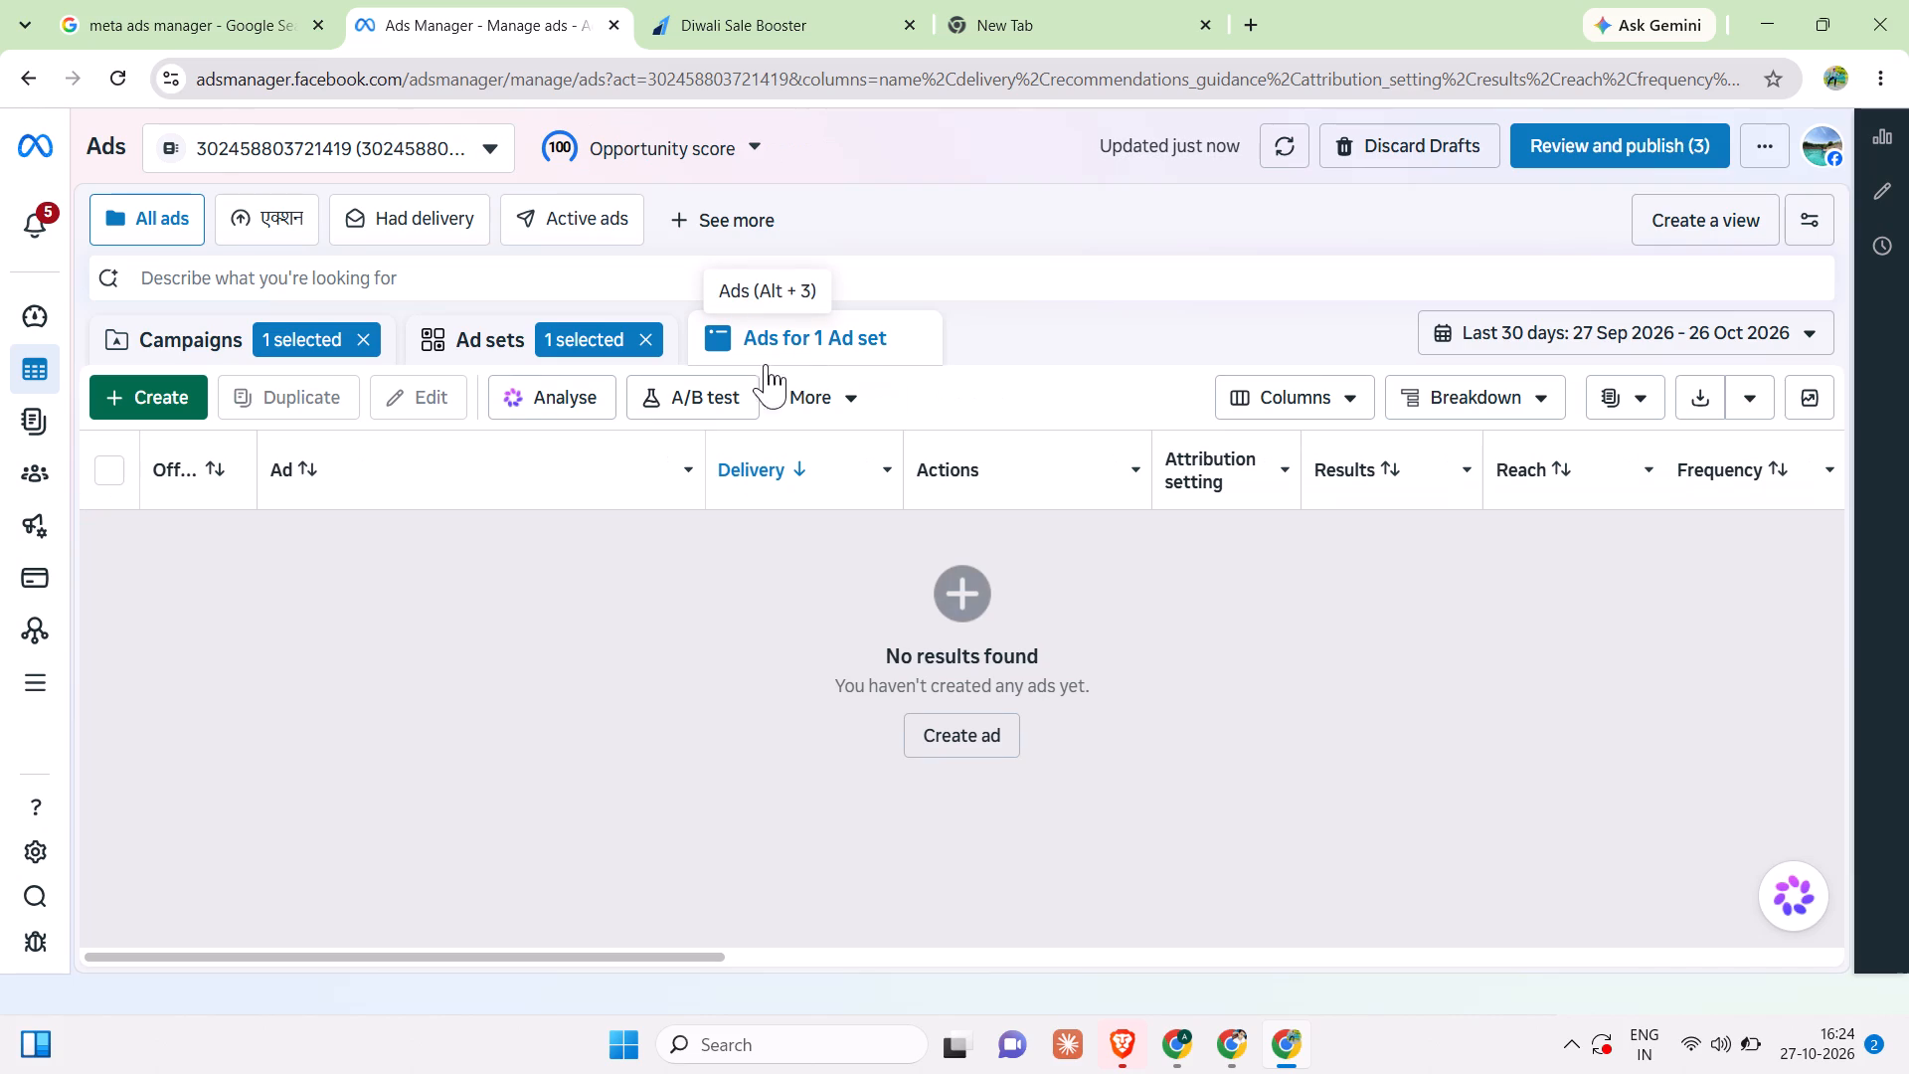
# Delete the draft Diwali Hamper campaign, leaving the diwali ebook campaign out of the selection.
pyautogui.click(190, 355)
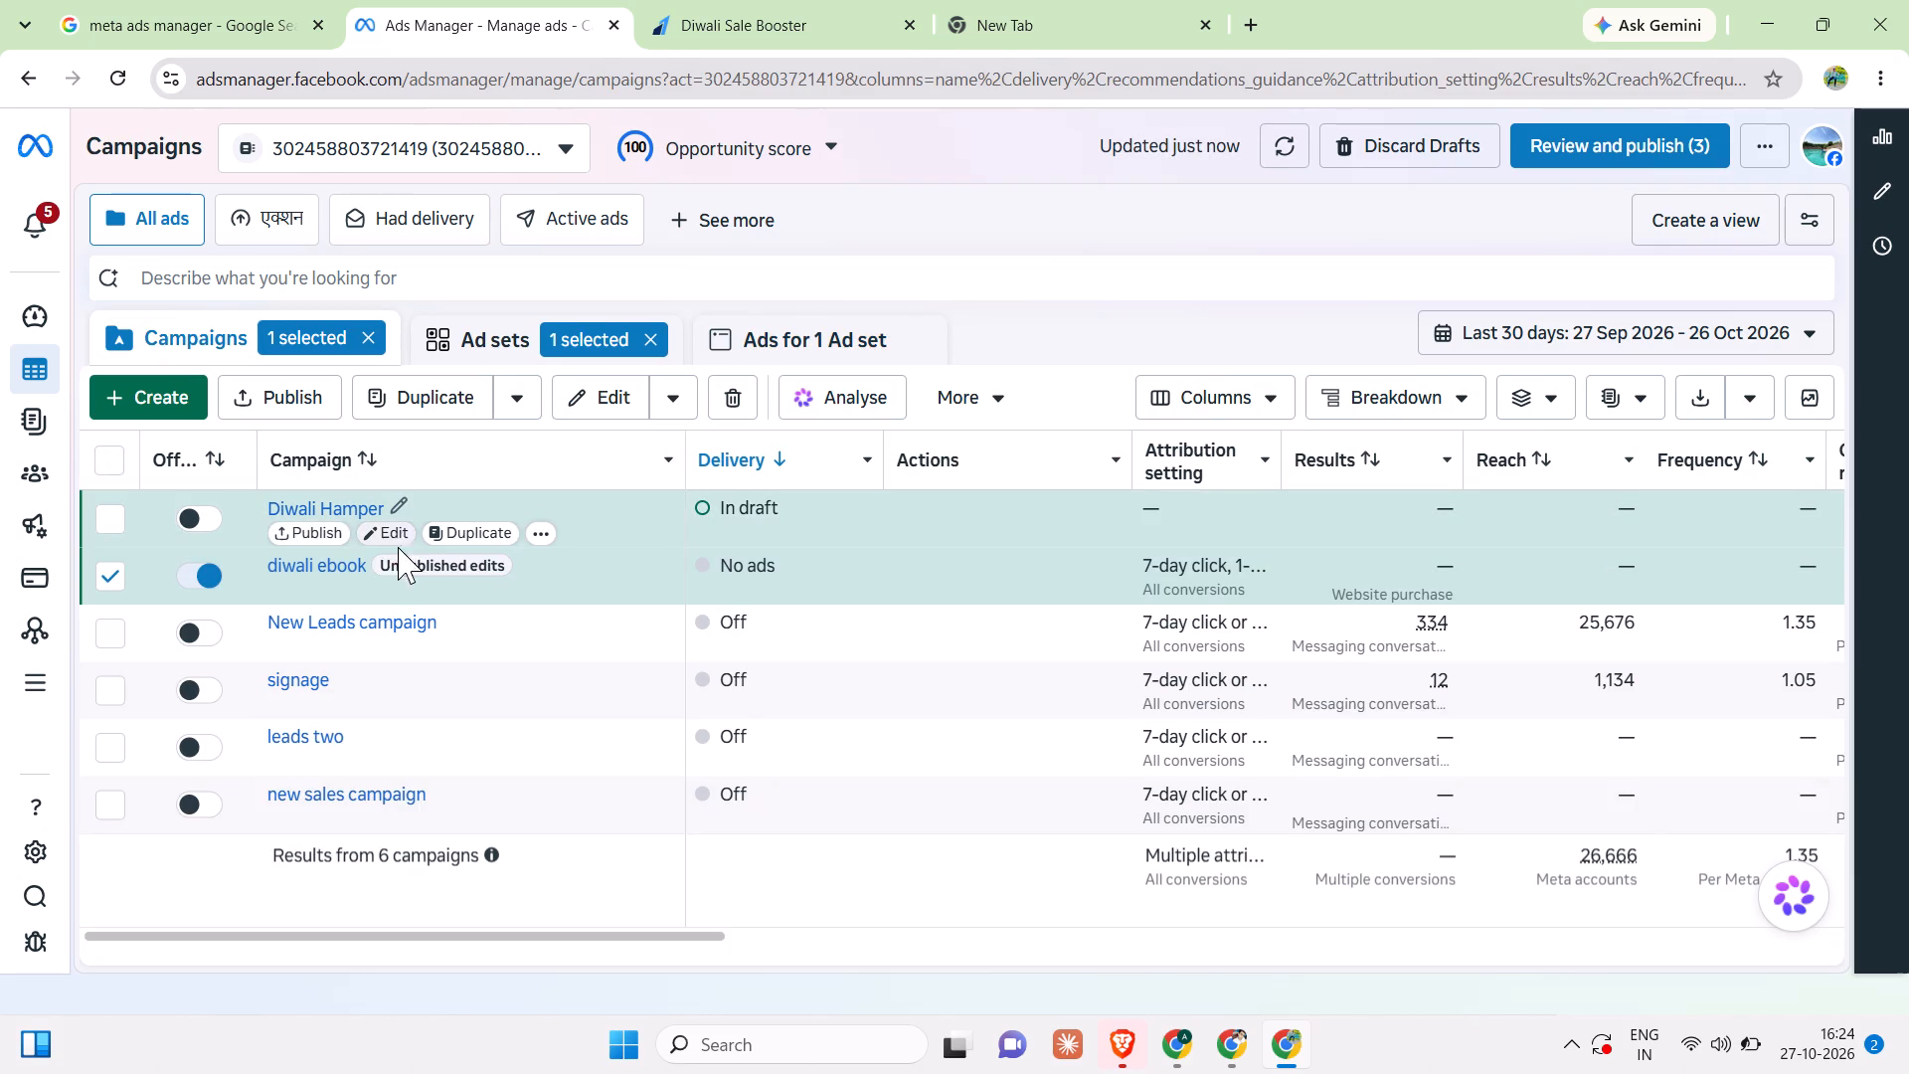
pyautogui.click(114, 512)
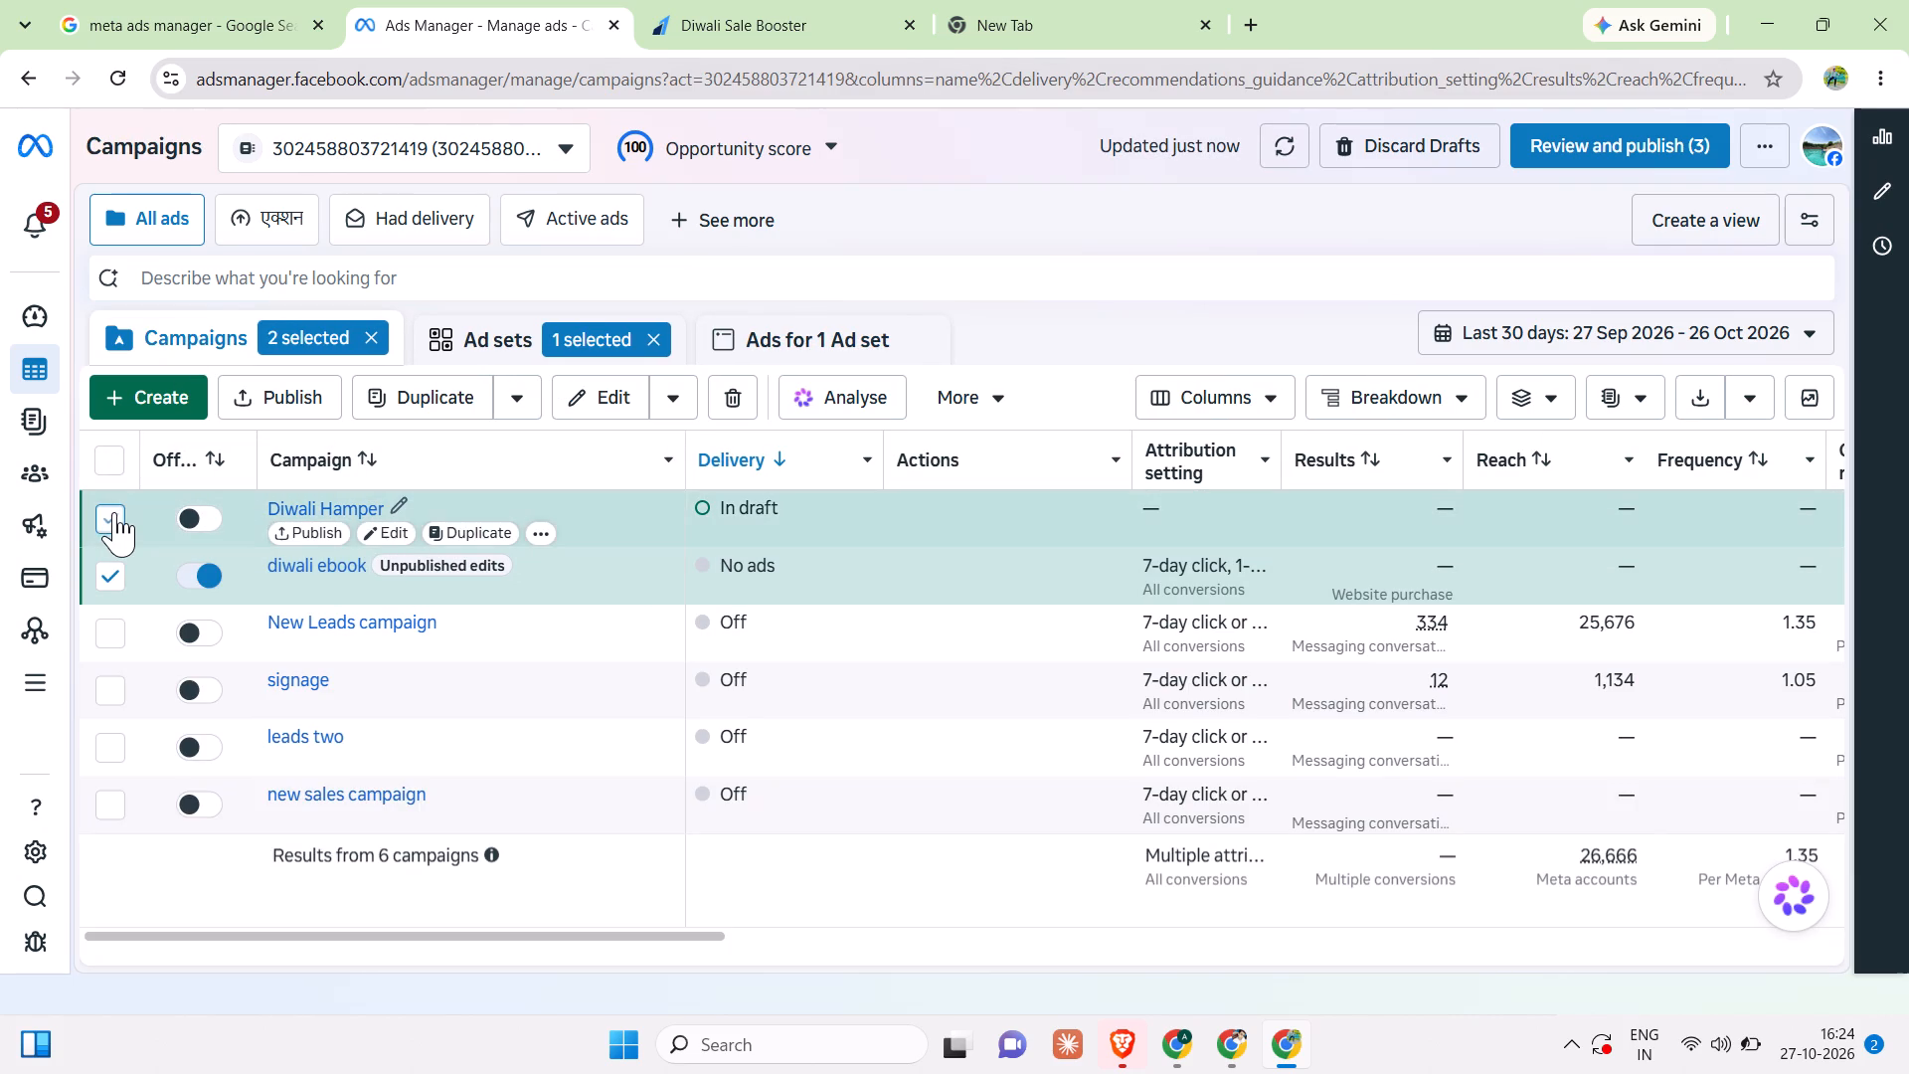
pyautogui.click(103, 571)
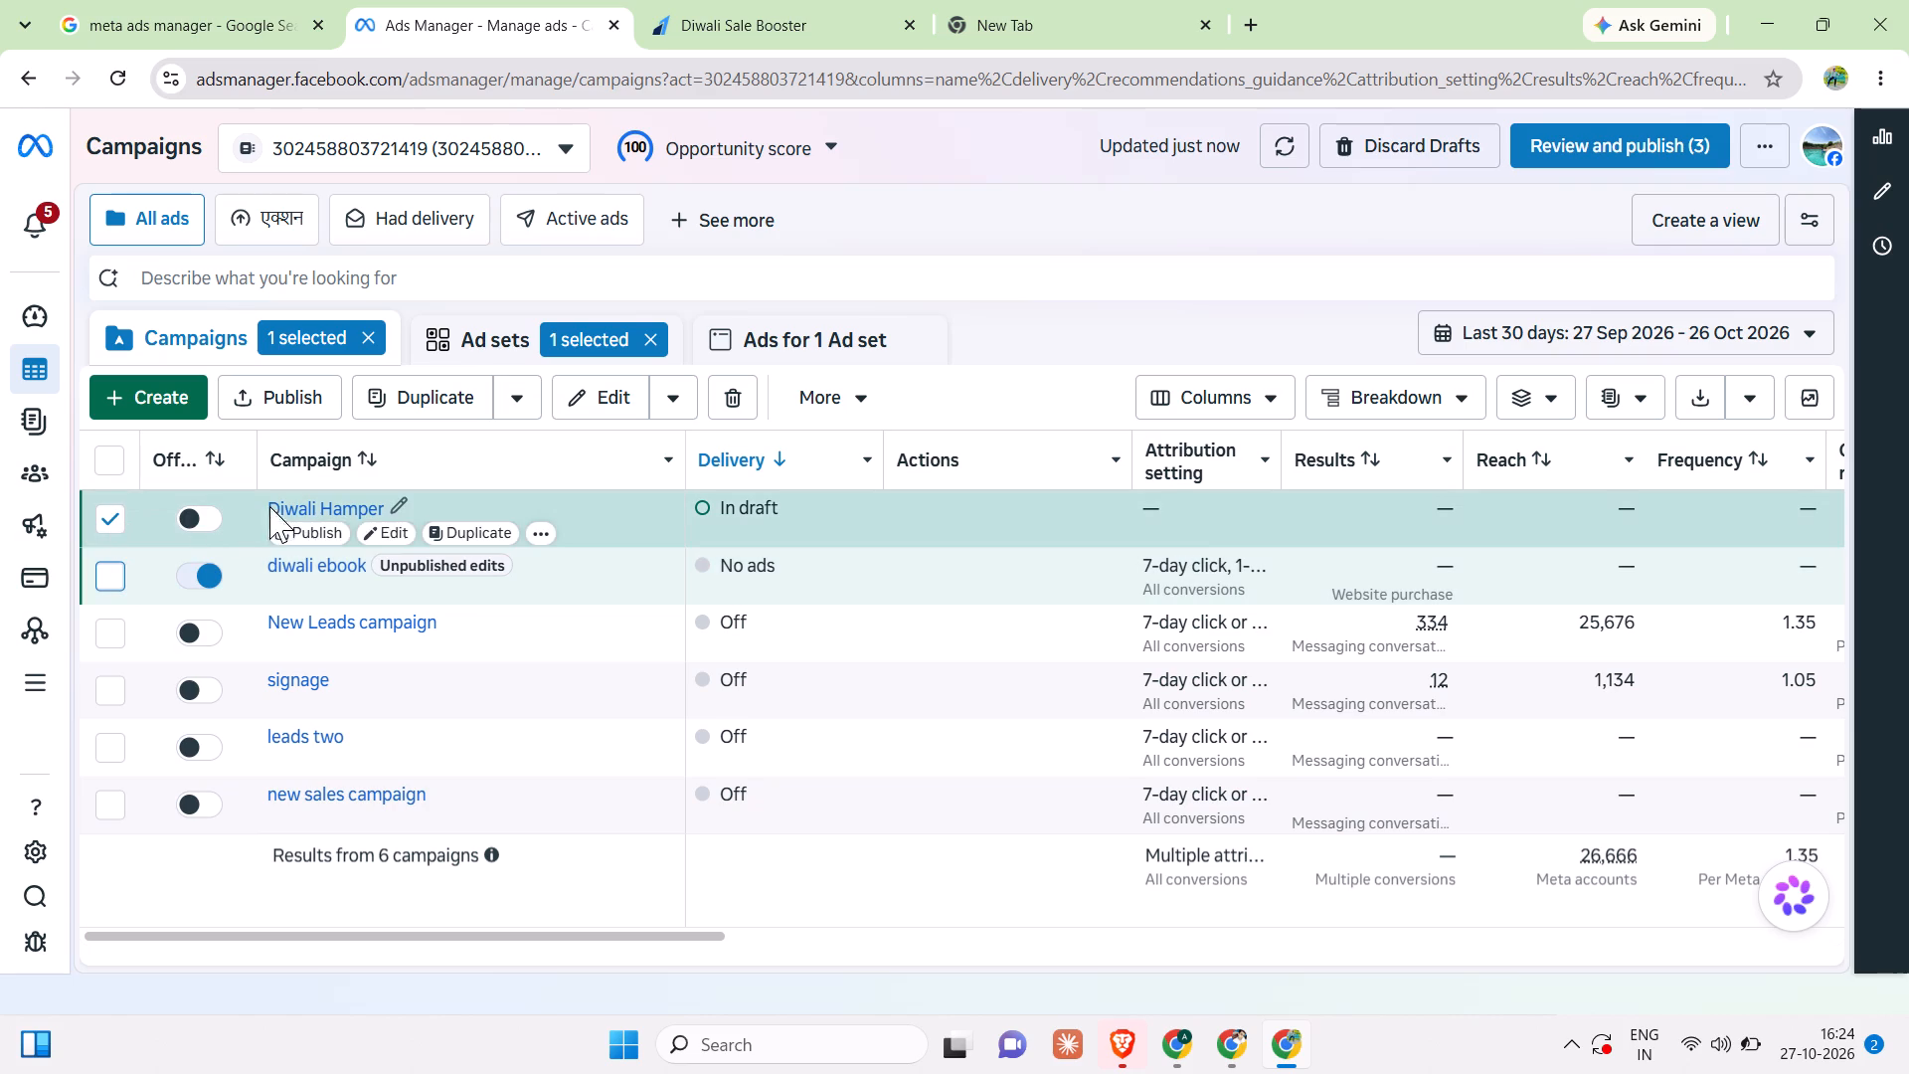
pyautogui.click(731, 395)
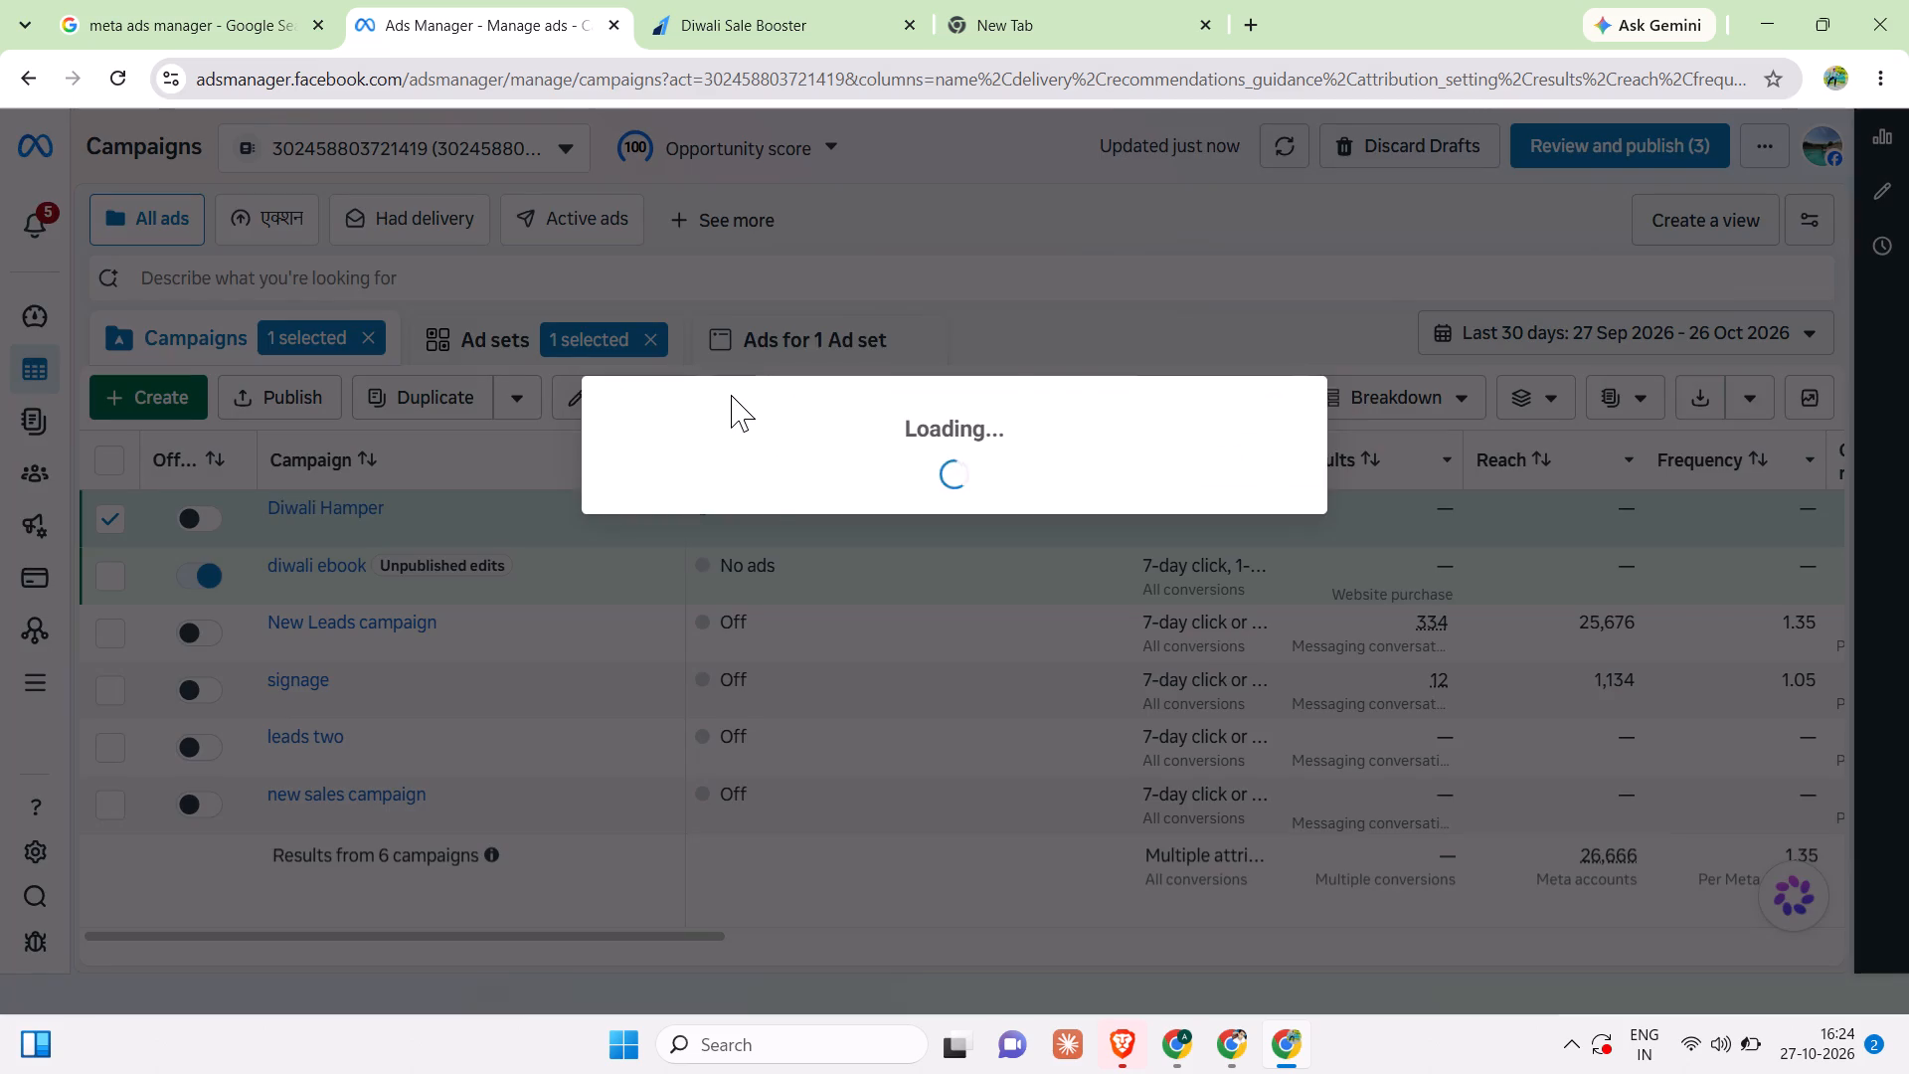
pyautogui.click(1142, 474)
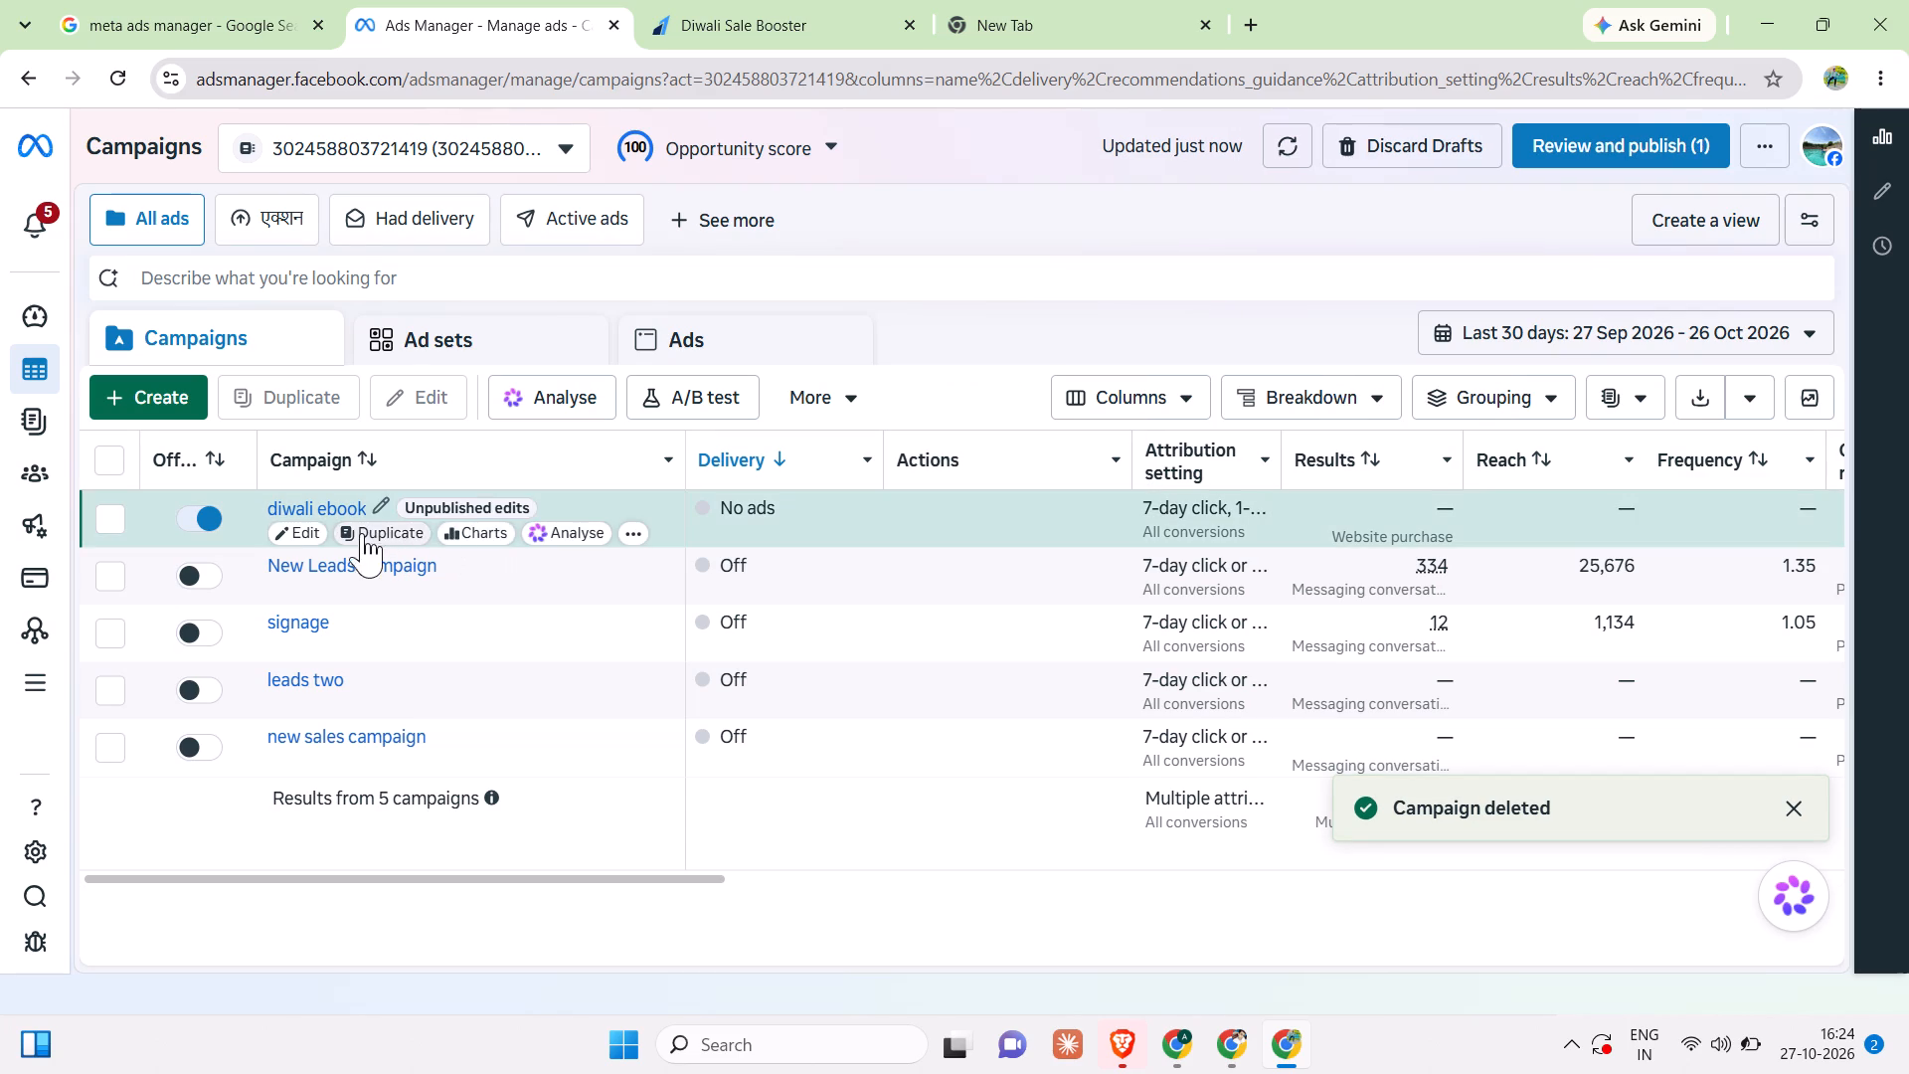
# Open the diwali ebook campaign for editing and examine its campaign details and budget settings.
pyautogui.click(297, 529)
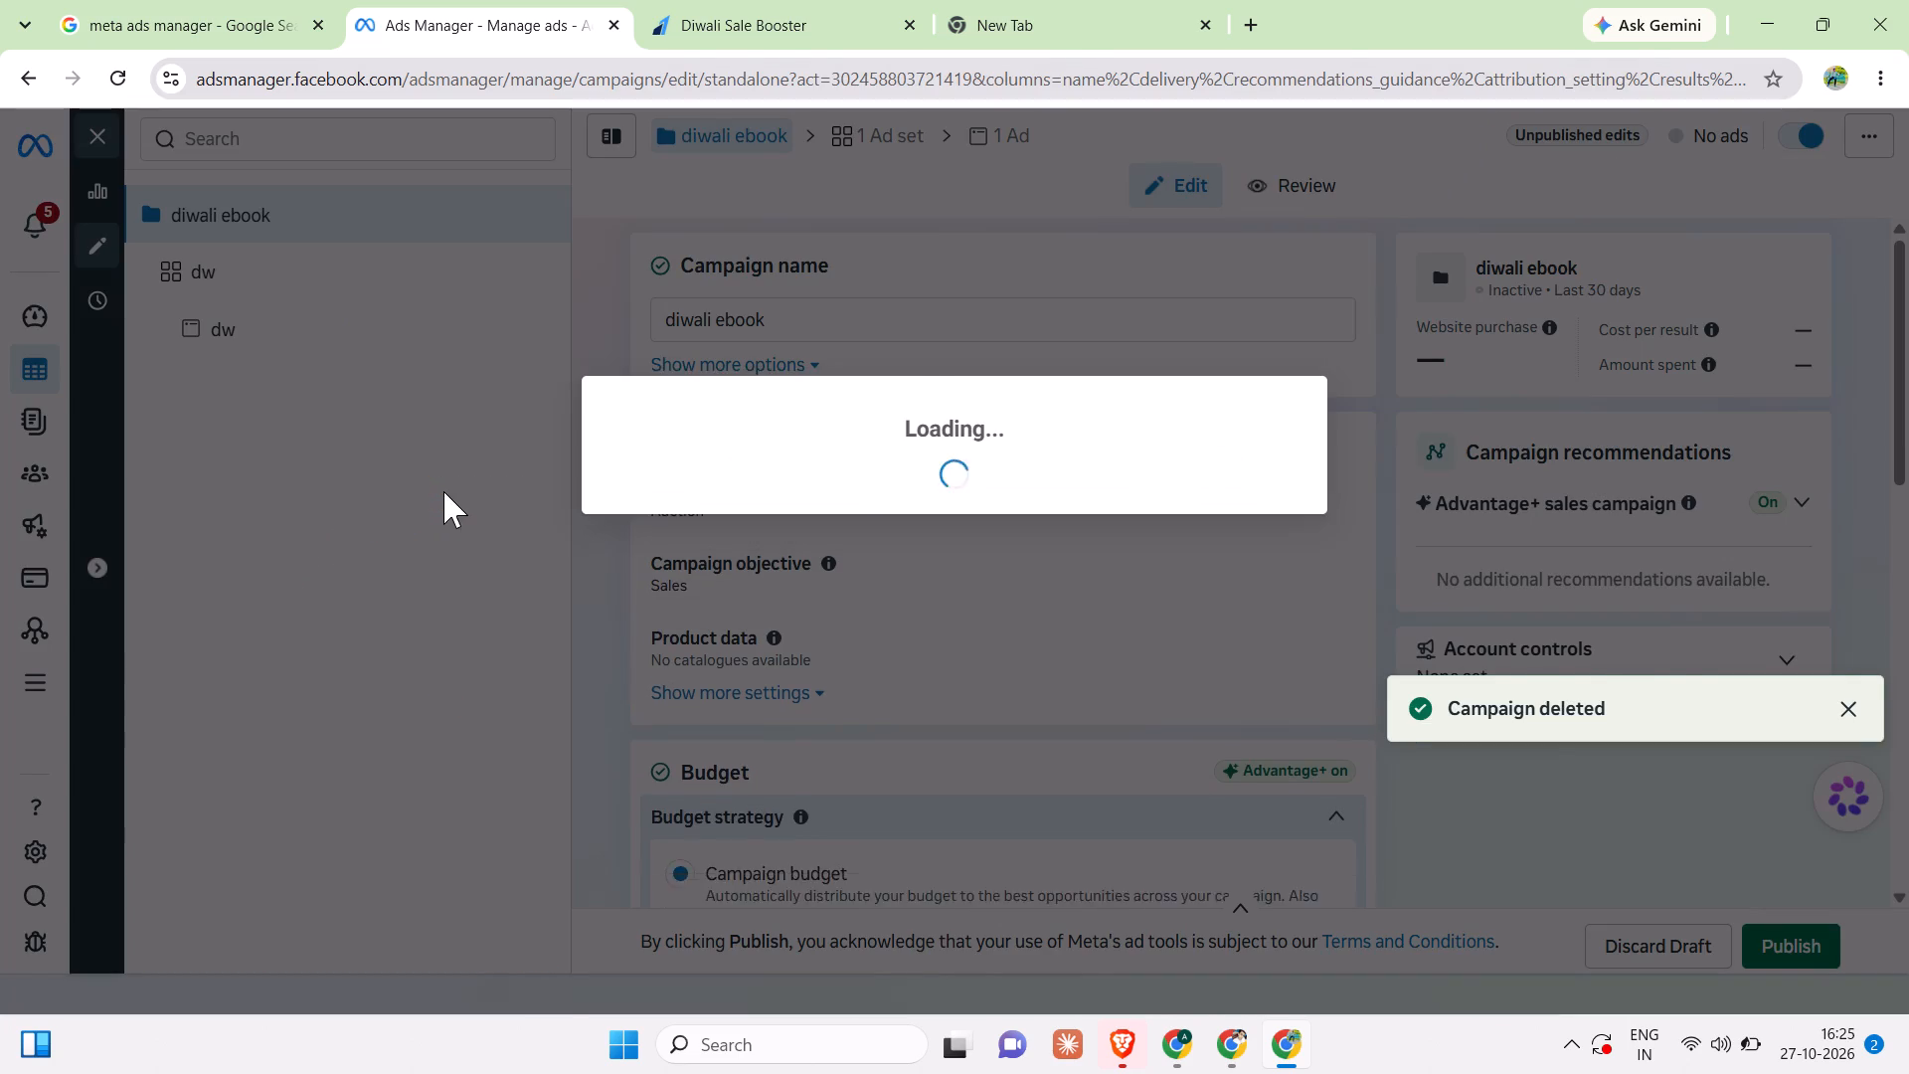
pyautogui.scroll(-8, 838, 531)
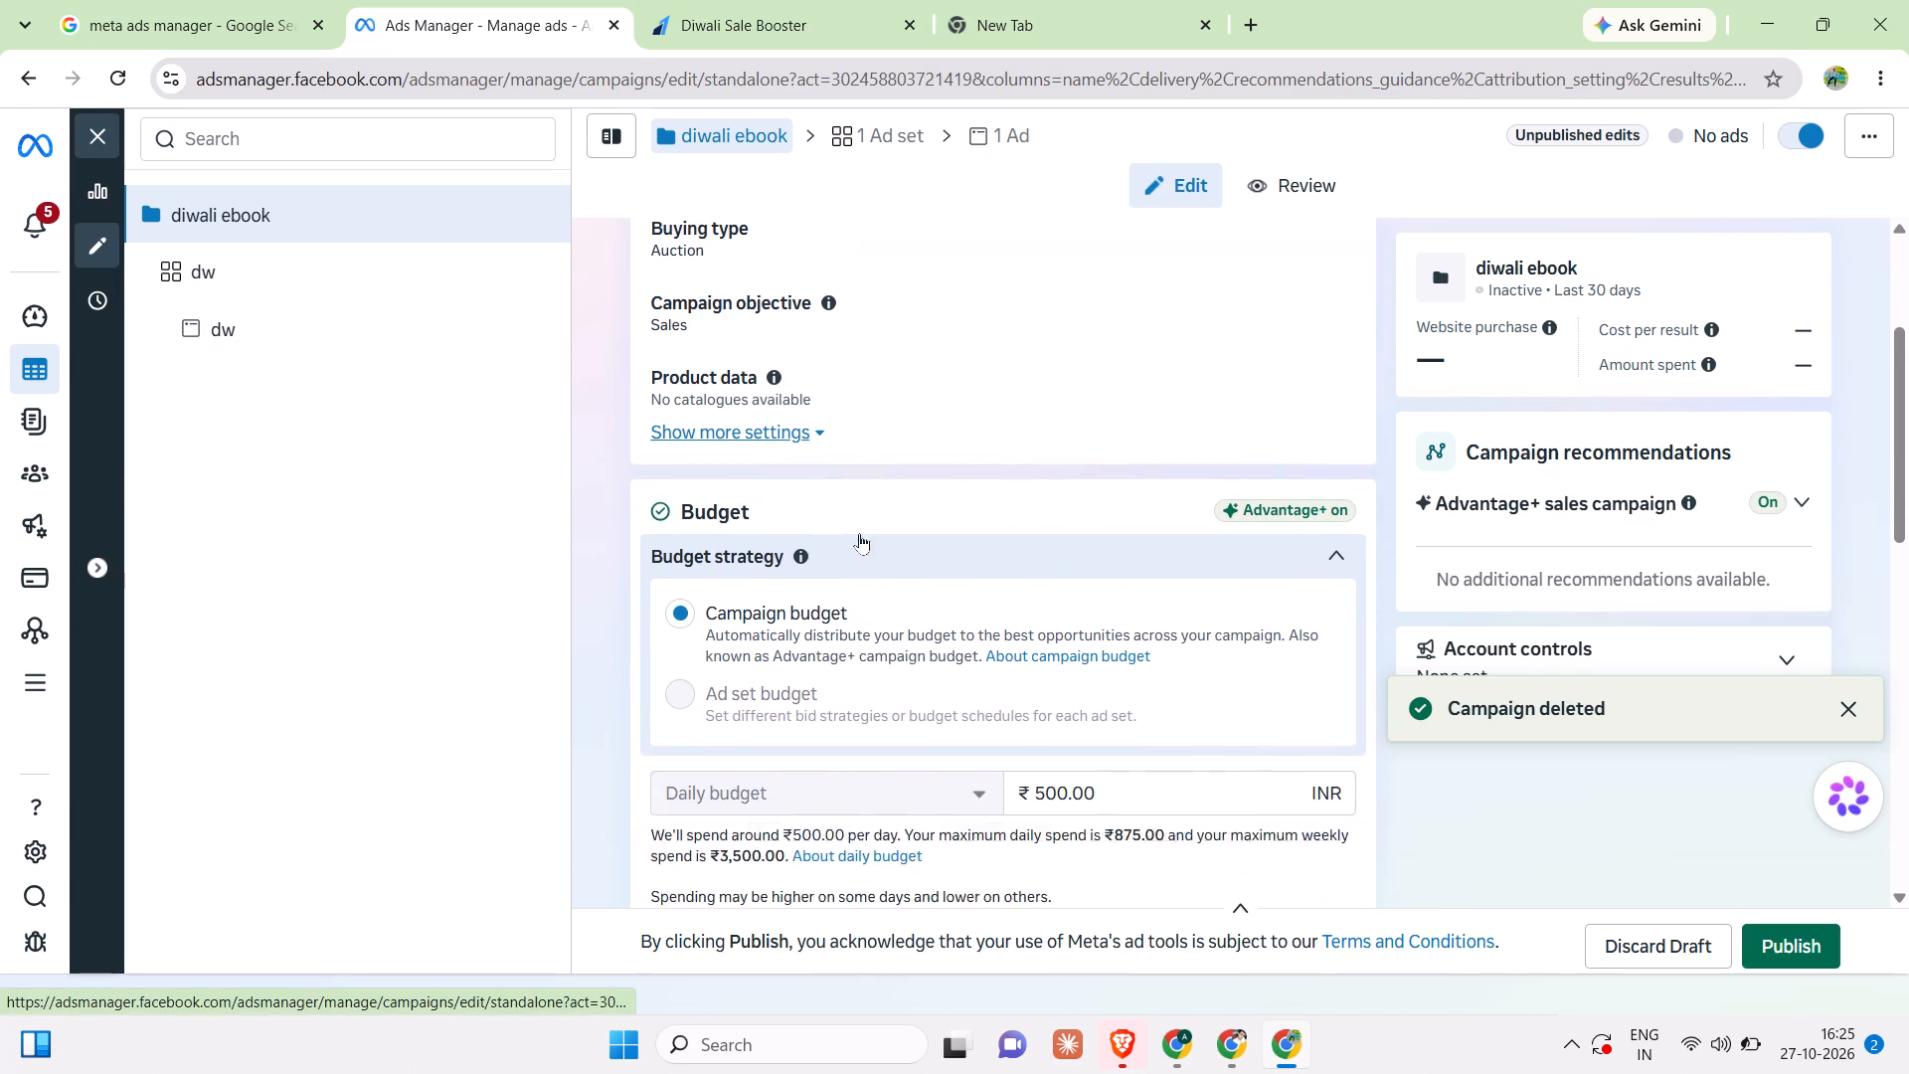
pyautogui.scroll(-9, 860, 533)
# Open the dw ad under the diwali ebook campaign, check its placements in Advanced preview and save the preview settings.
pyautogui.click(242, 331)
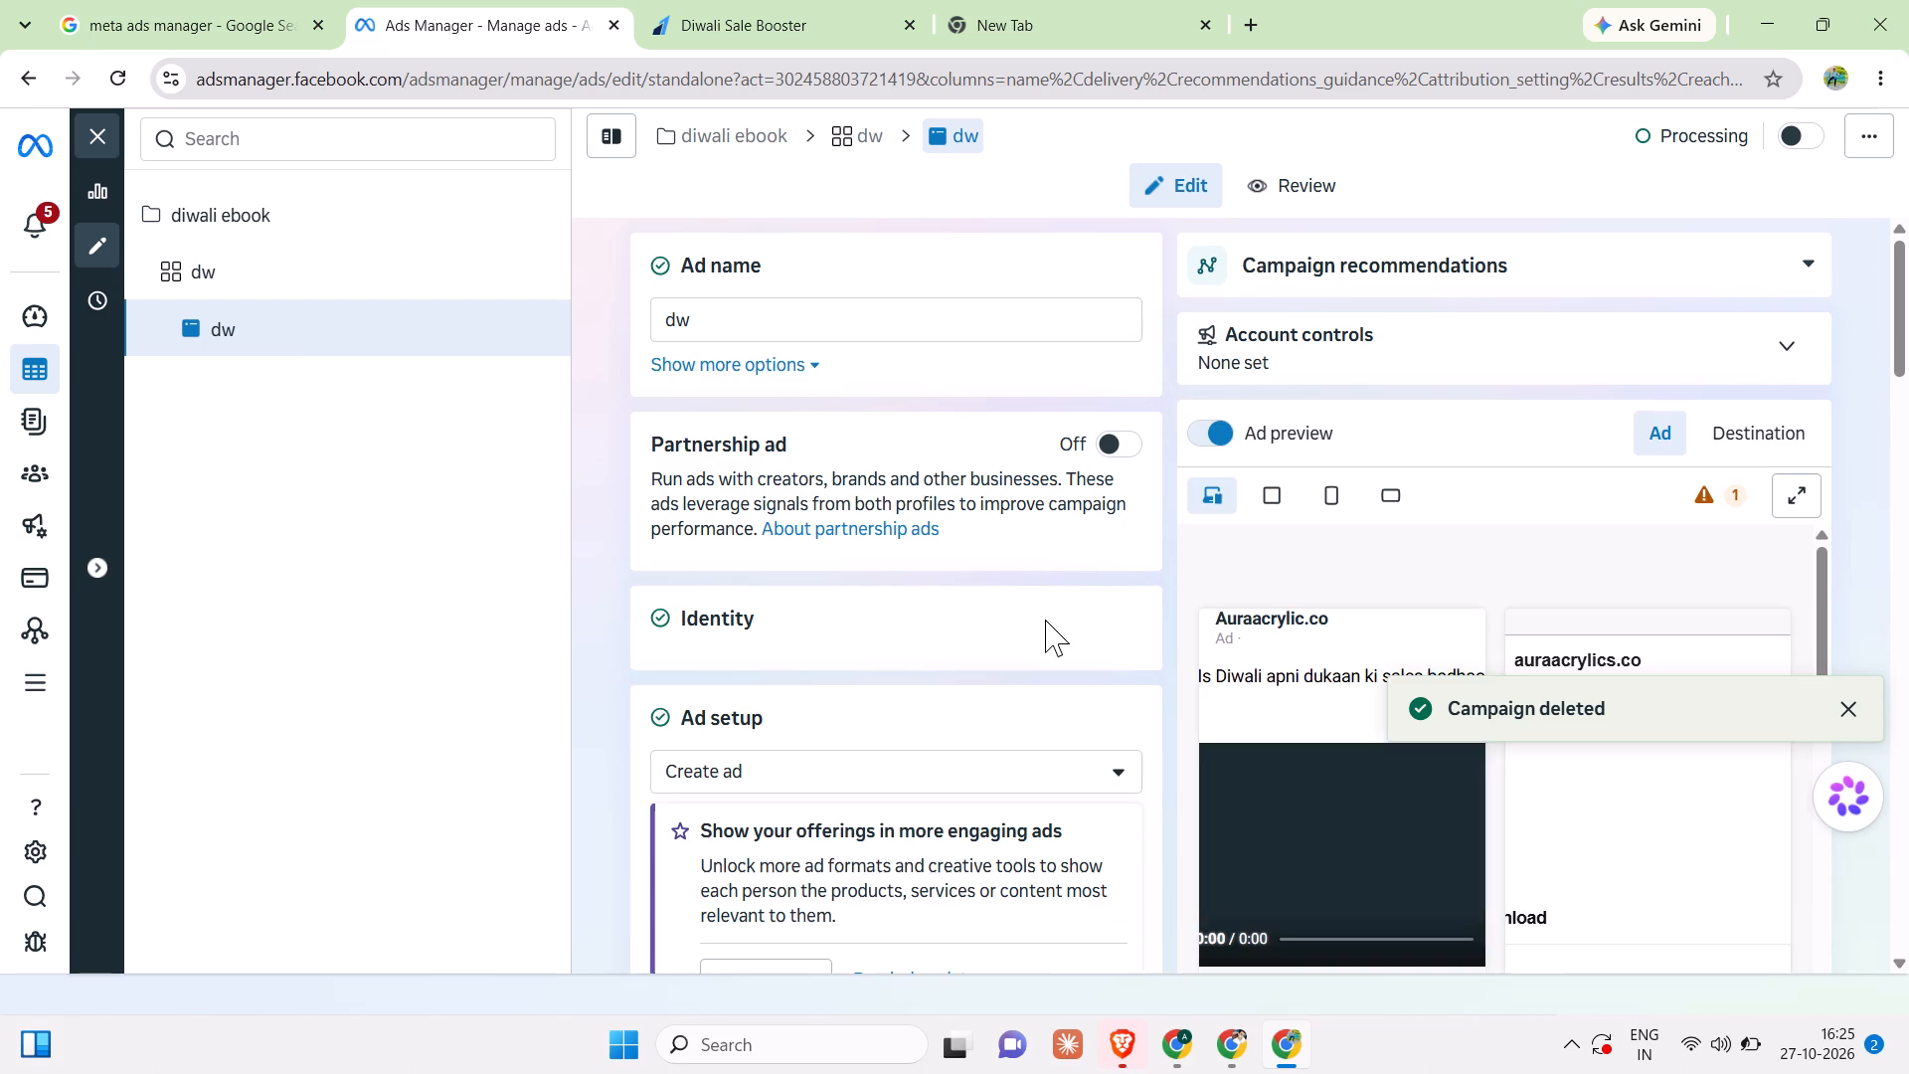
pyautogui.scroll(-3, 1044, 620)
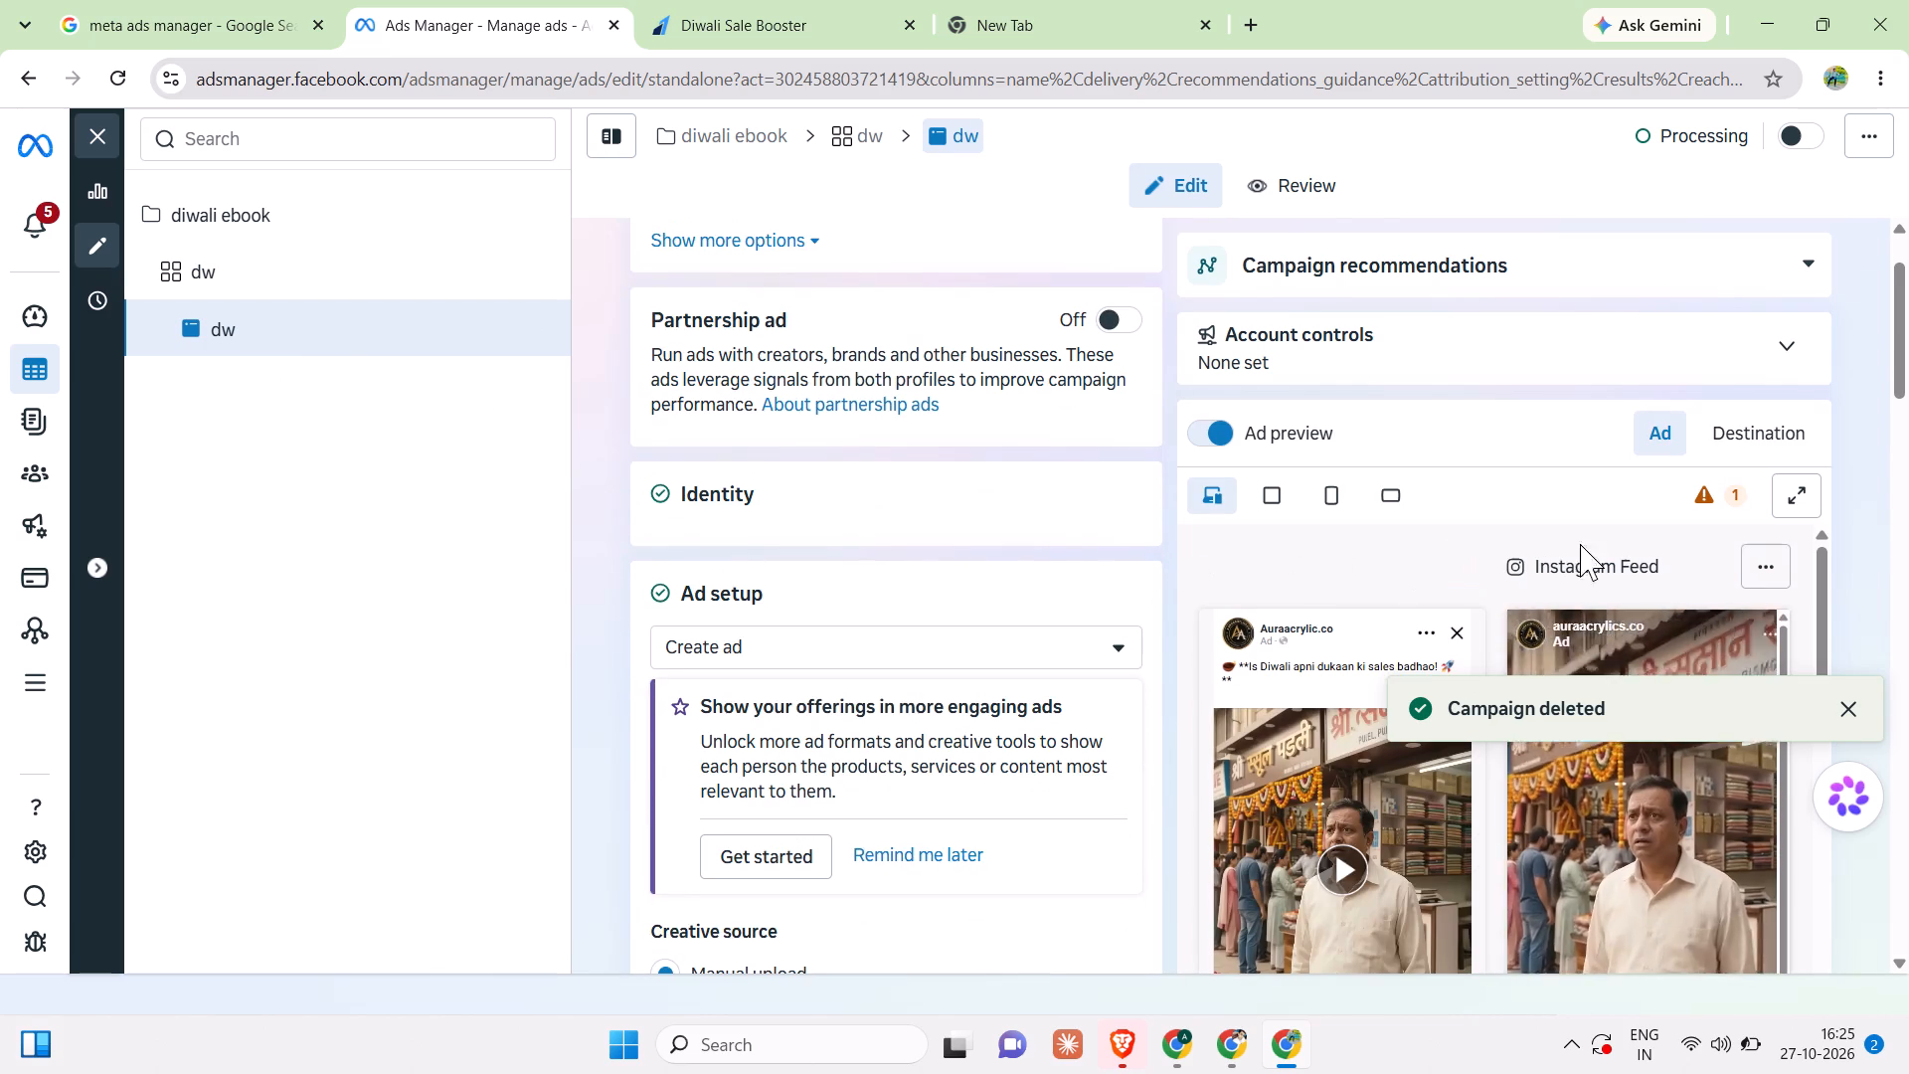
pyautogui.click(1707, 483)
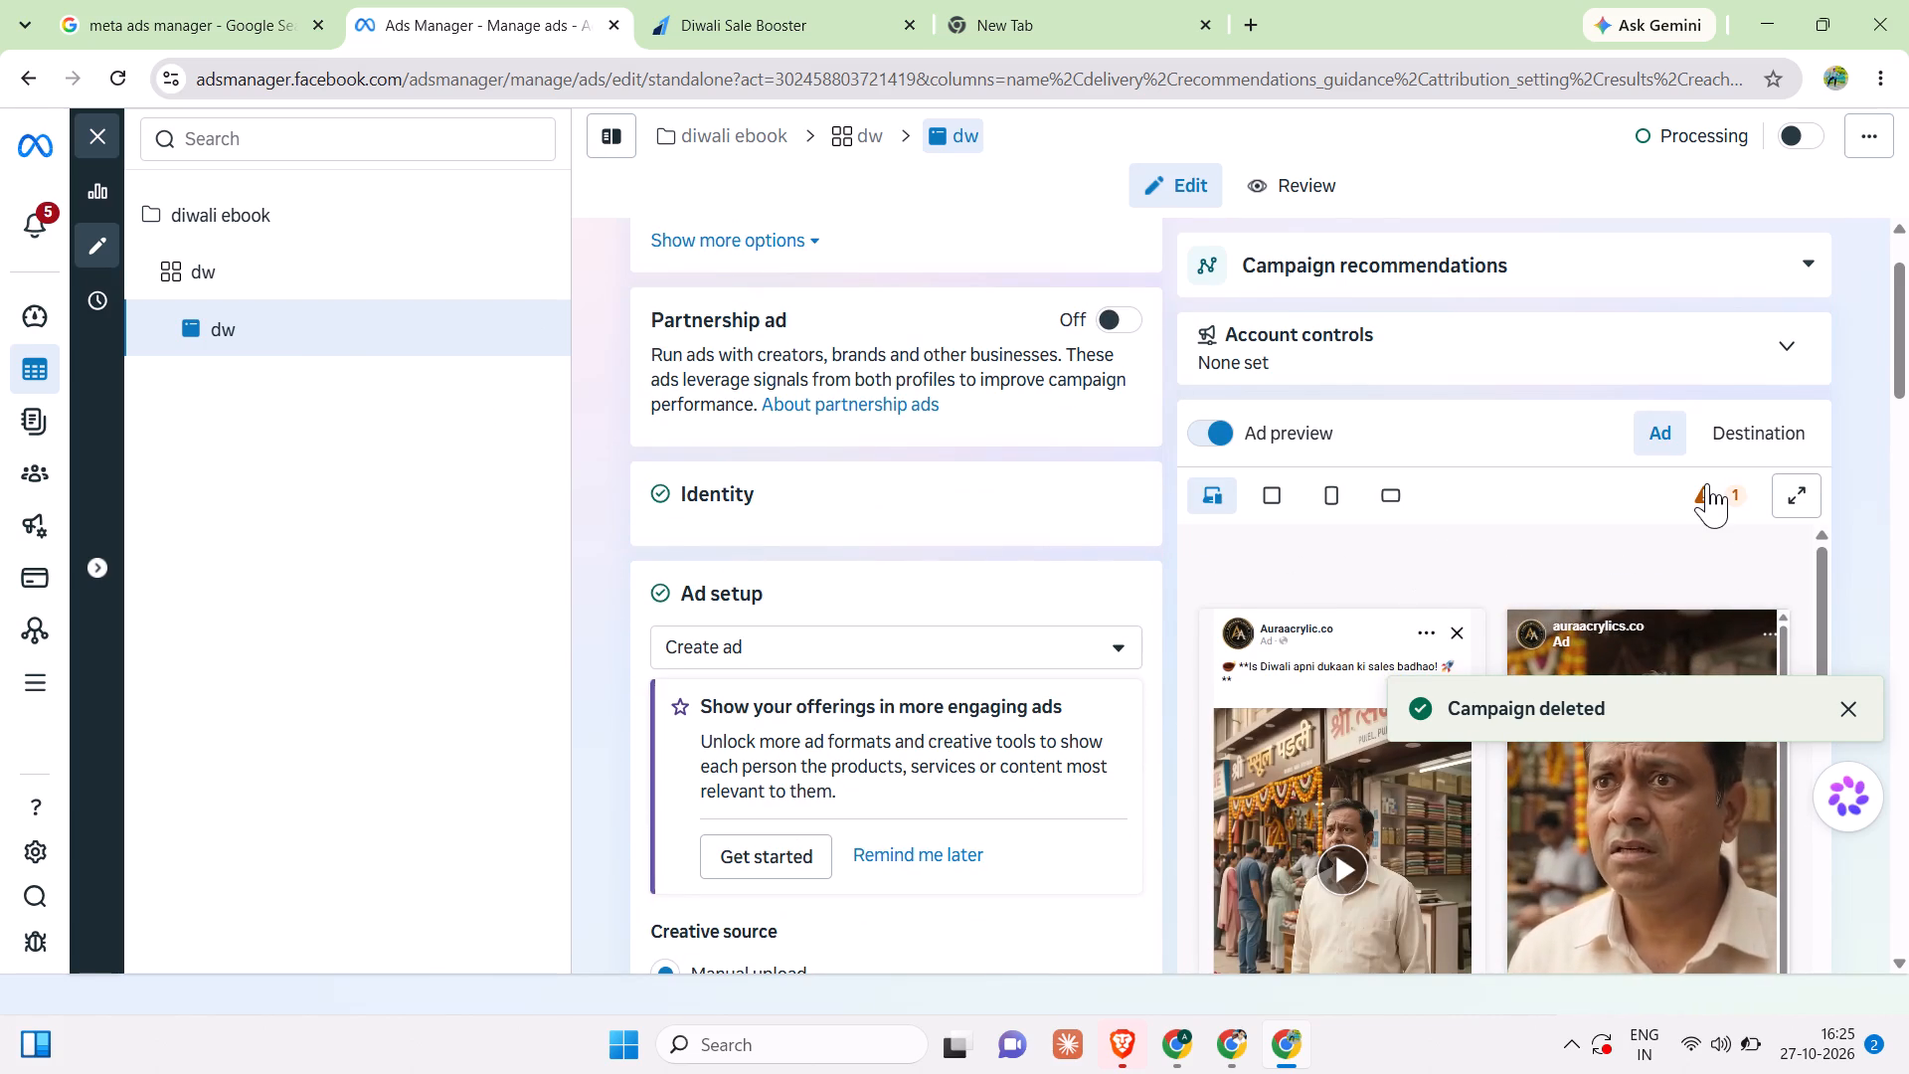
pyautogui.scroll(-3, 980, 735)
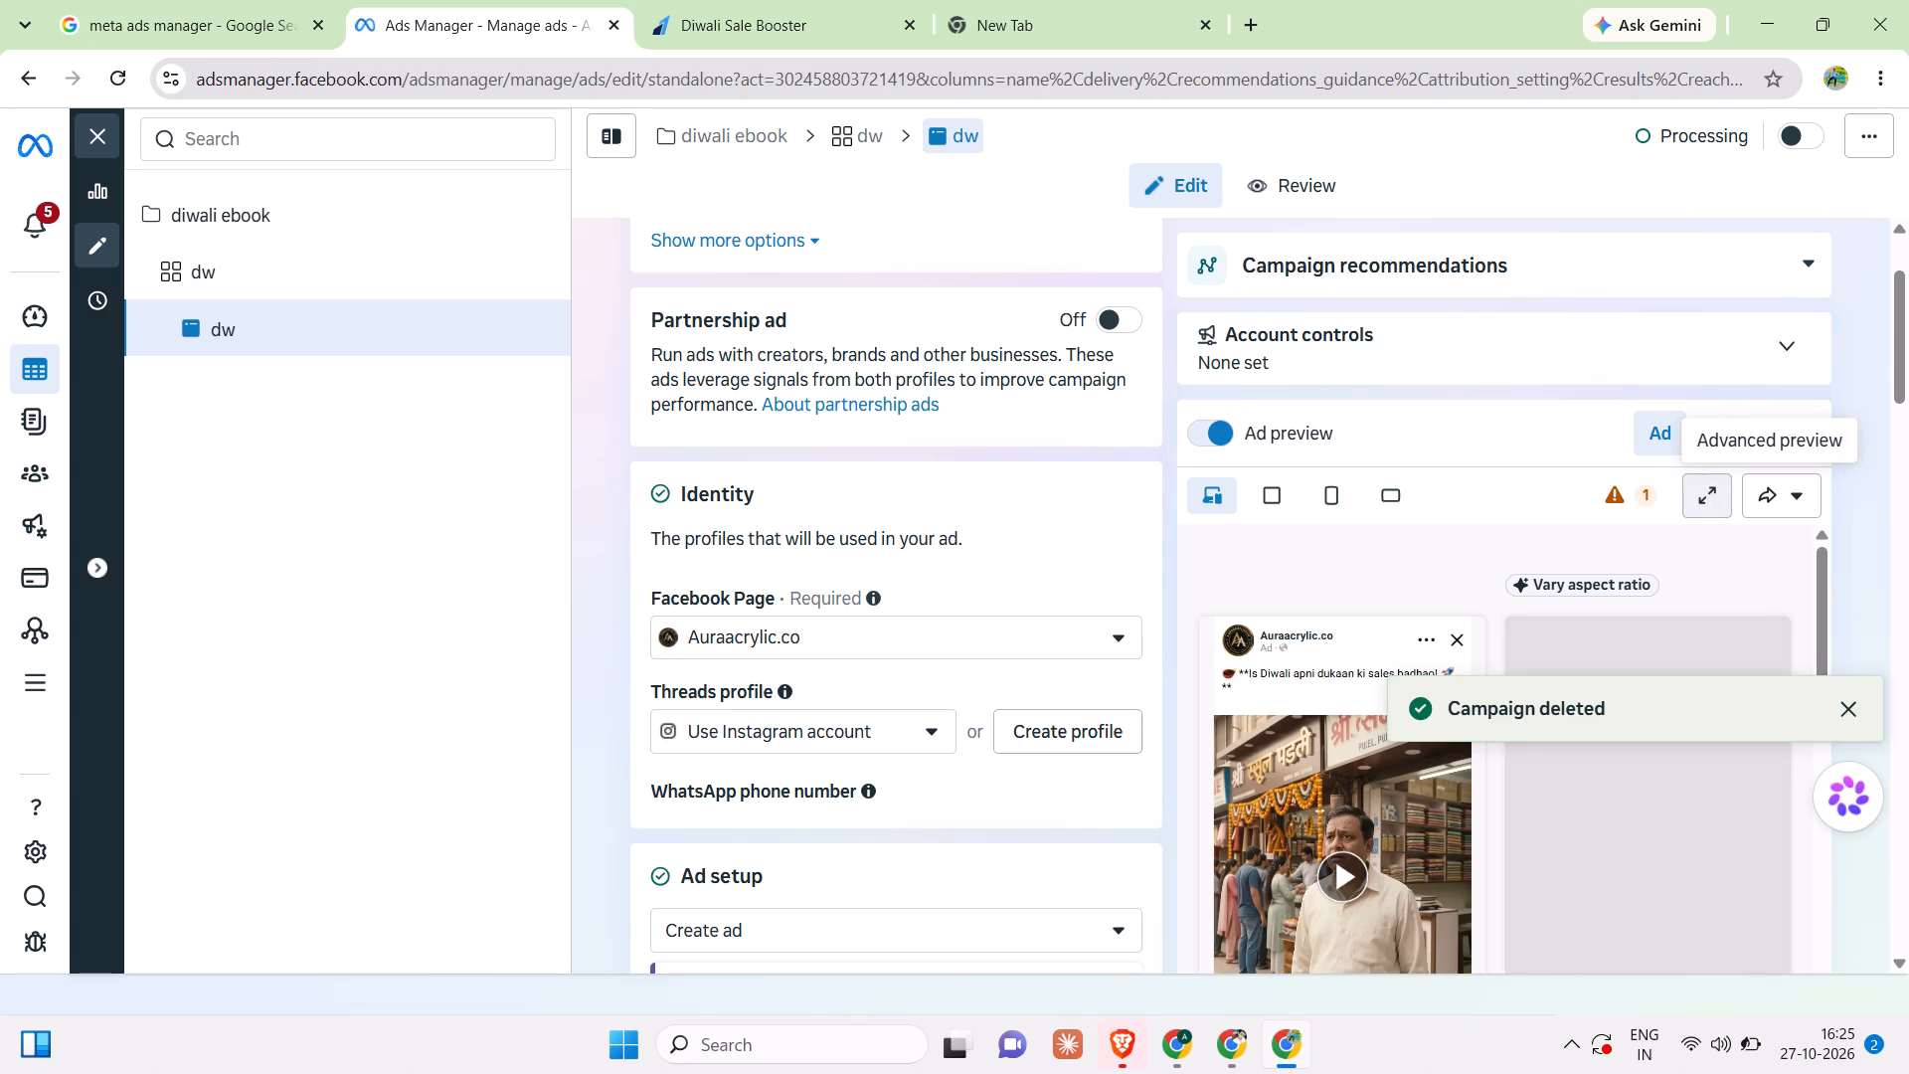
pyautogui.scroll(-3, 977, 741)
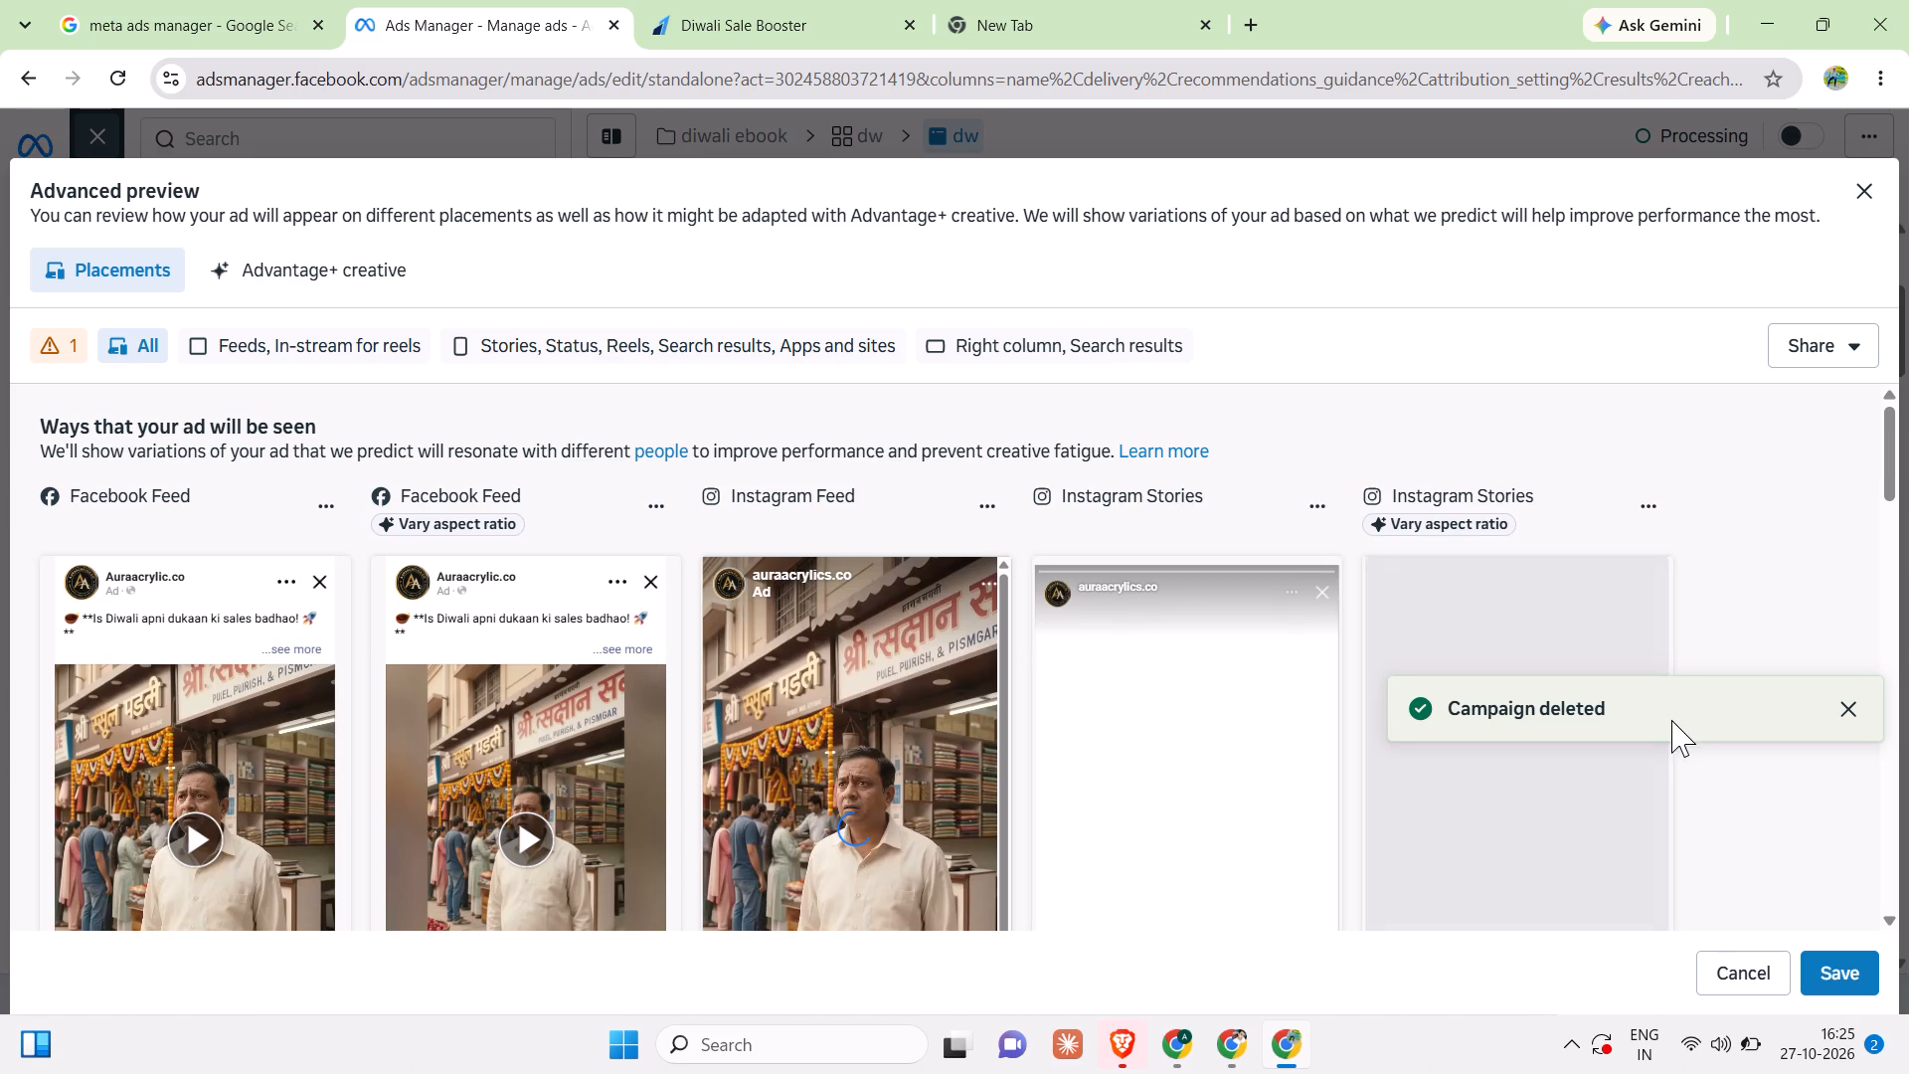
pyautogui.click(1850, 985)
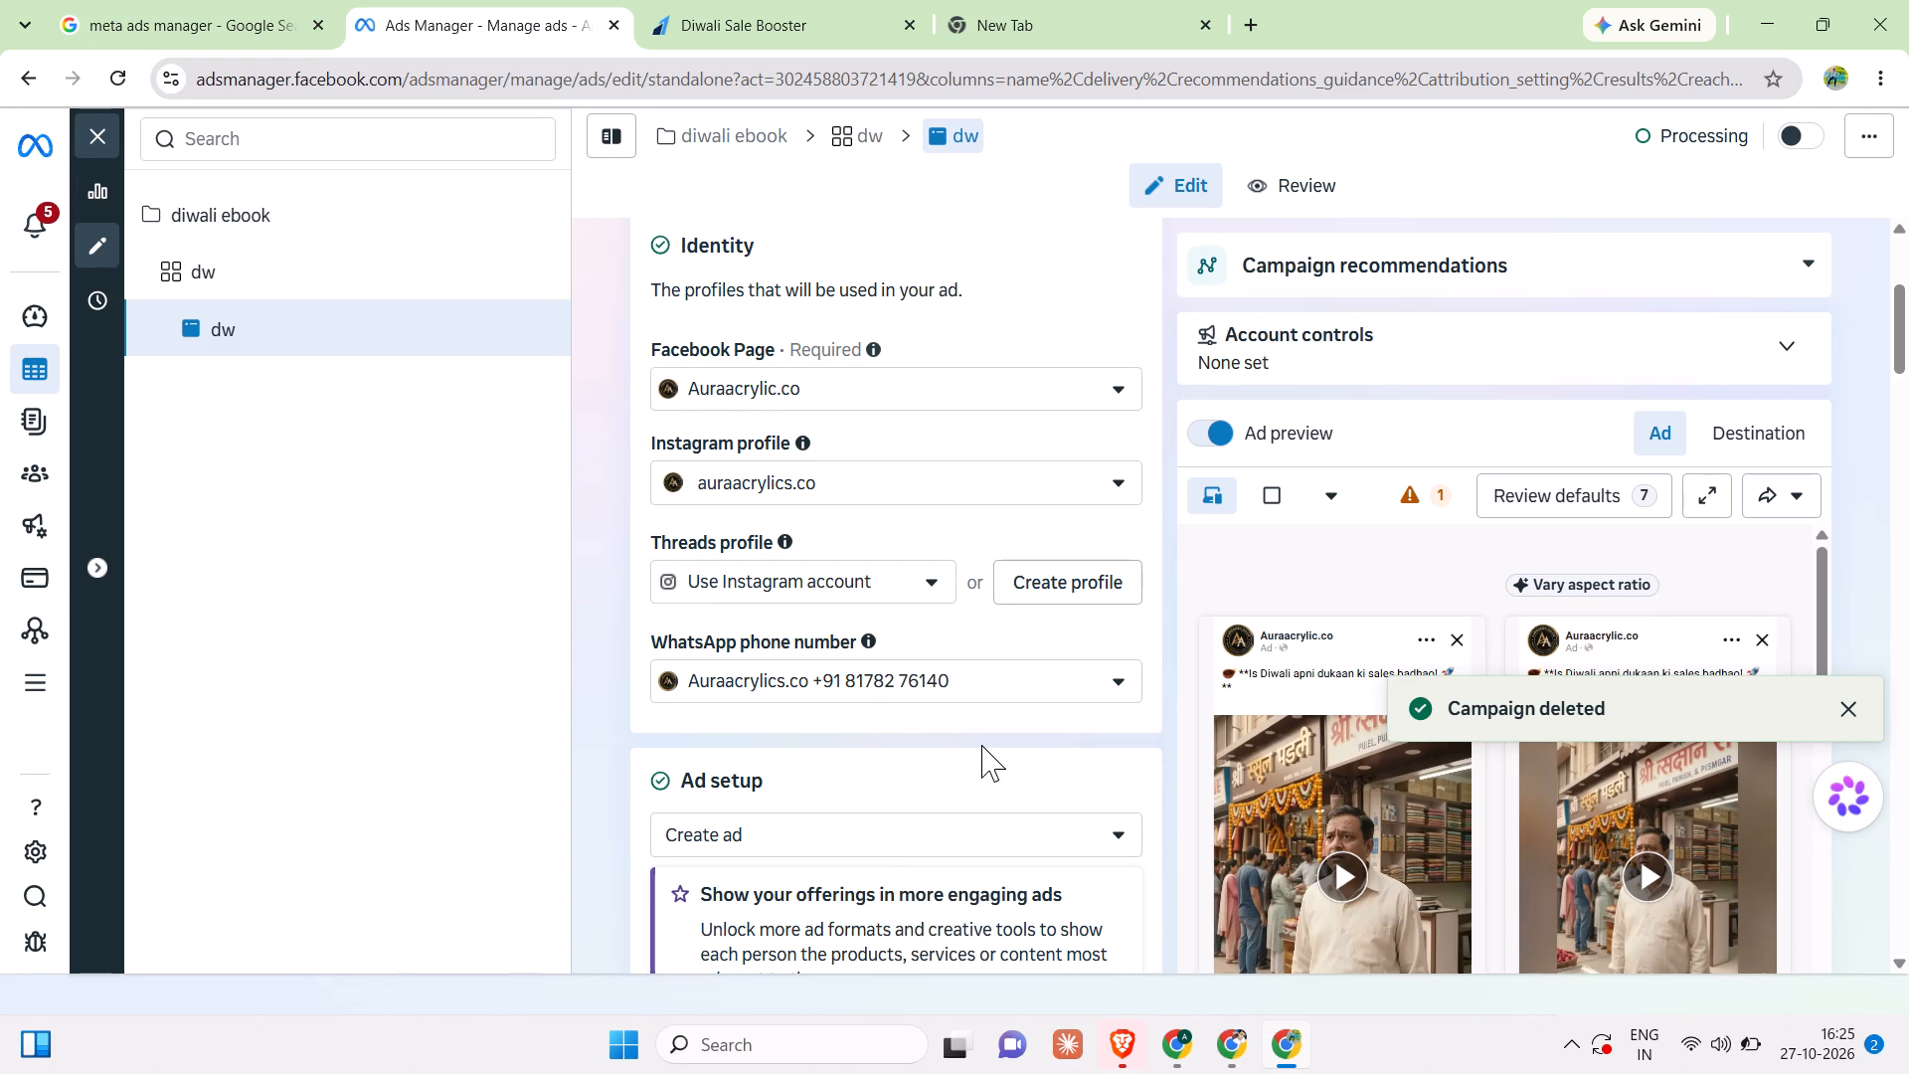
# Dismiss the recommendations and campaign deletion notifications covering the ad preview.
pyautogui.scroll(-3, 971, 745)
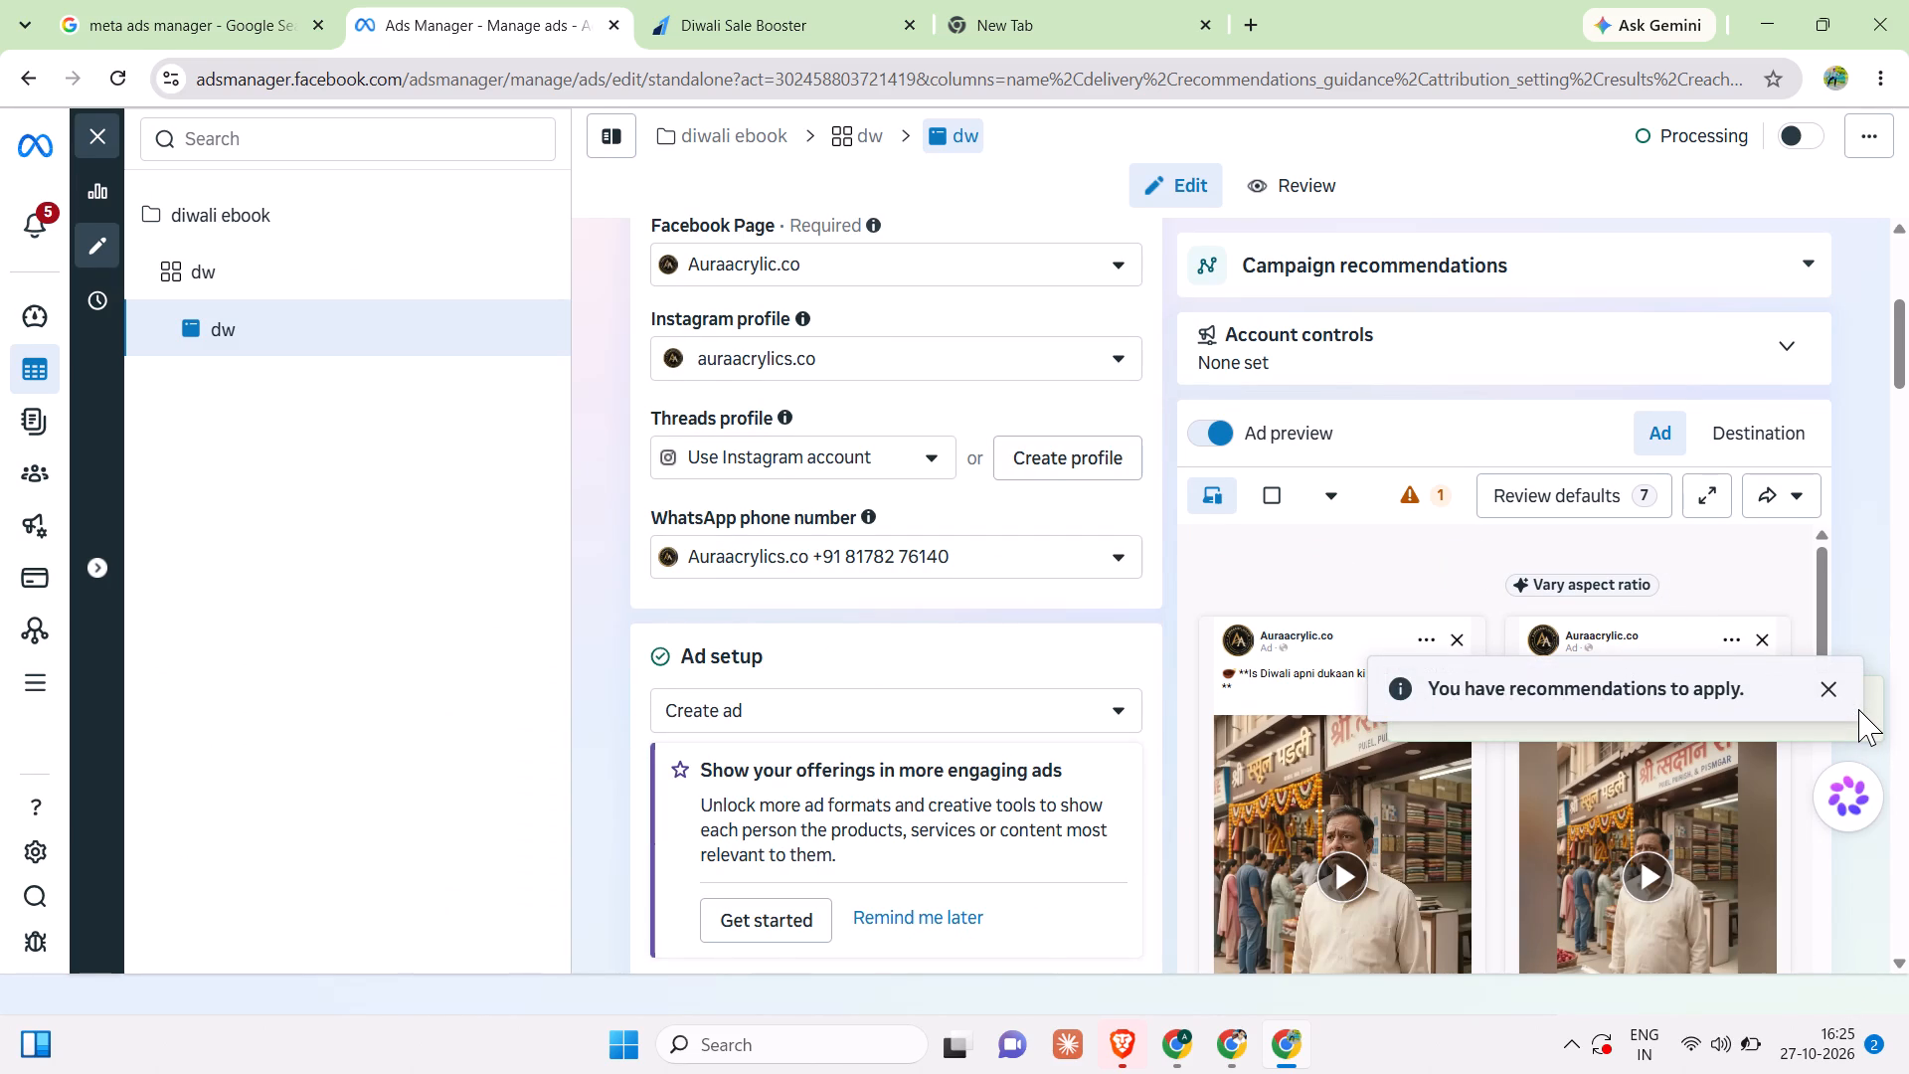
pyautogui.click(1817, 694)
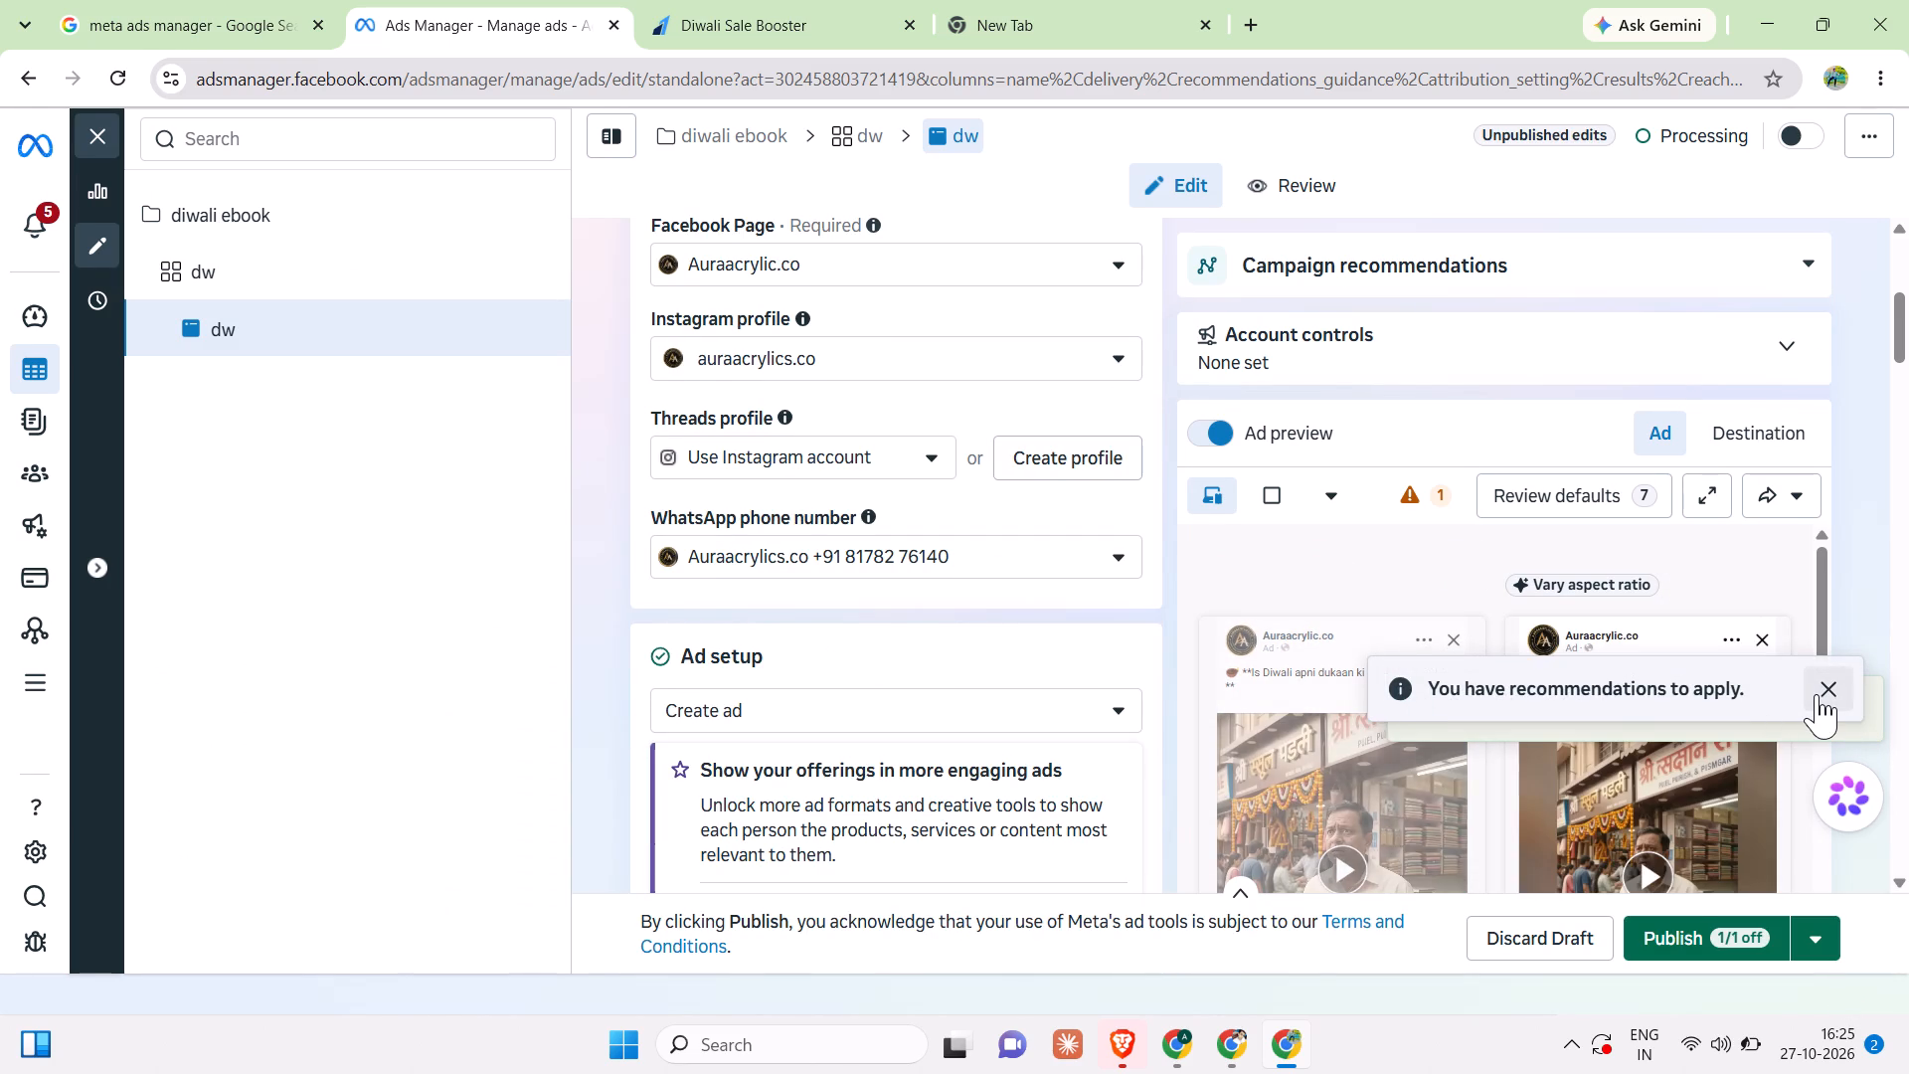
pyautogui.click(1838, 703)
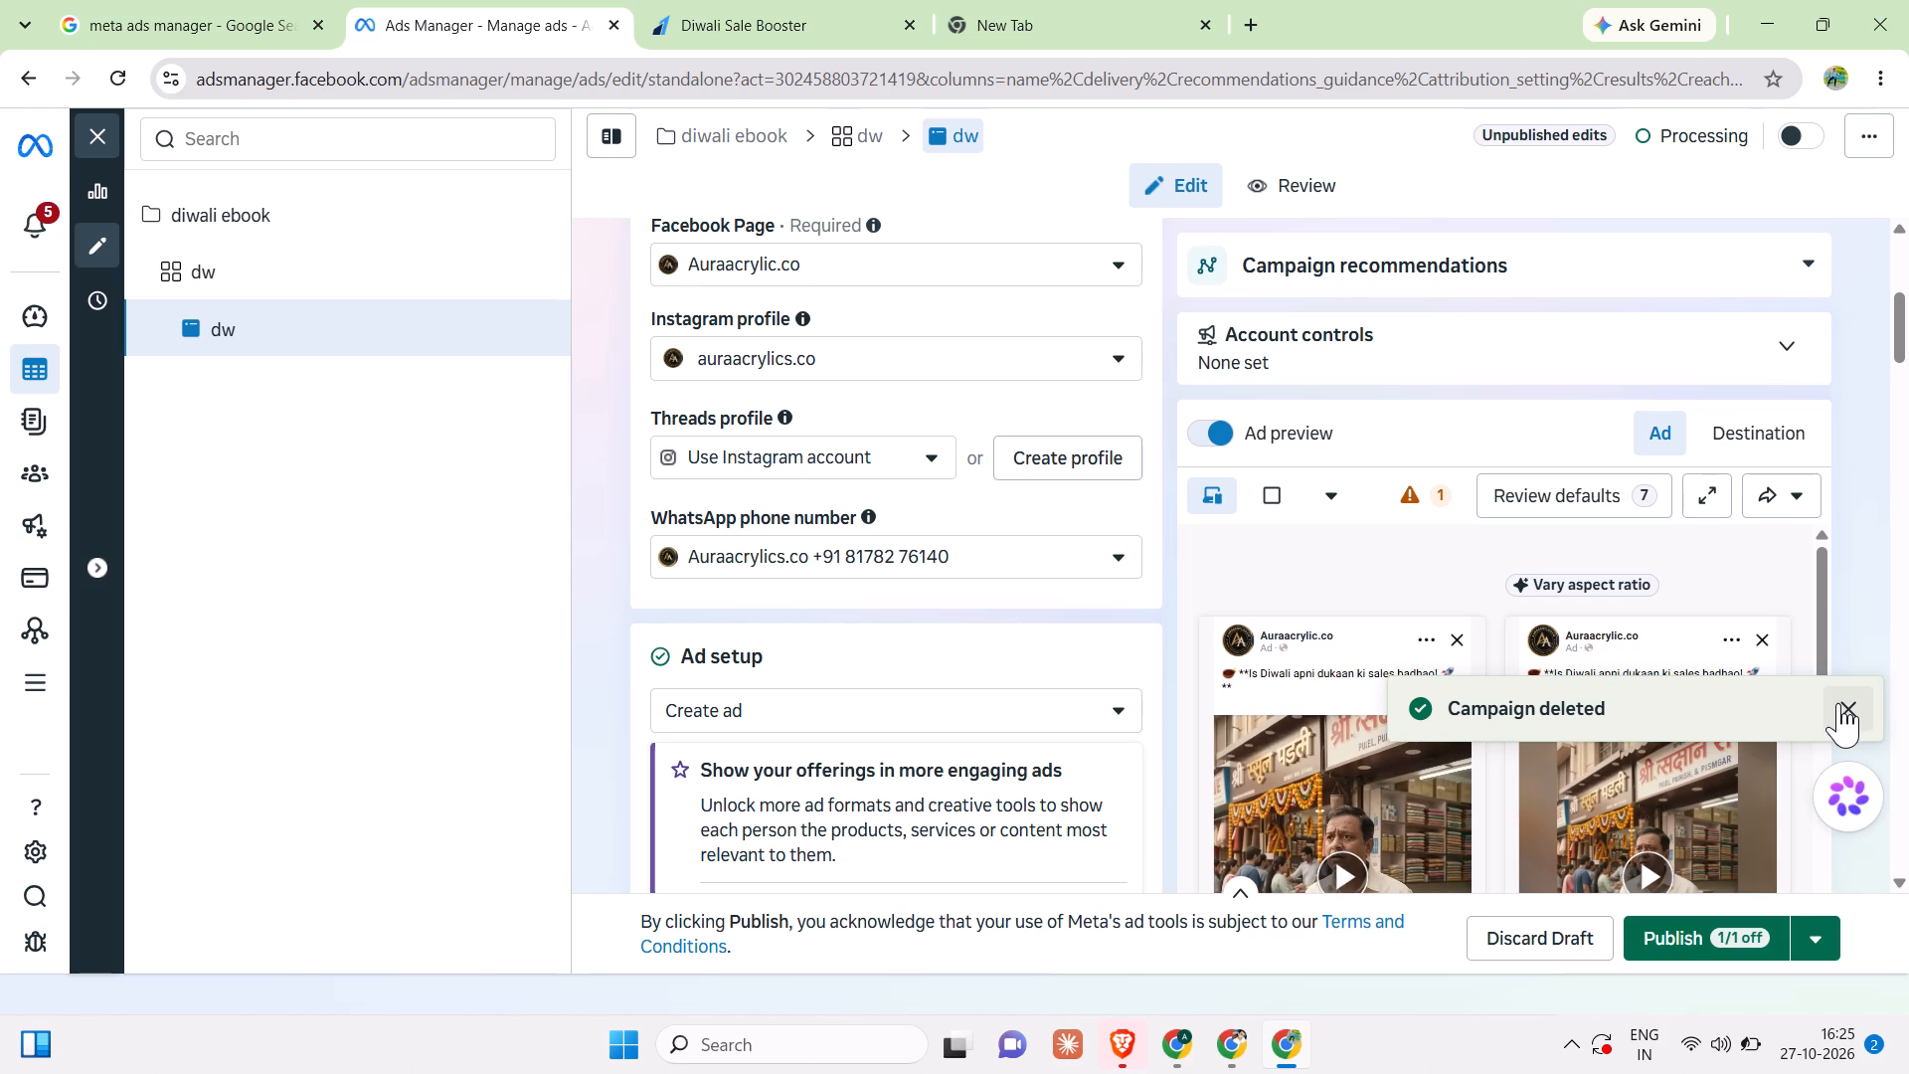
# Check the dw ad's preview, creative source, format and destination settings, and turn the ad on.
pyautogui.scroll(-4, 1783, 863)
pyautogui.scroll(-3, 1172, 708)
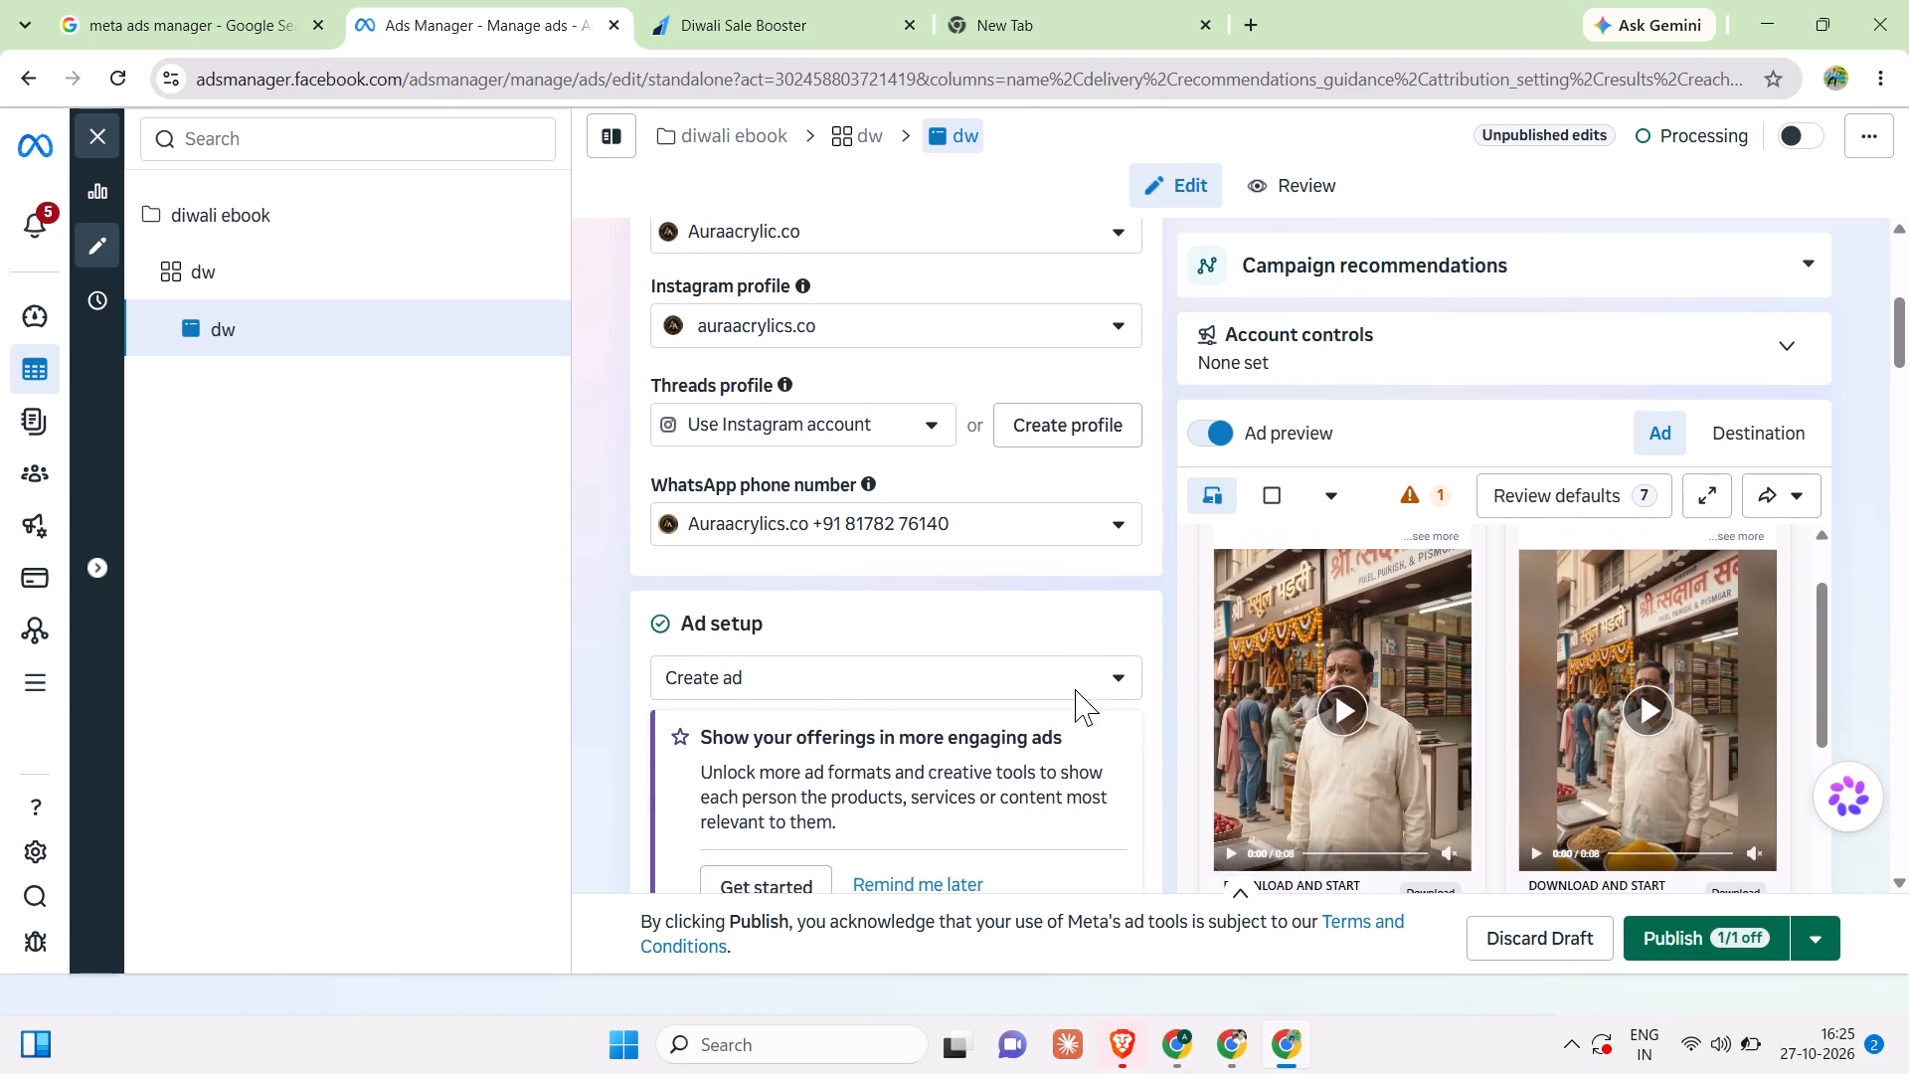
pyautogui.scroll(-7, 1075, 689)
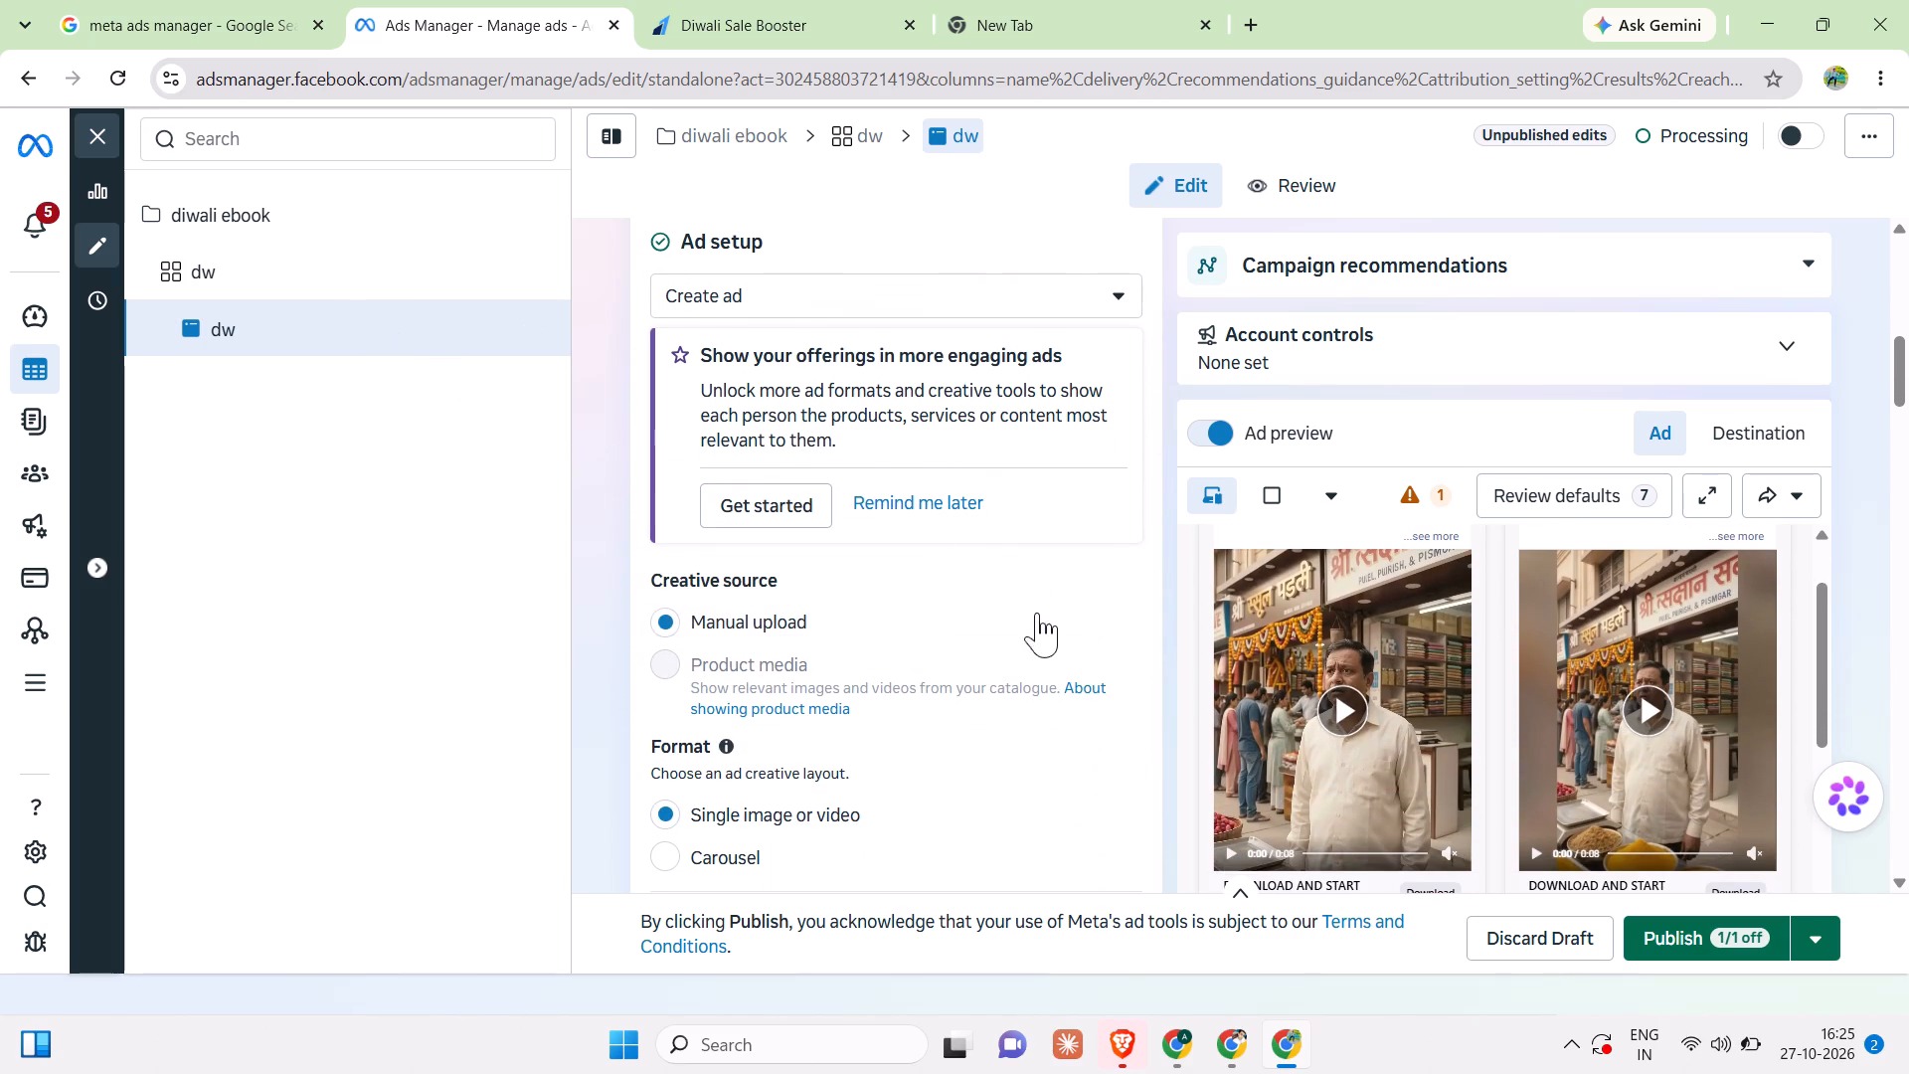
pyautogui.scroll(-3, 1064, 640)
pyautogui.scroll(-4, 797, 627)
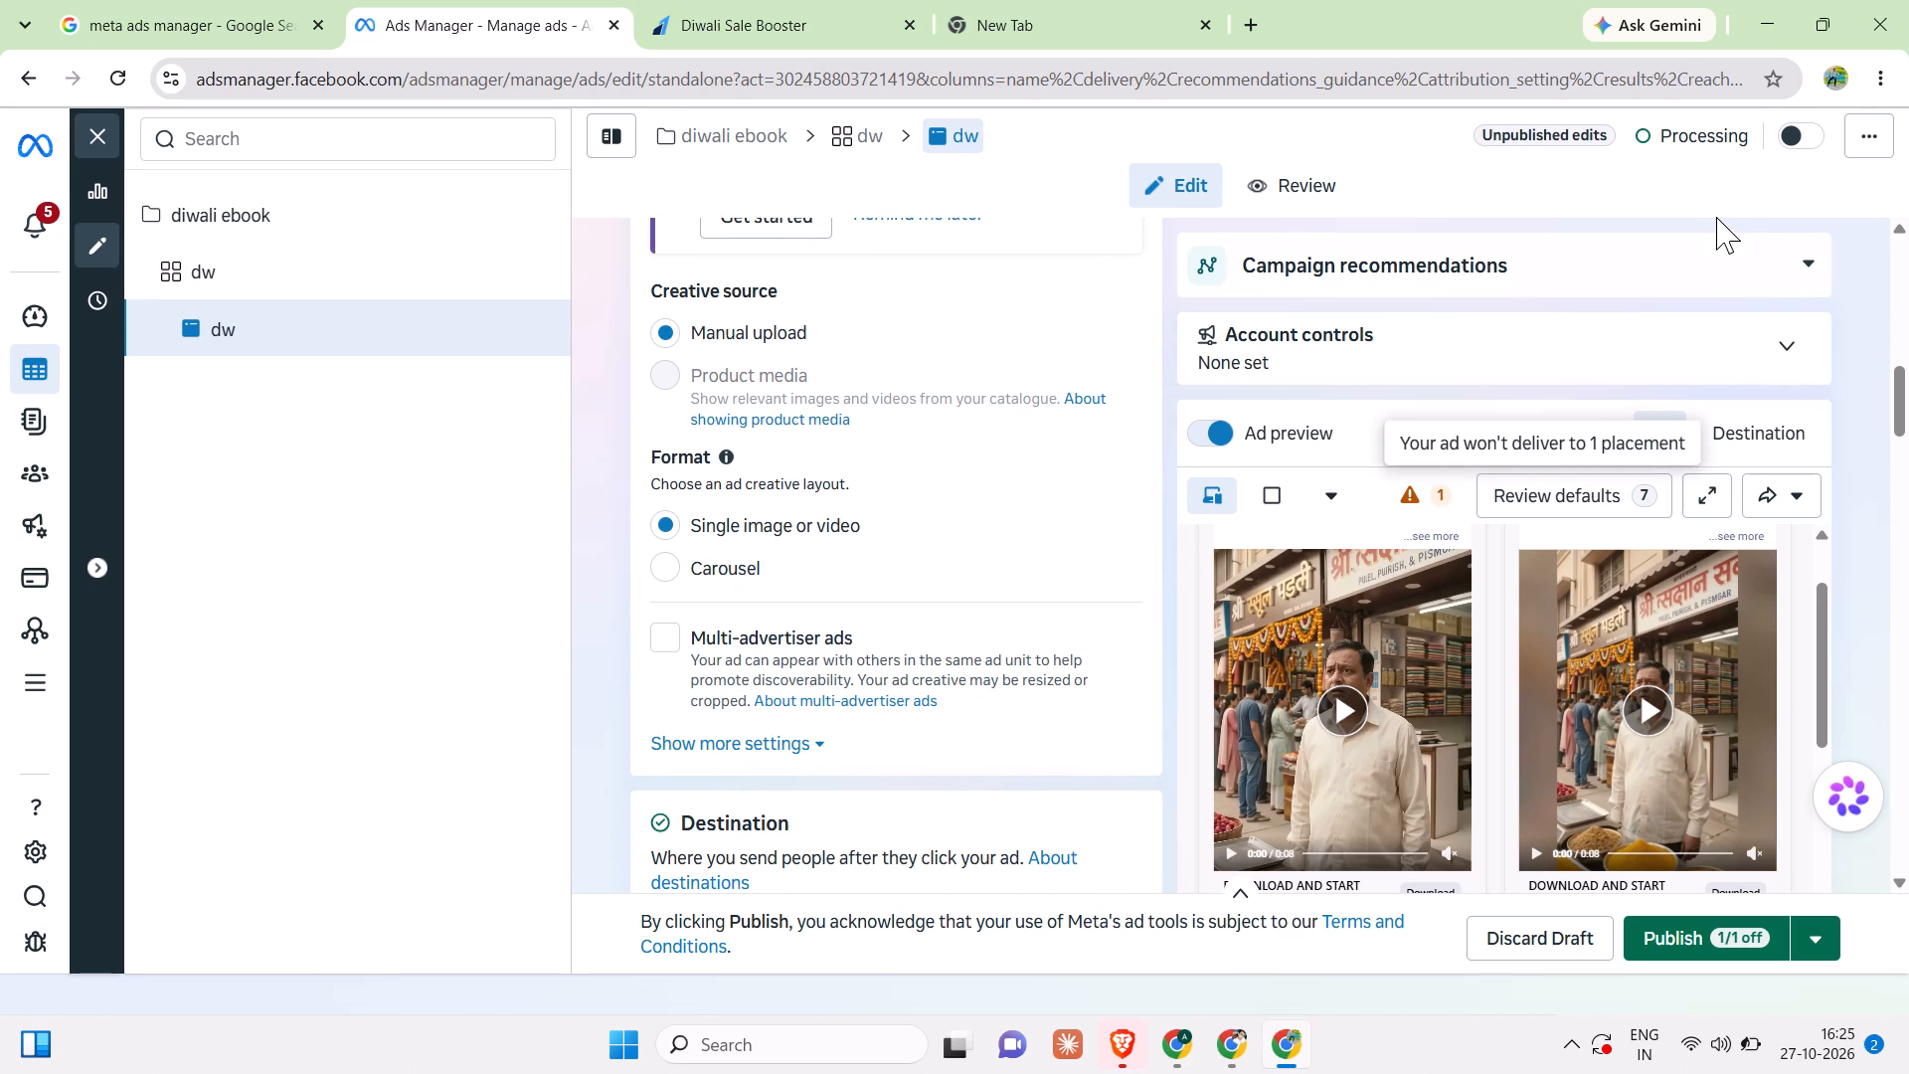
pyautogui.click(1808, 129)
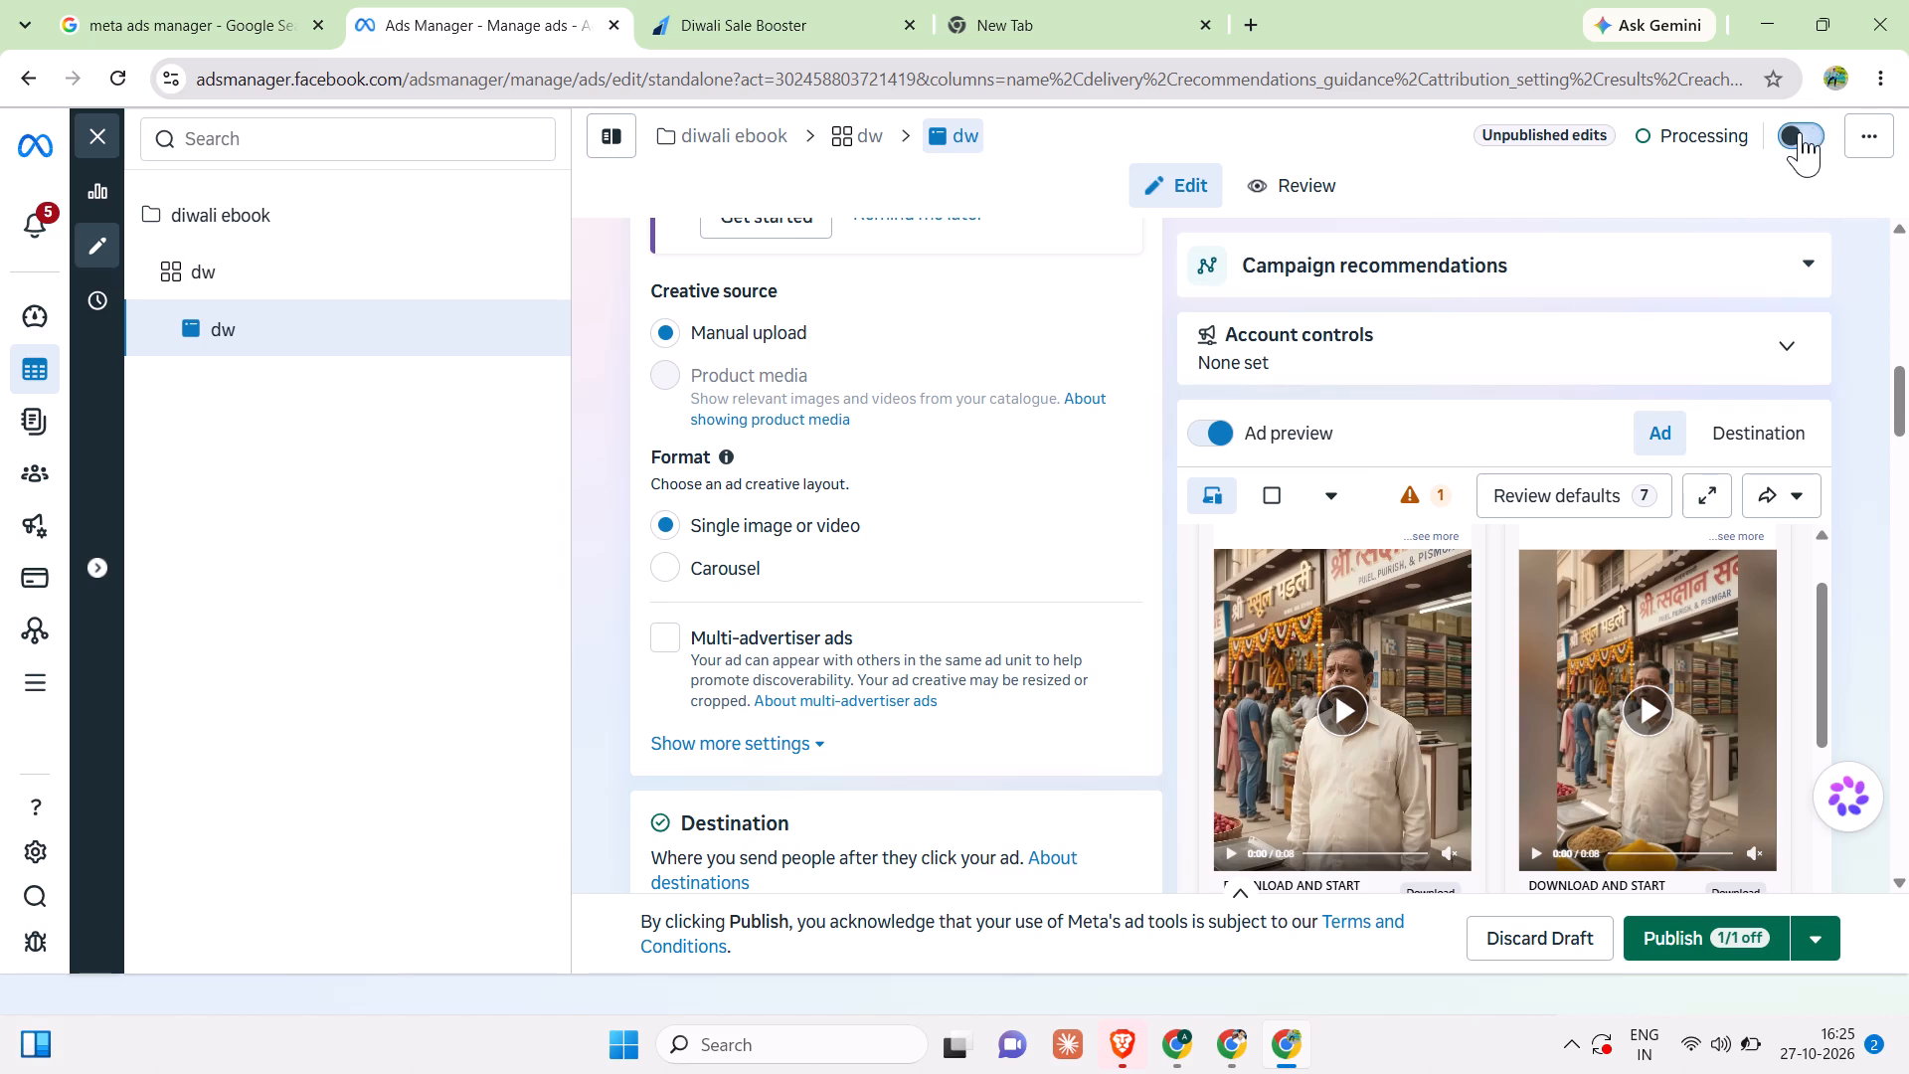
pyautogui.scroll(-3, 899, 633)
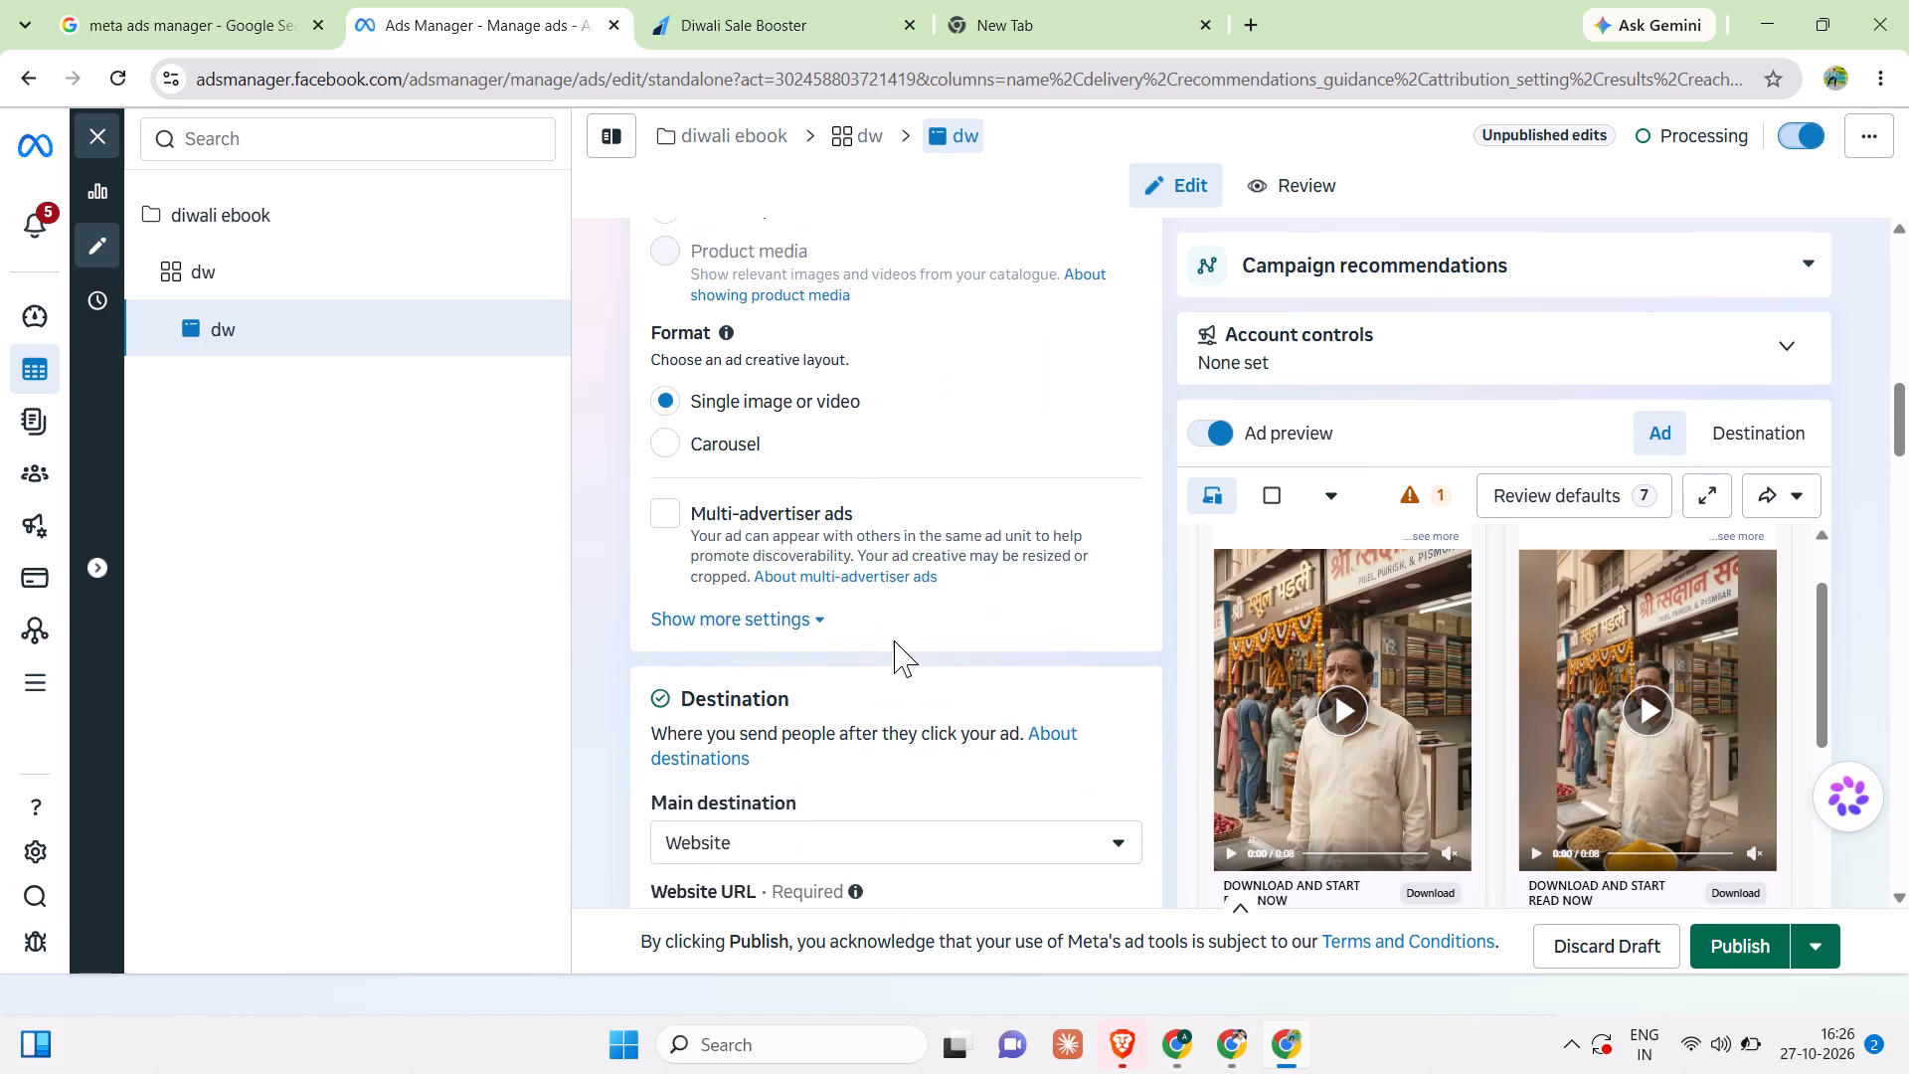
# Look over the dw ad's format, destination, creative, call to action, enhancements and ad experience settings.
pyautogui.scroll(-11, 895, 640)
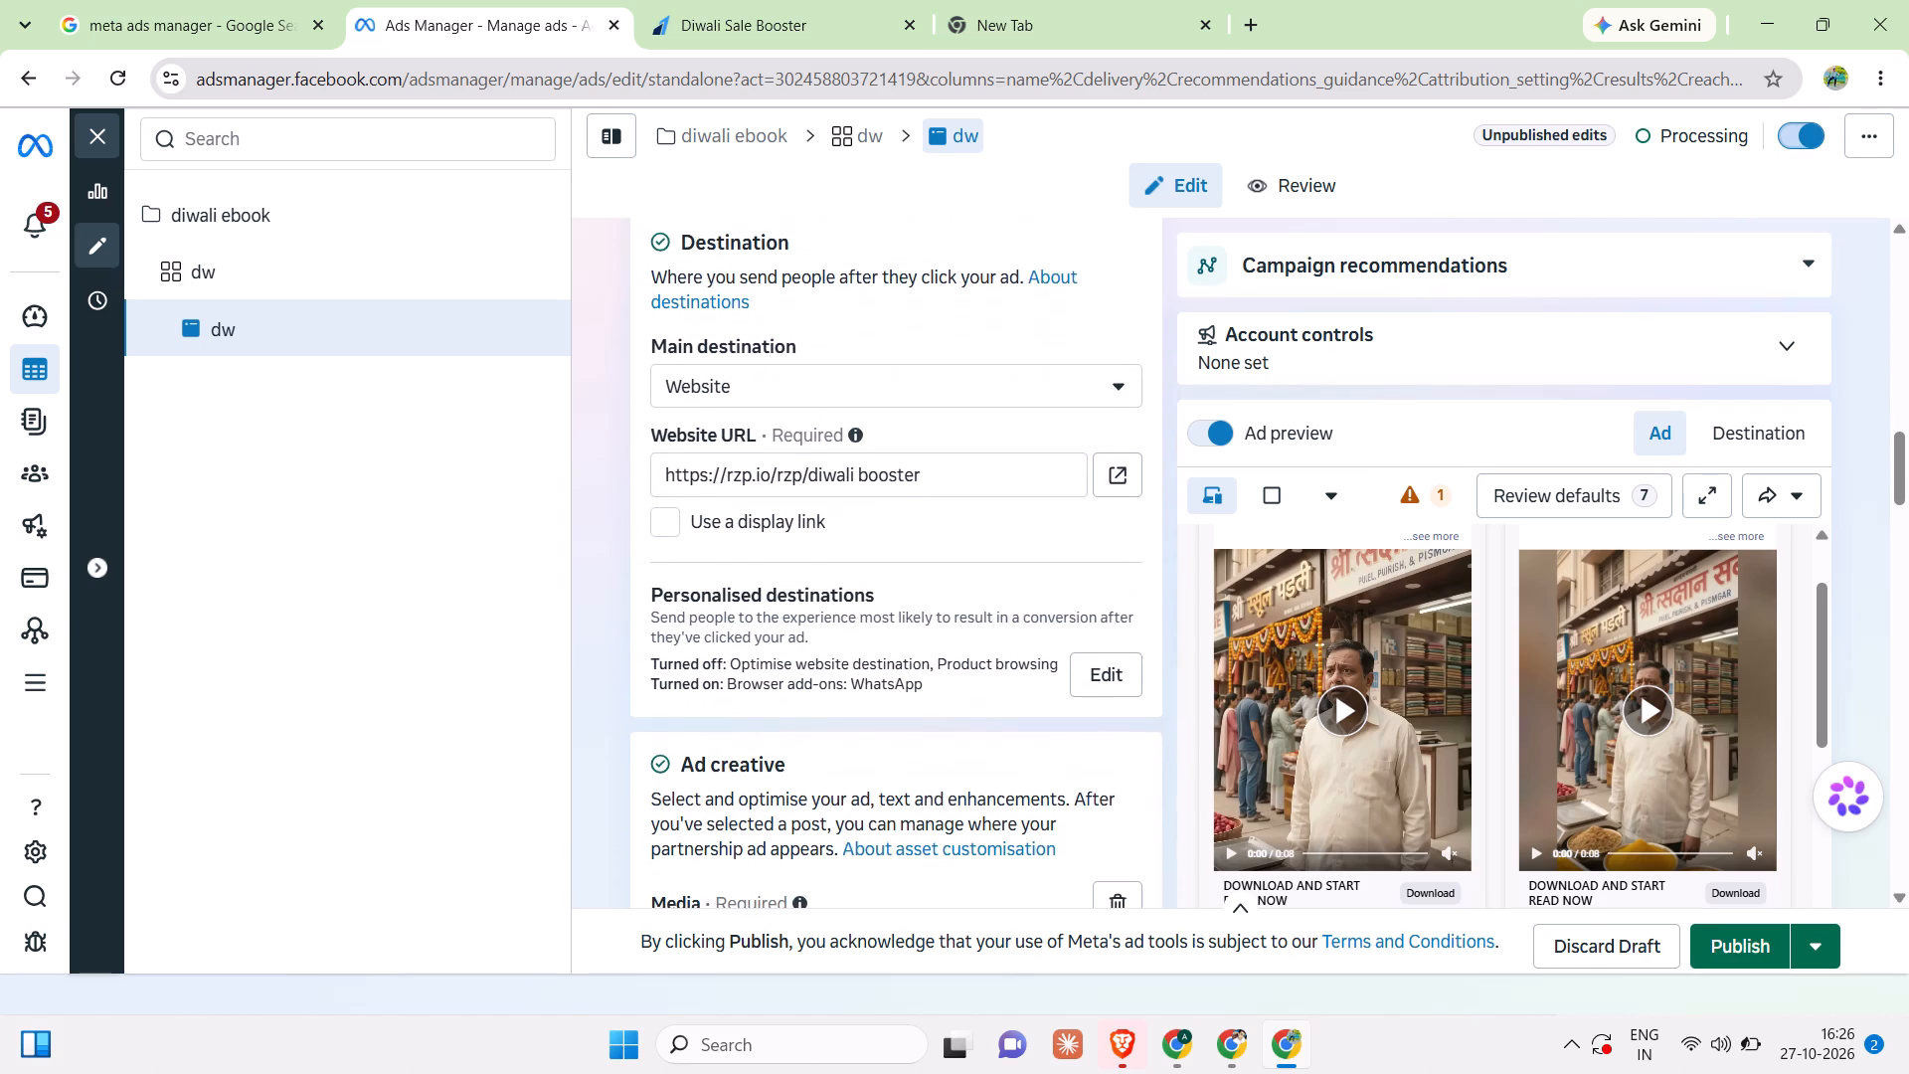
pyautogui.scroll(-13, 898, 640)
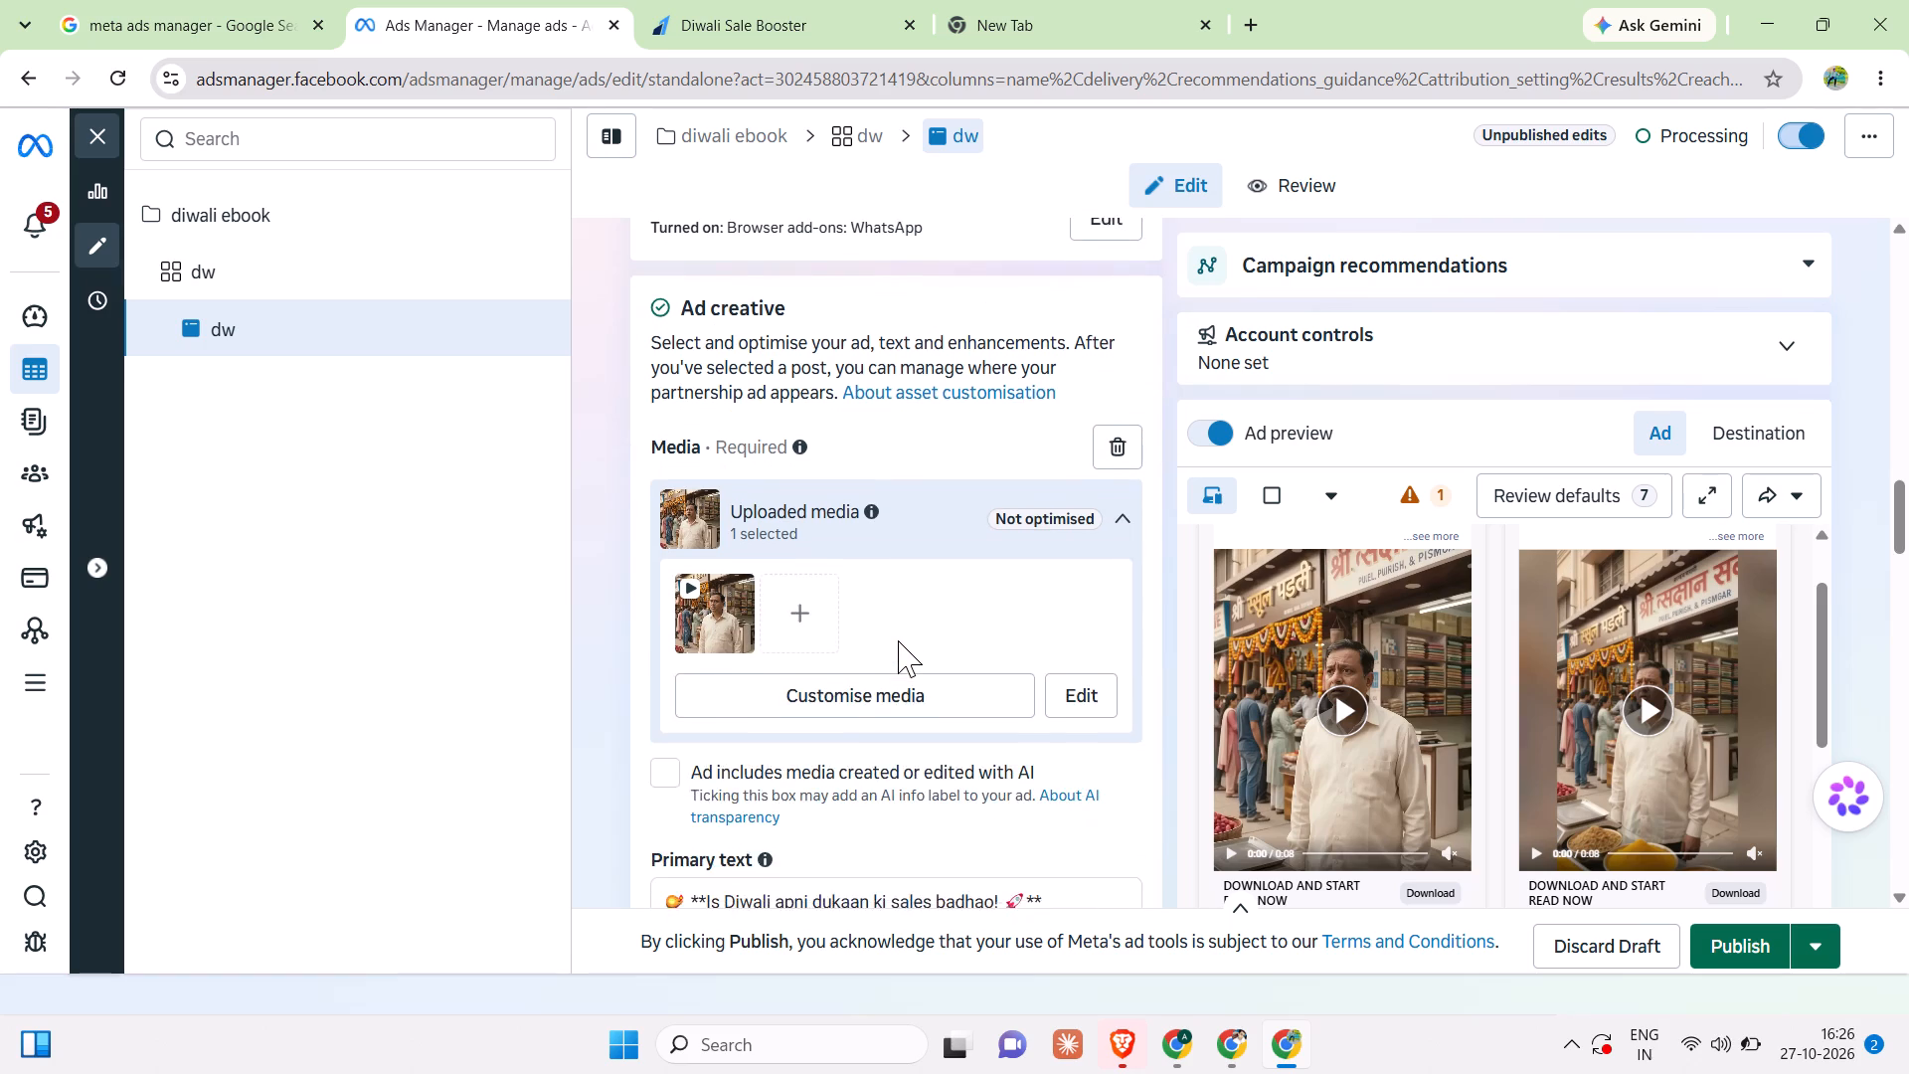
pyautogui.scroll(-3, 898, 640)
pyautogui.scroll(-20, 900, 644)
pyautogui.scroll(-8, 900, 644)
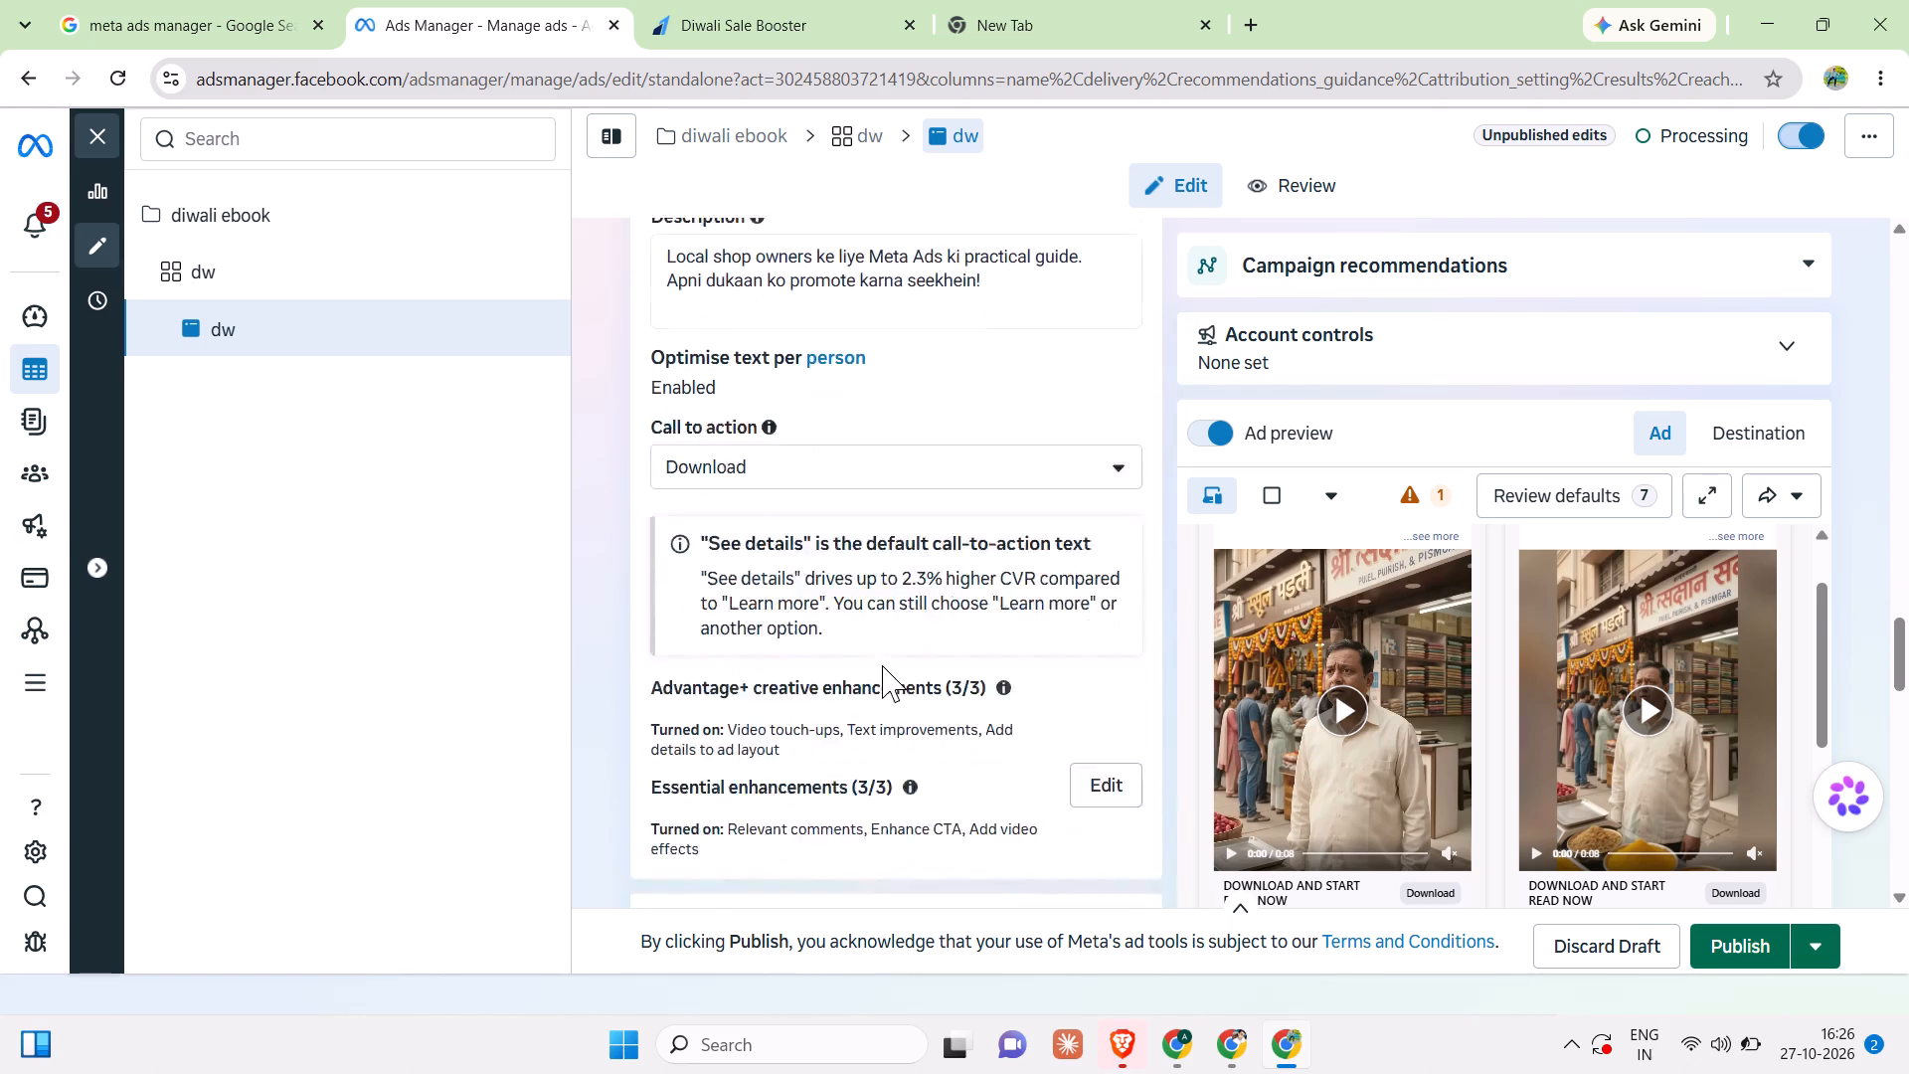
pyautogui.scroll(-9, 882, 665)
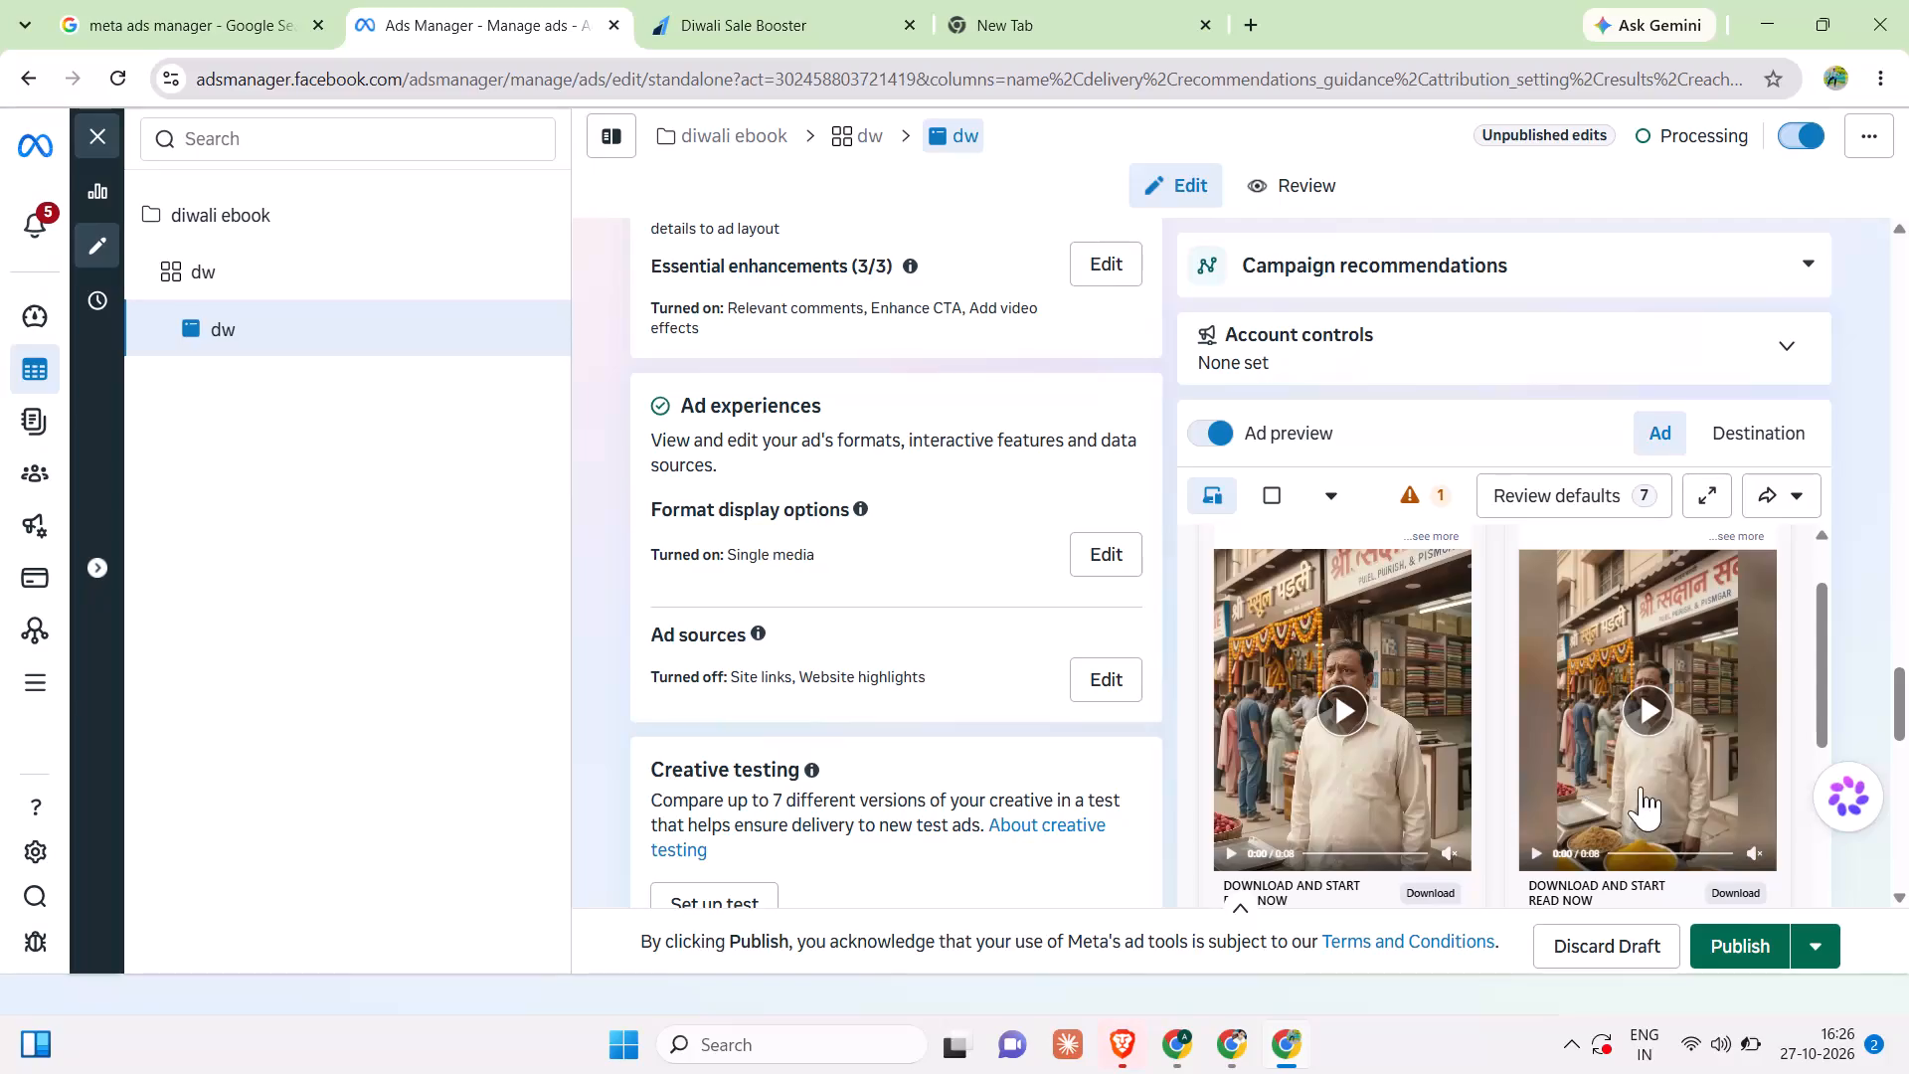
# Publish the edited dw ad of the diwali ebook campaign.
pyautogui.click(1751, 938)
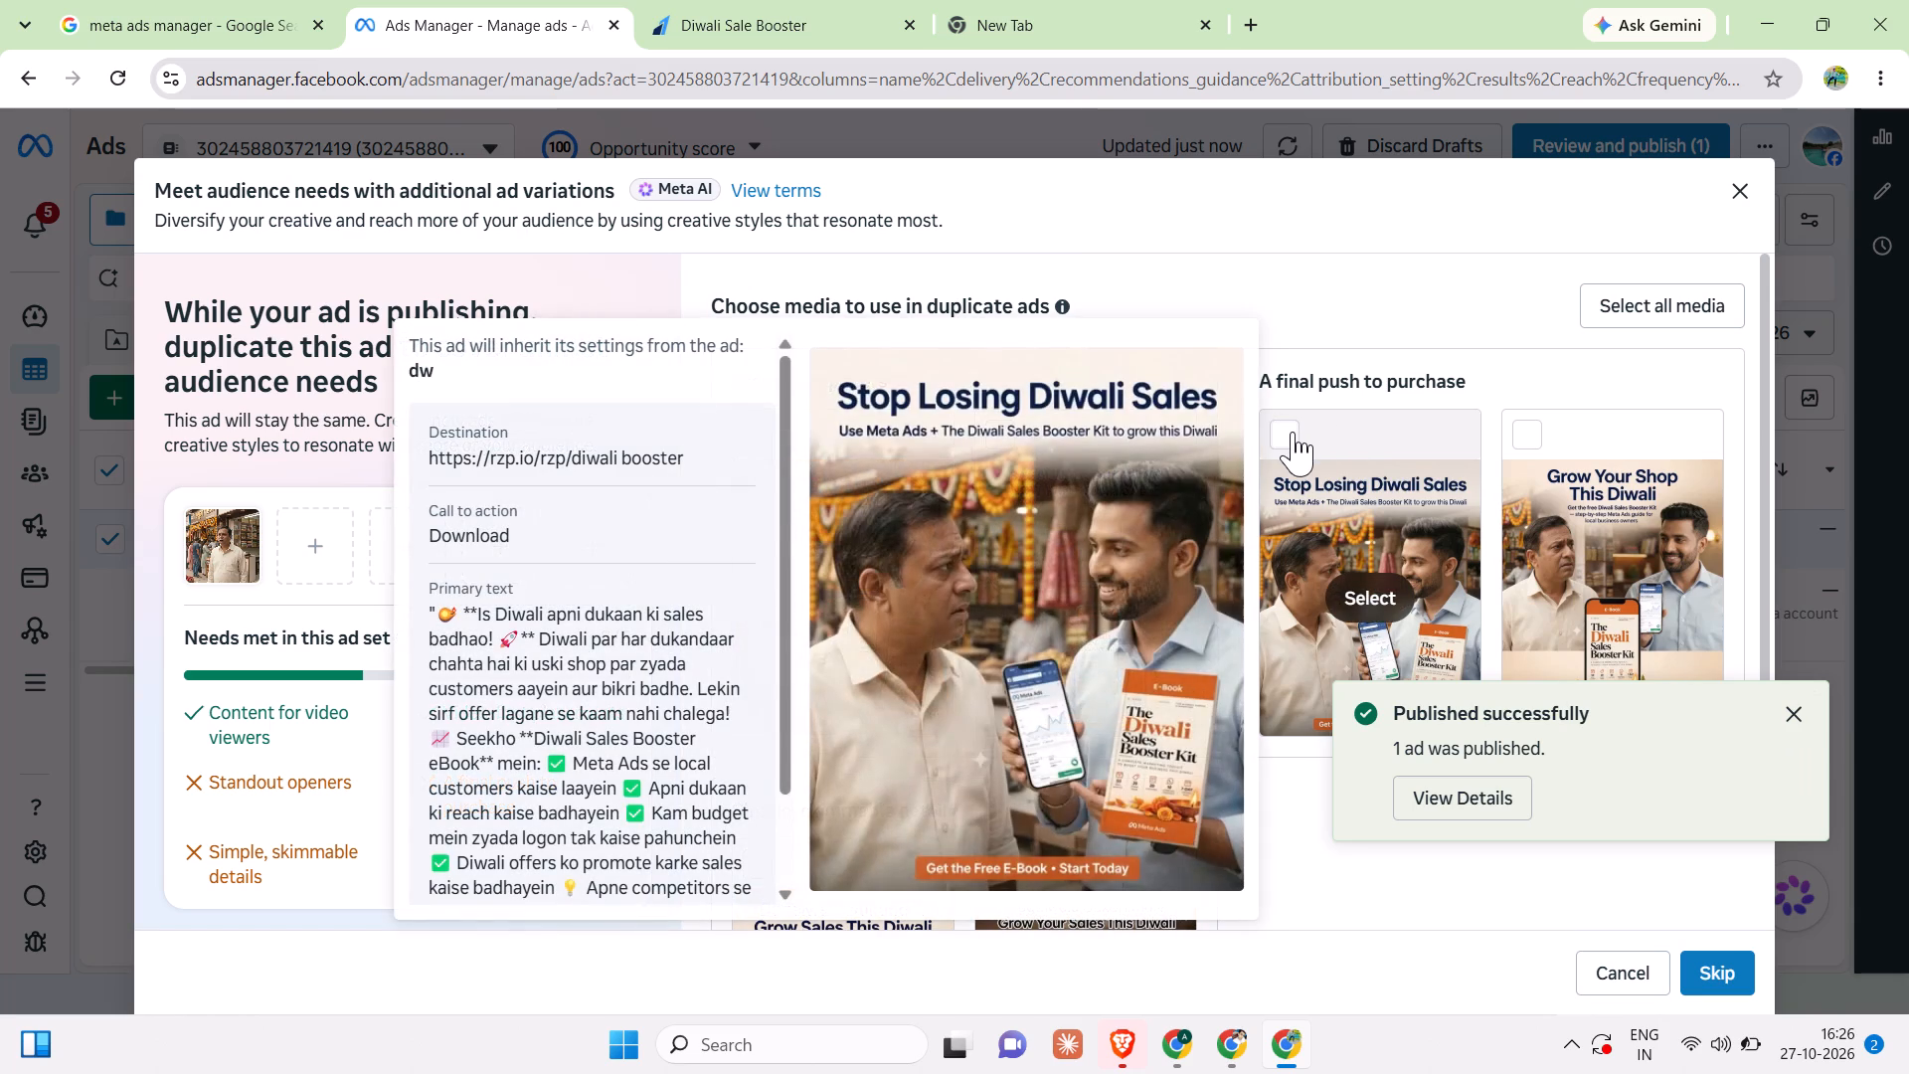
# Publish two duplicate ads using both "A final push to purchase" images, Stop Losing Diwali Sales and Grow Your Shop This Diwali.
pyautogui.click(1293, 432)
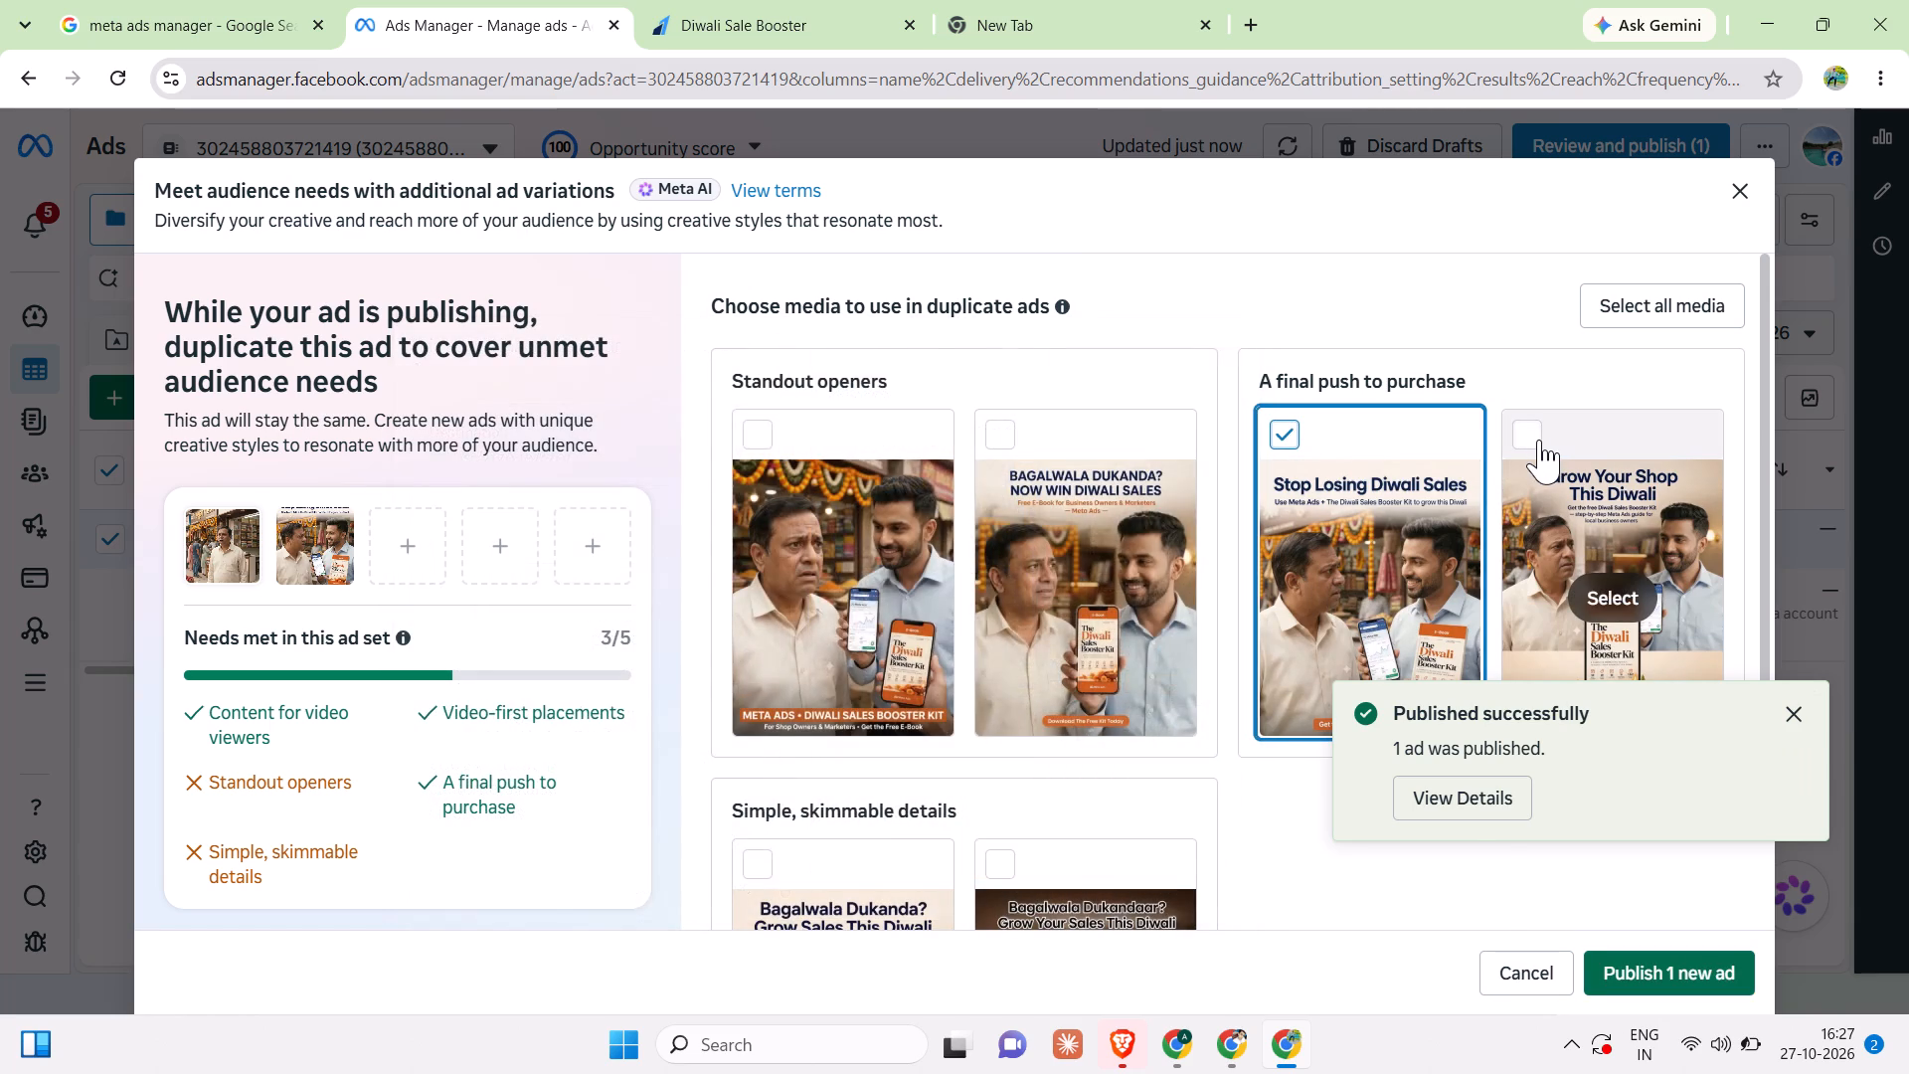
pyautogui.click(1539, 440)
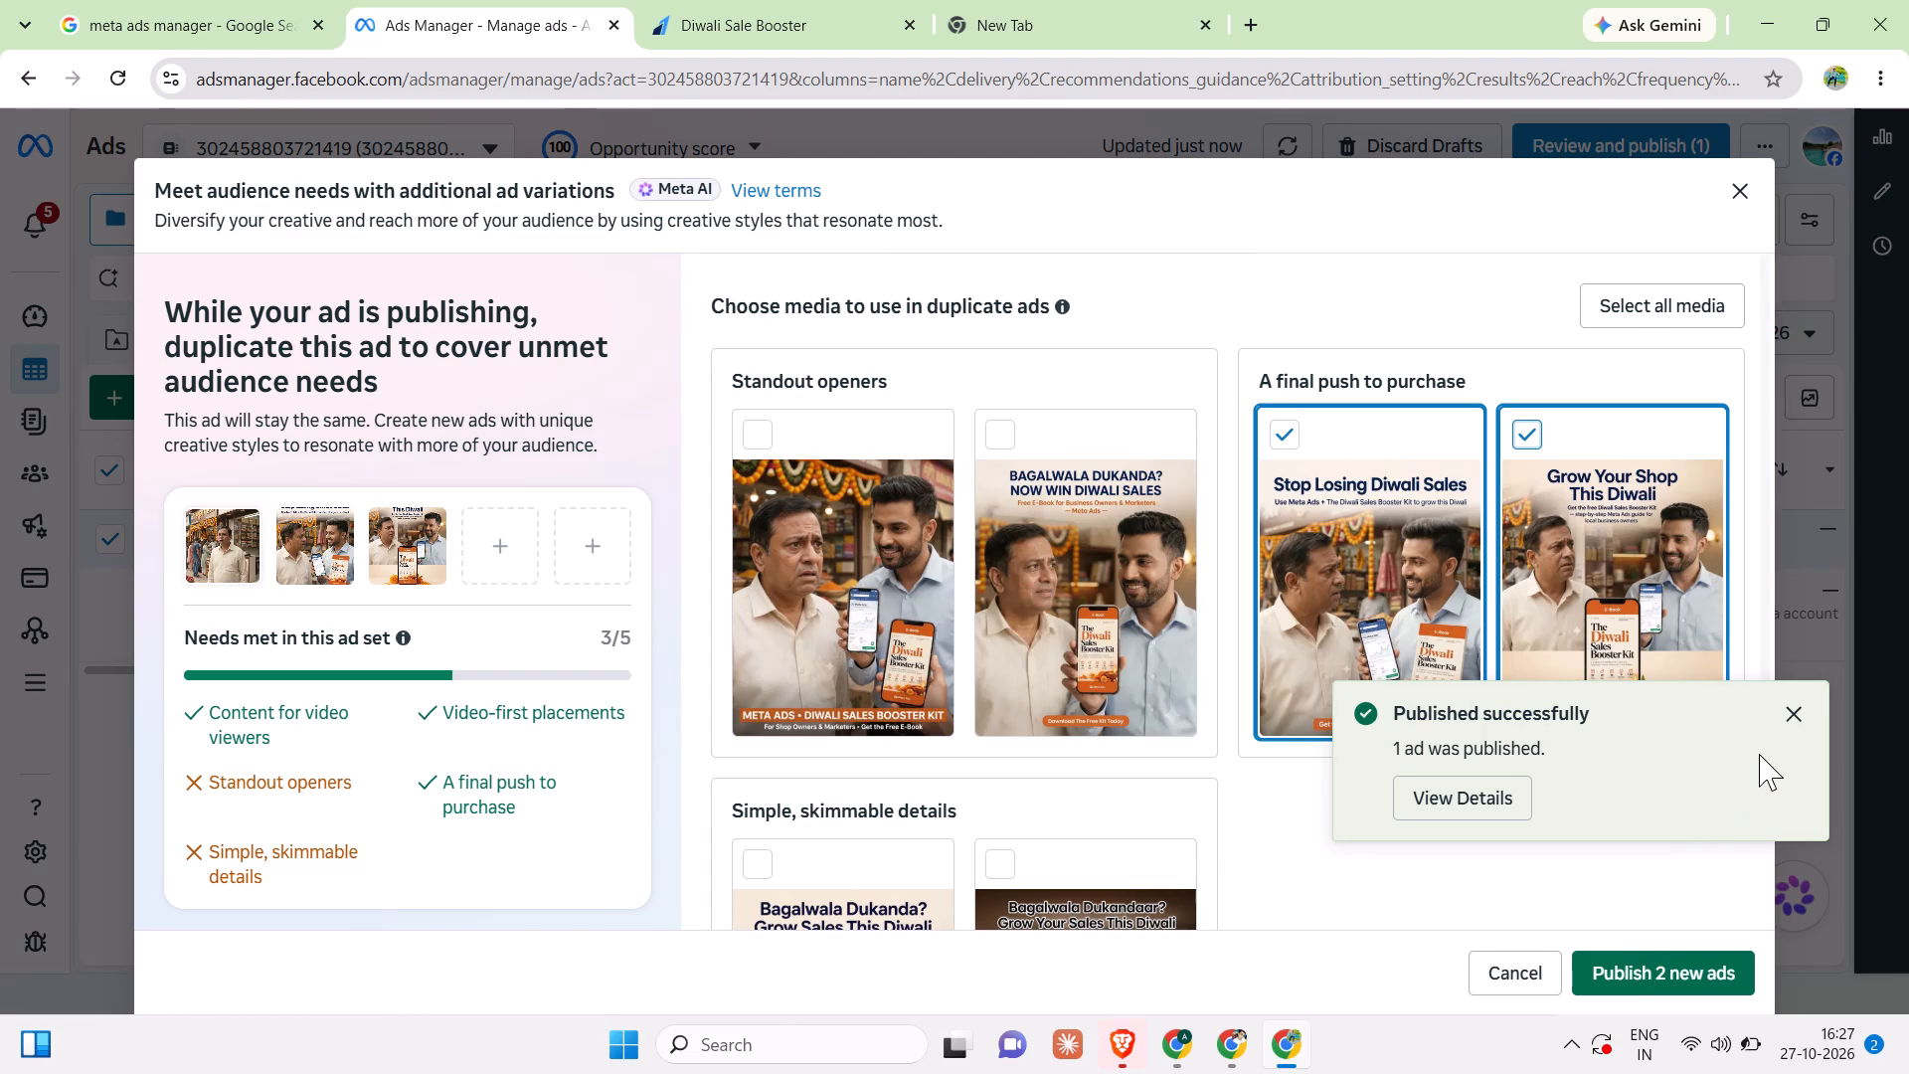
pyautogui.click(1692, 984)
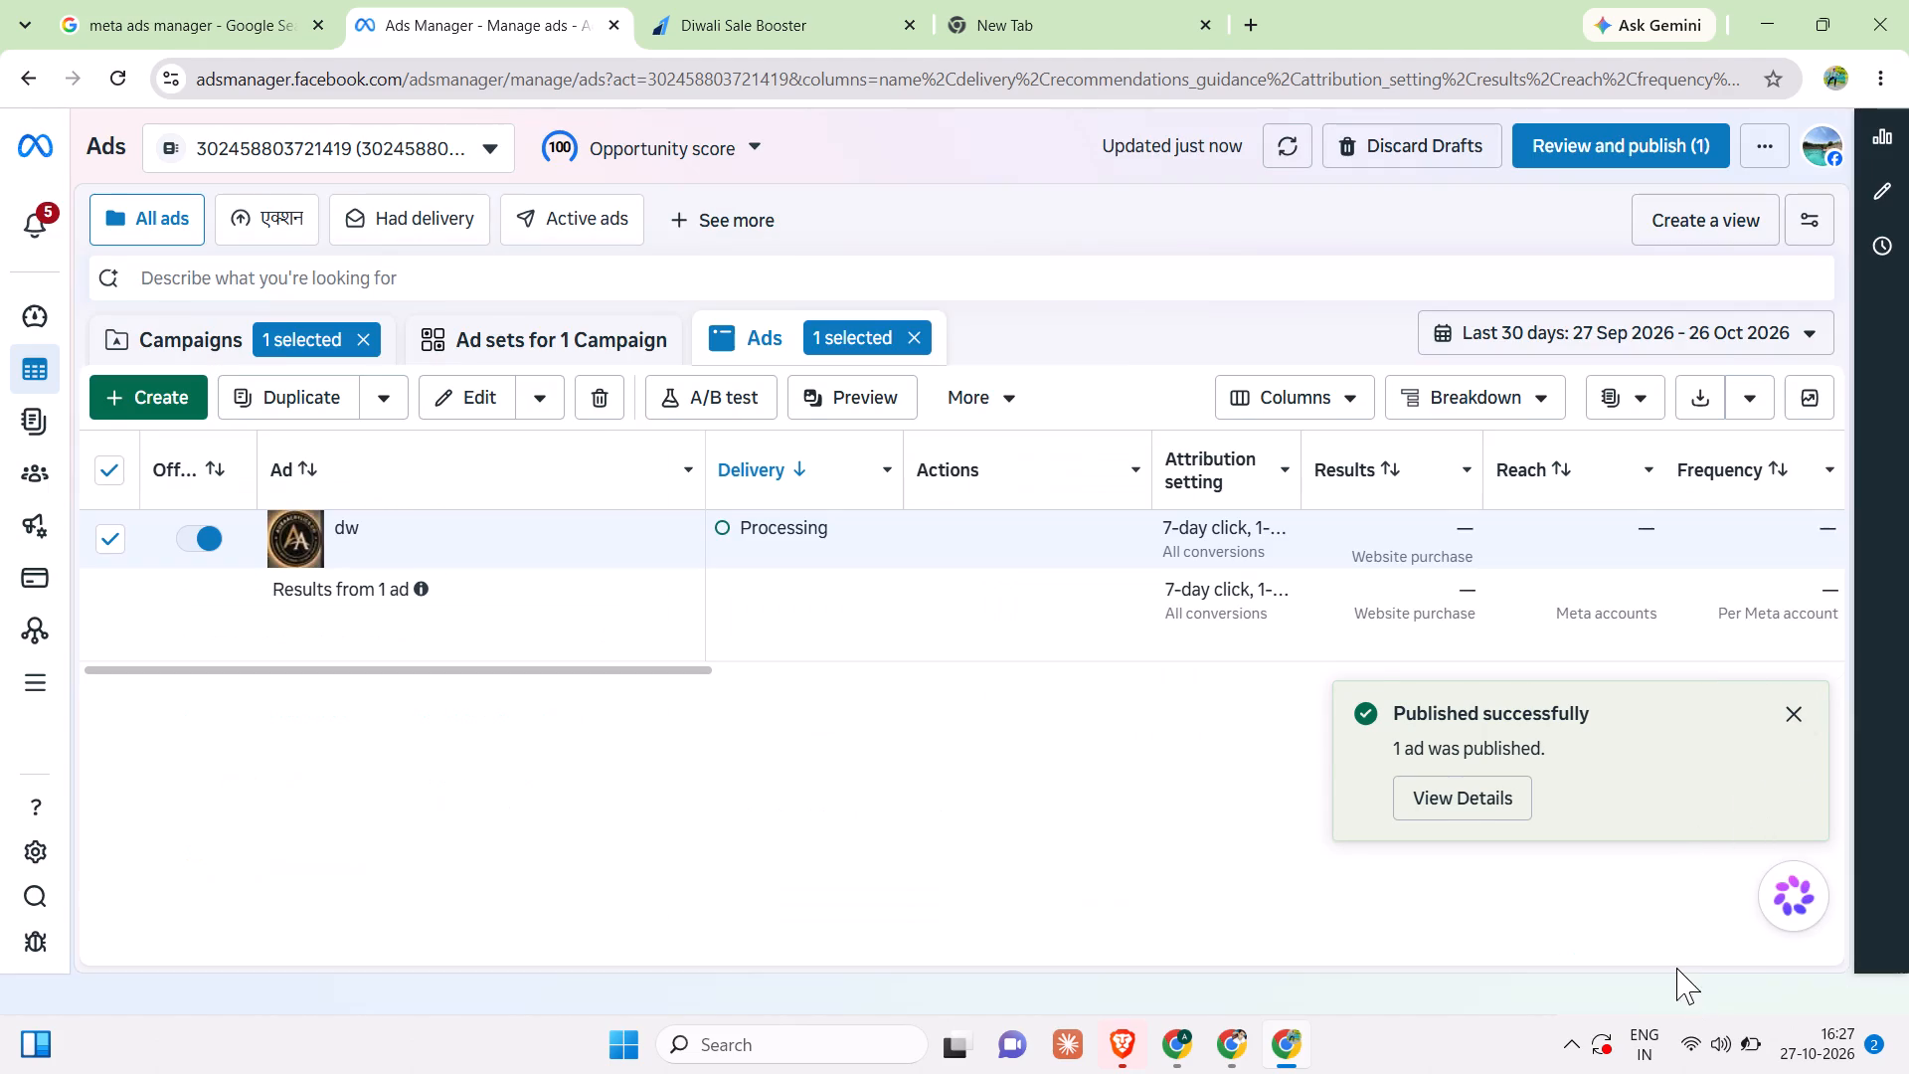
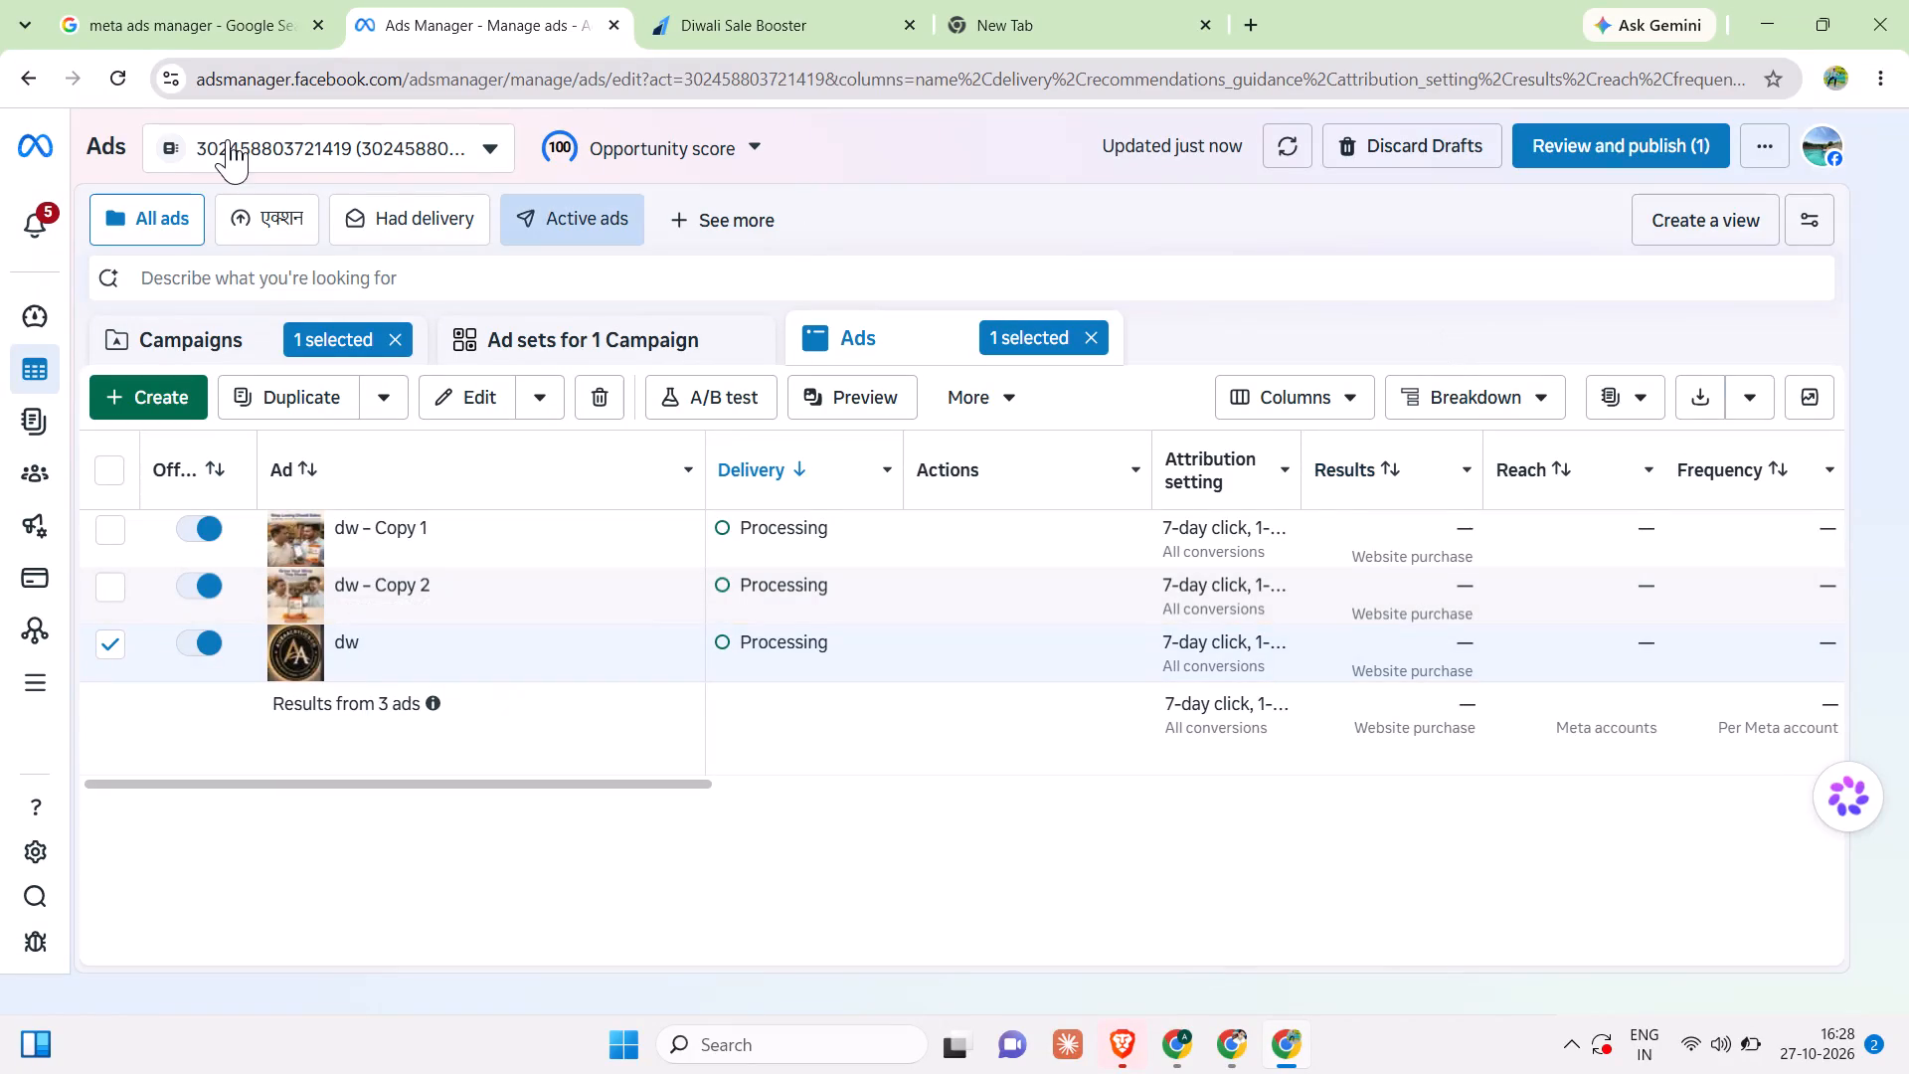
# Reload the Ads Manager page to refresh the delivery status of the dw ad and its two copies.
pyautogui.click(124, 90)
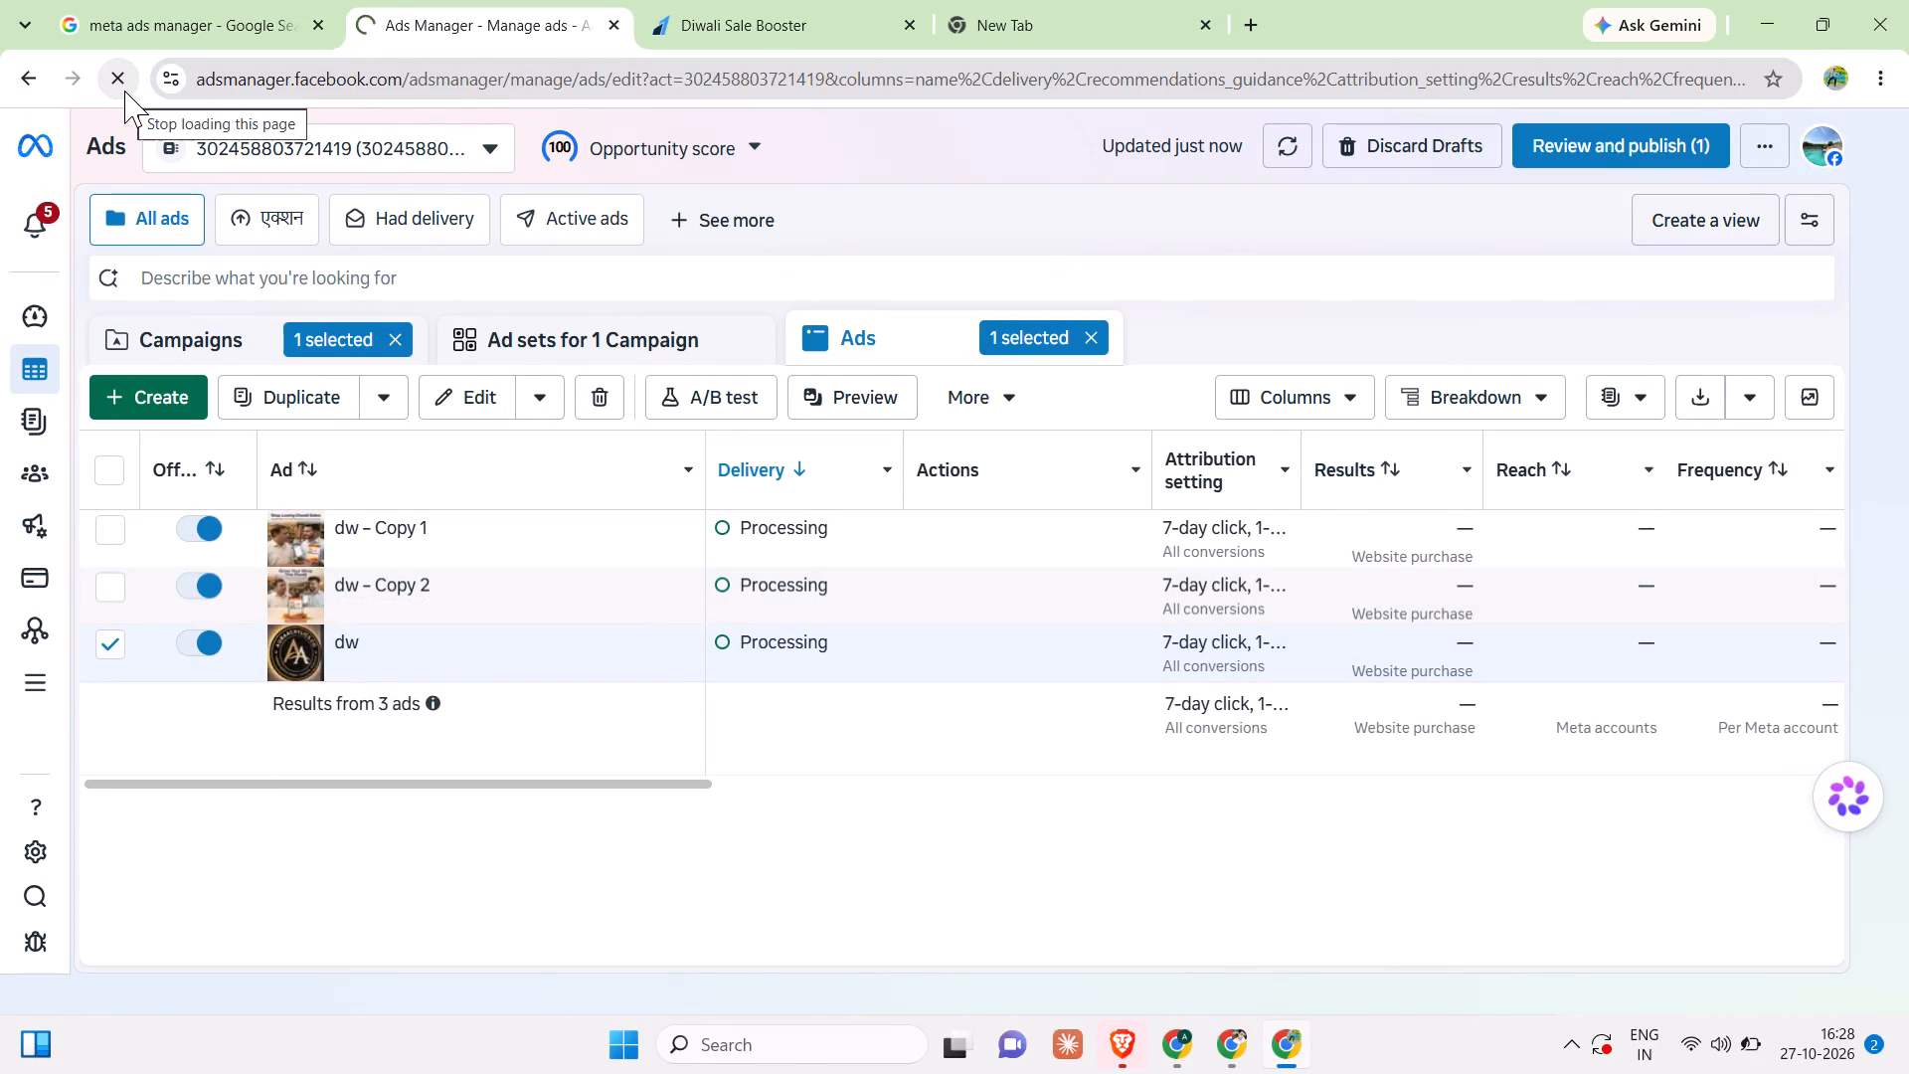
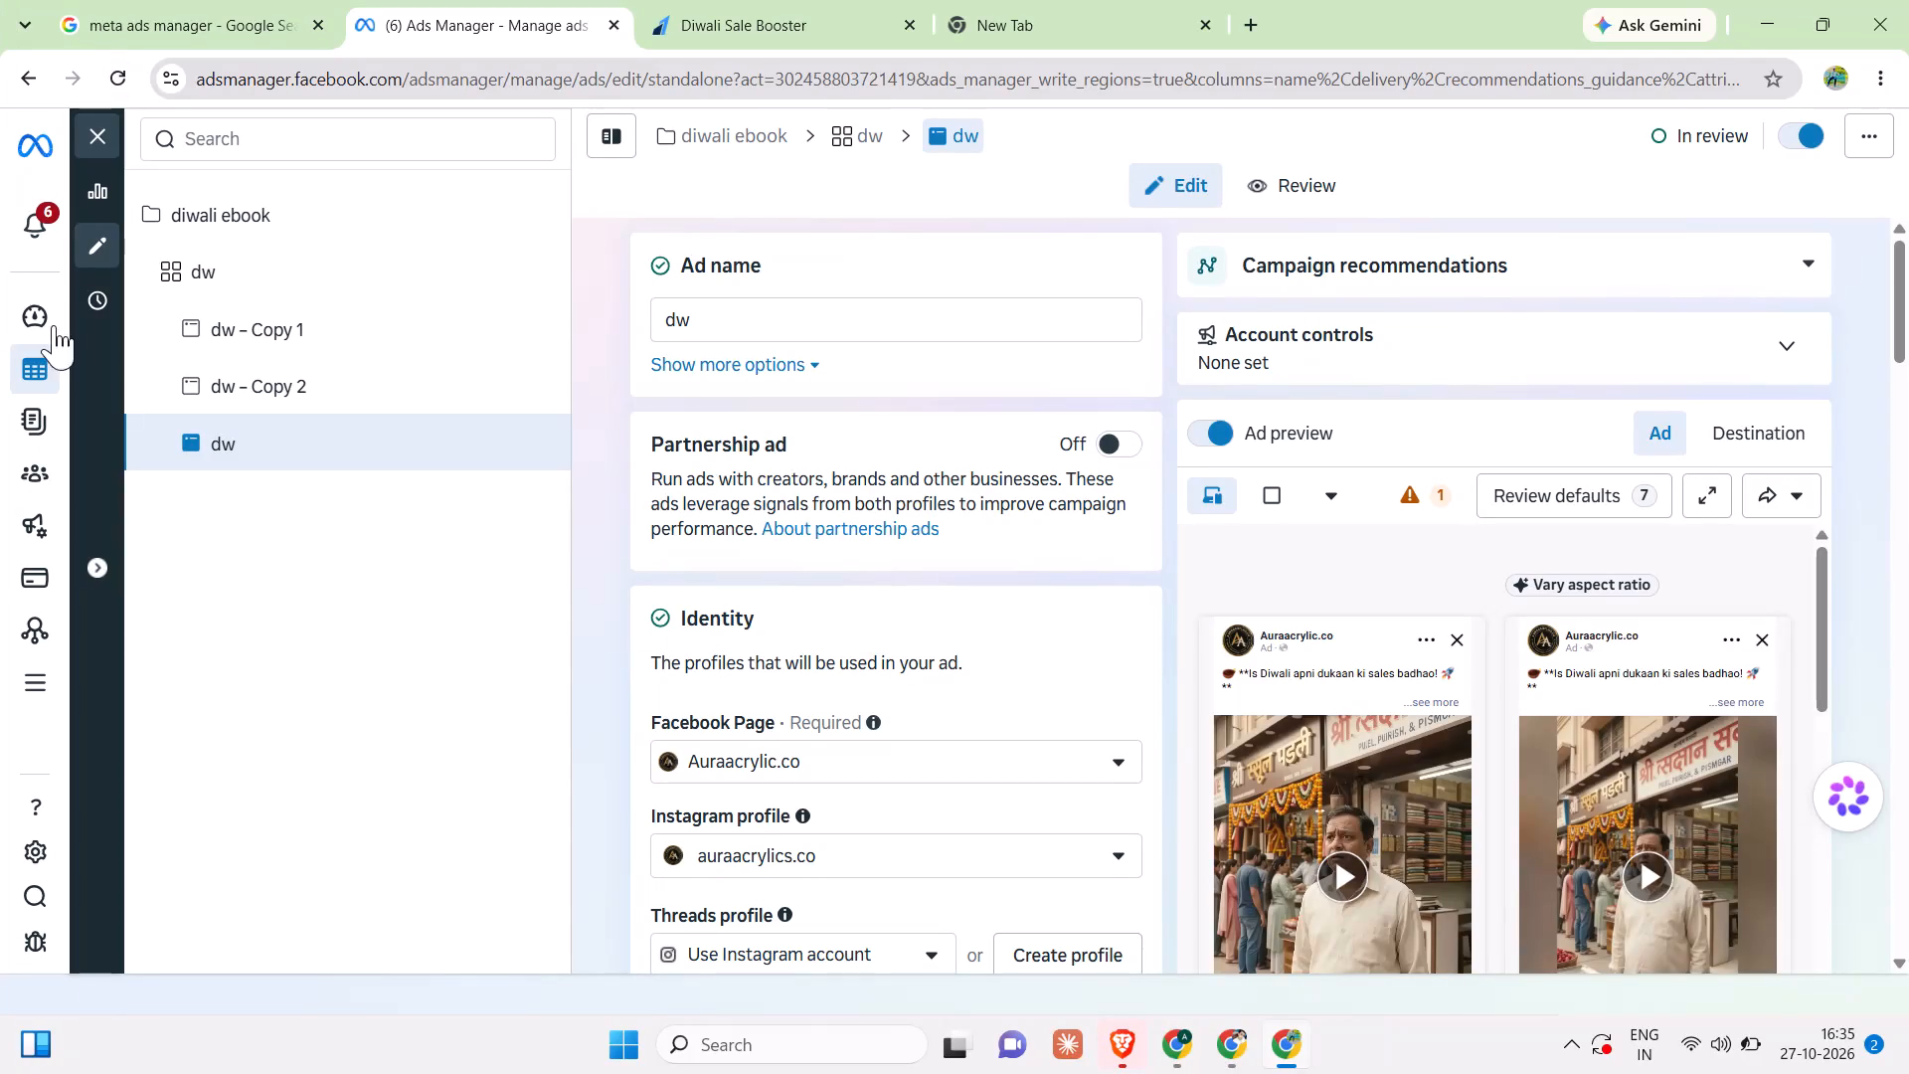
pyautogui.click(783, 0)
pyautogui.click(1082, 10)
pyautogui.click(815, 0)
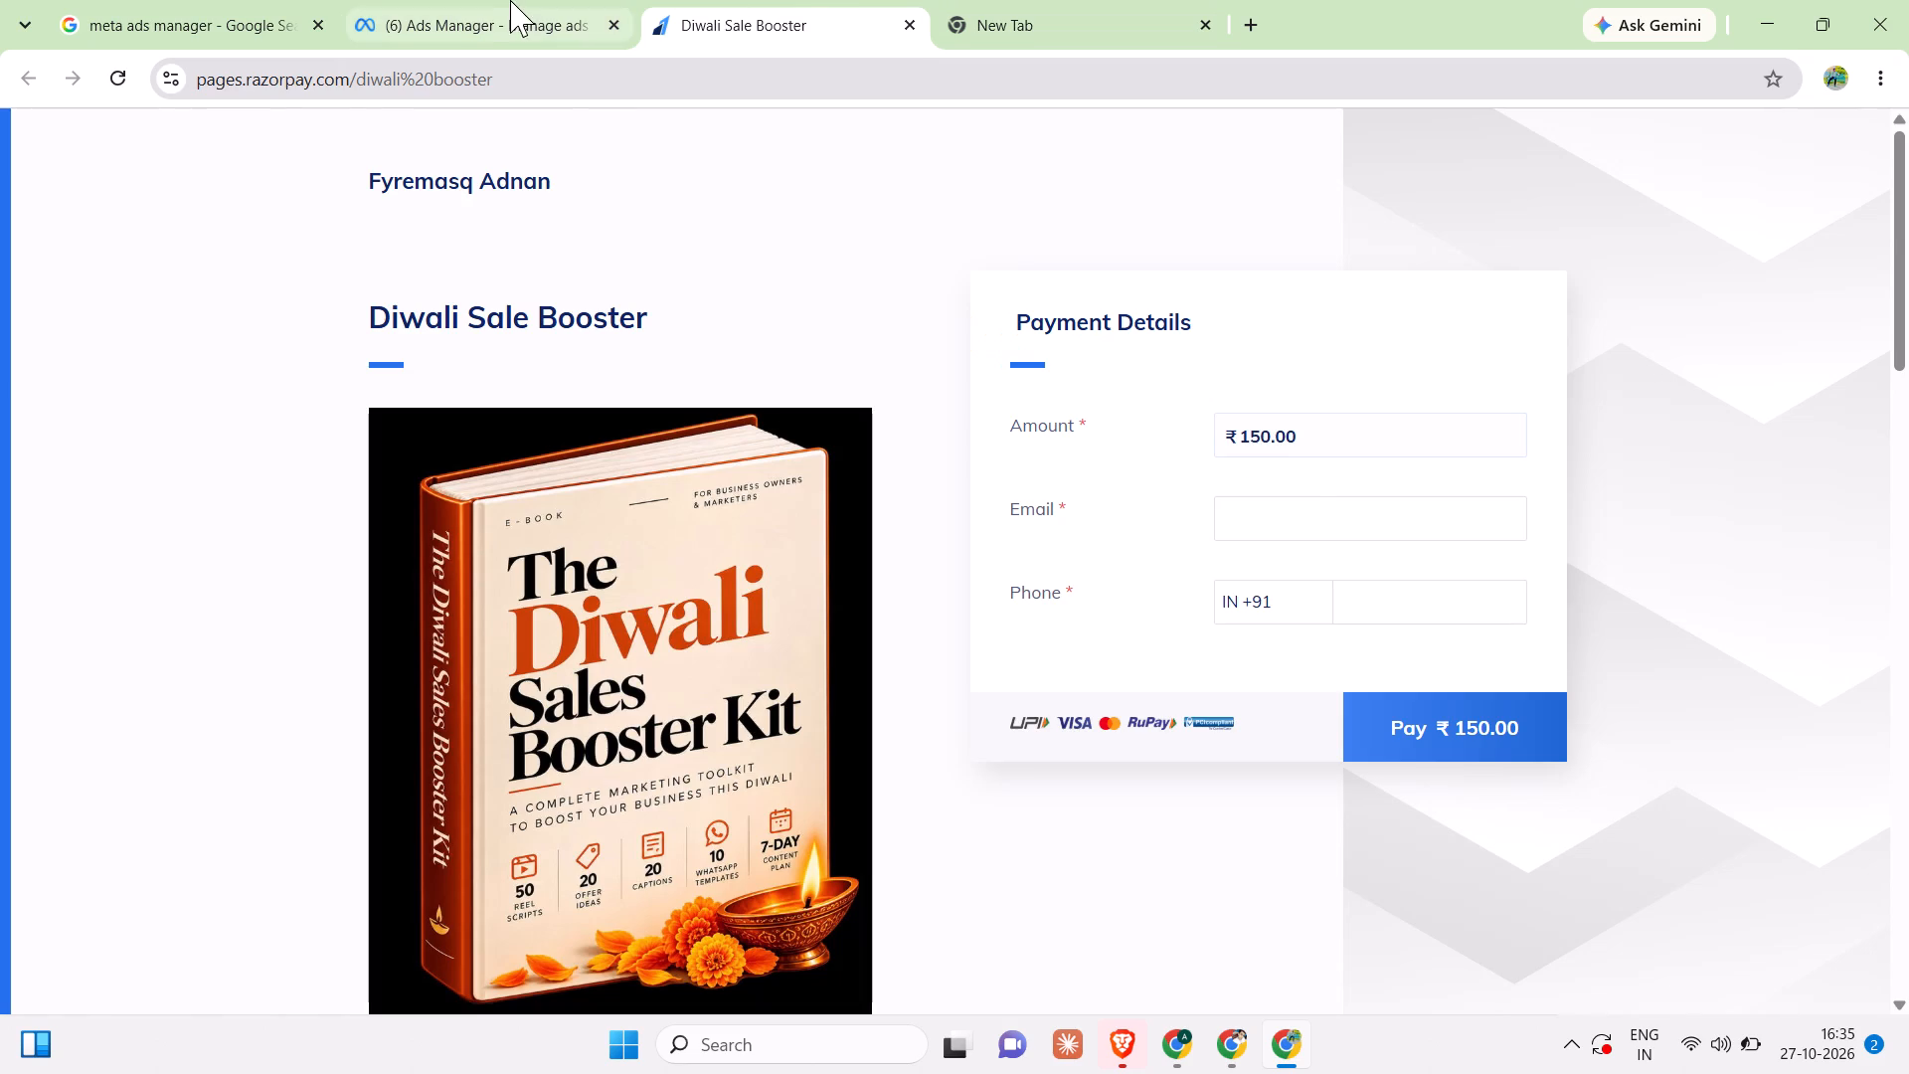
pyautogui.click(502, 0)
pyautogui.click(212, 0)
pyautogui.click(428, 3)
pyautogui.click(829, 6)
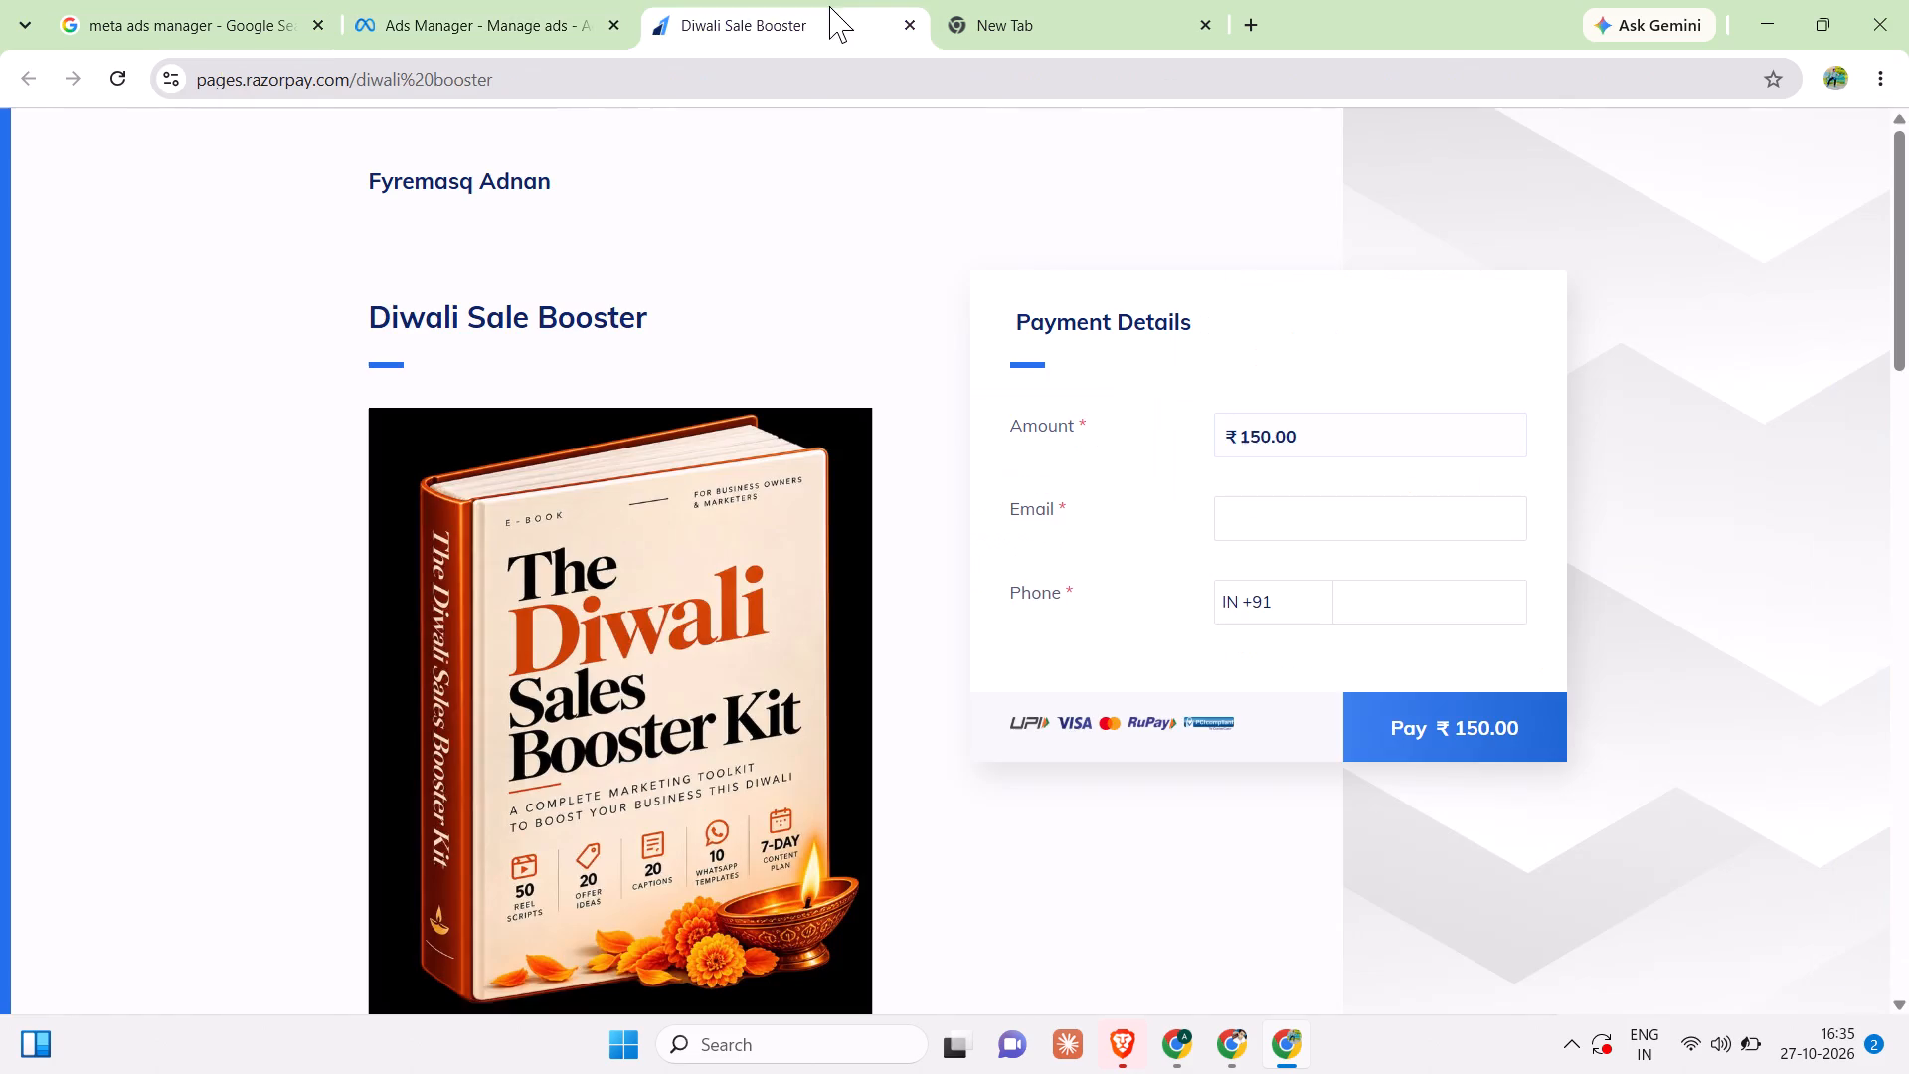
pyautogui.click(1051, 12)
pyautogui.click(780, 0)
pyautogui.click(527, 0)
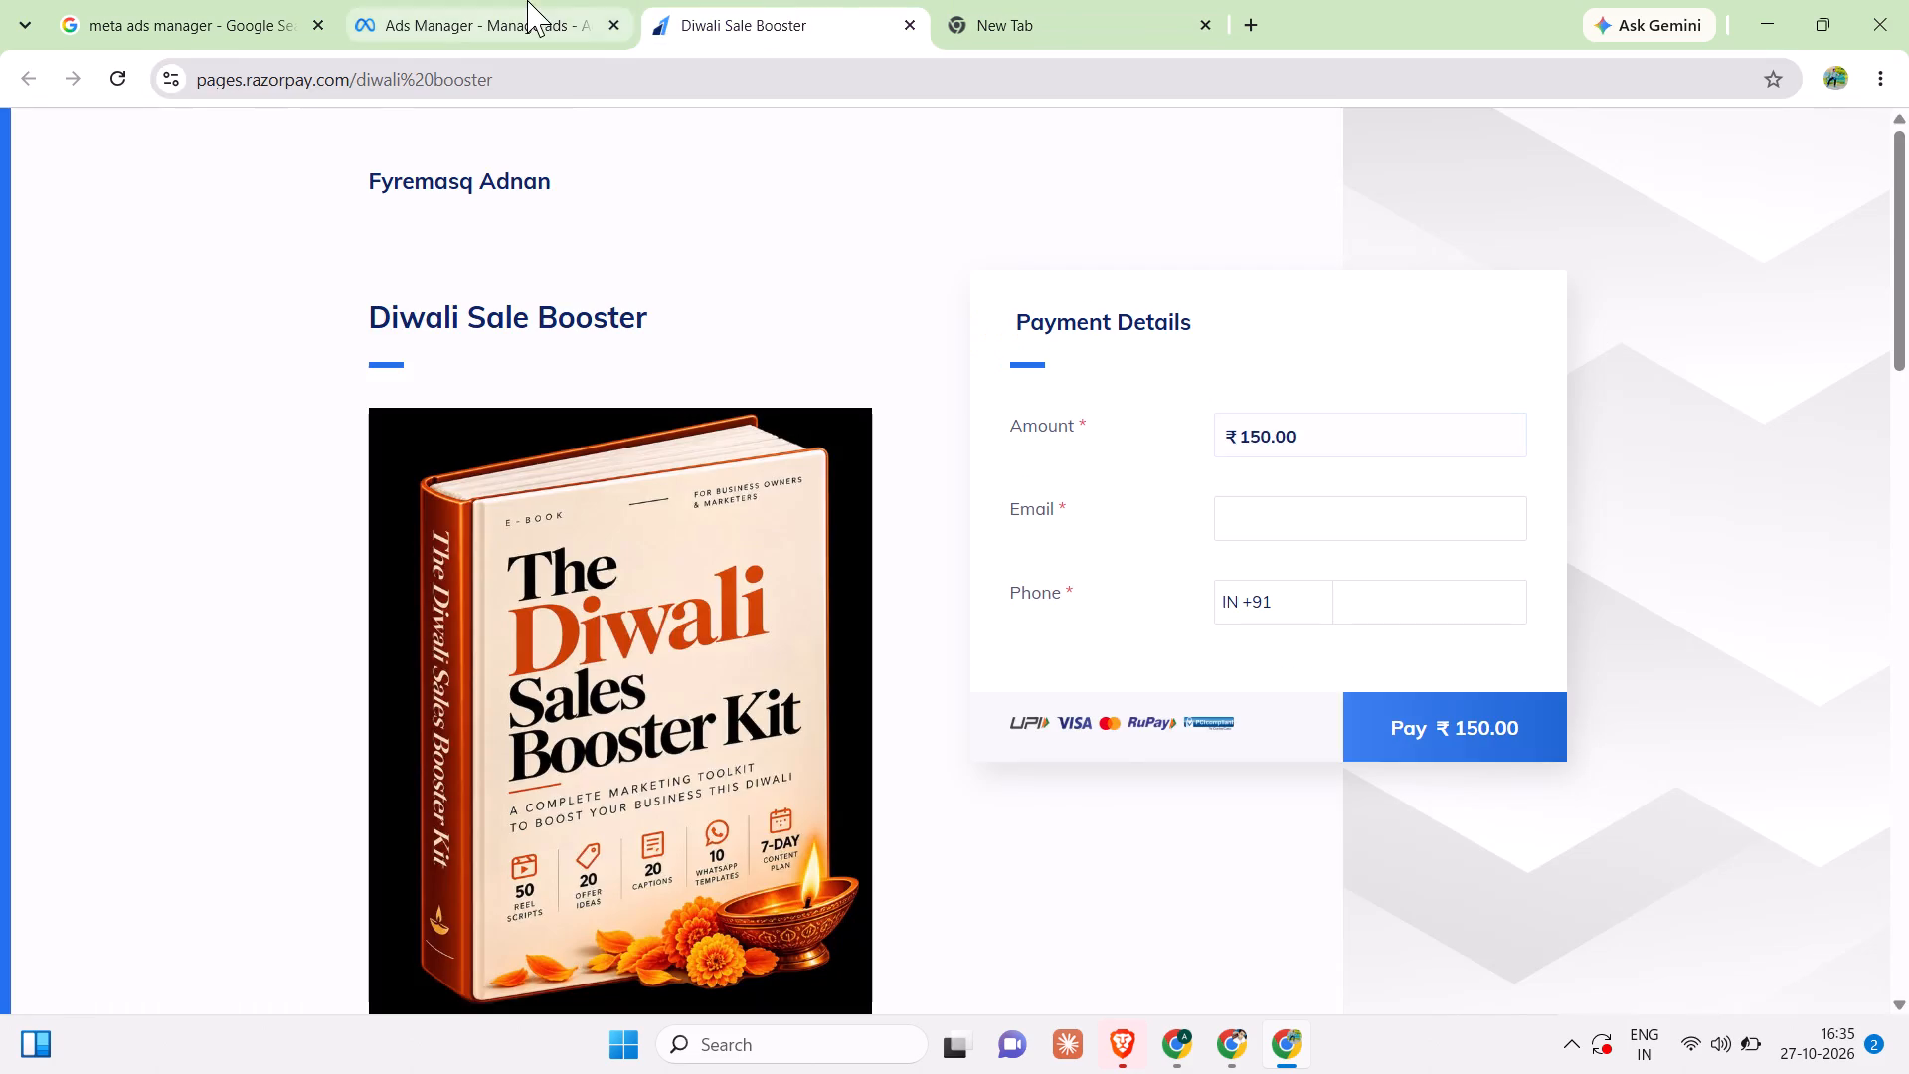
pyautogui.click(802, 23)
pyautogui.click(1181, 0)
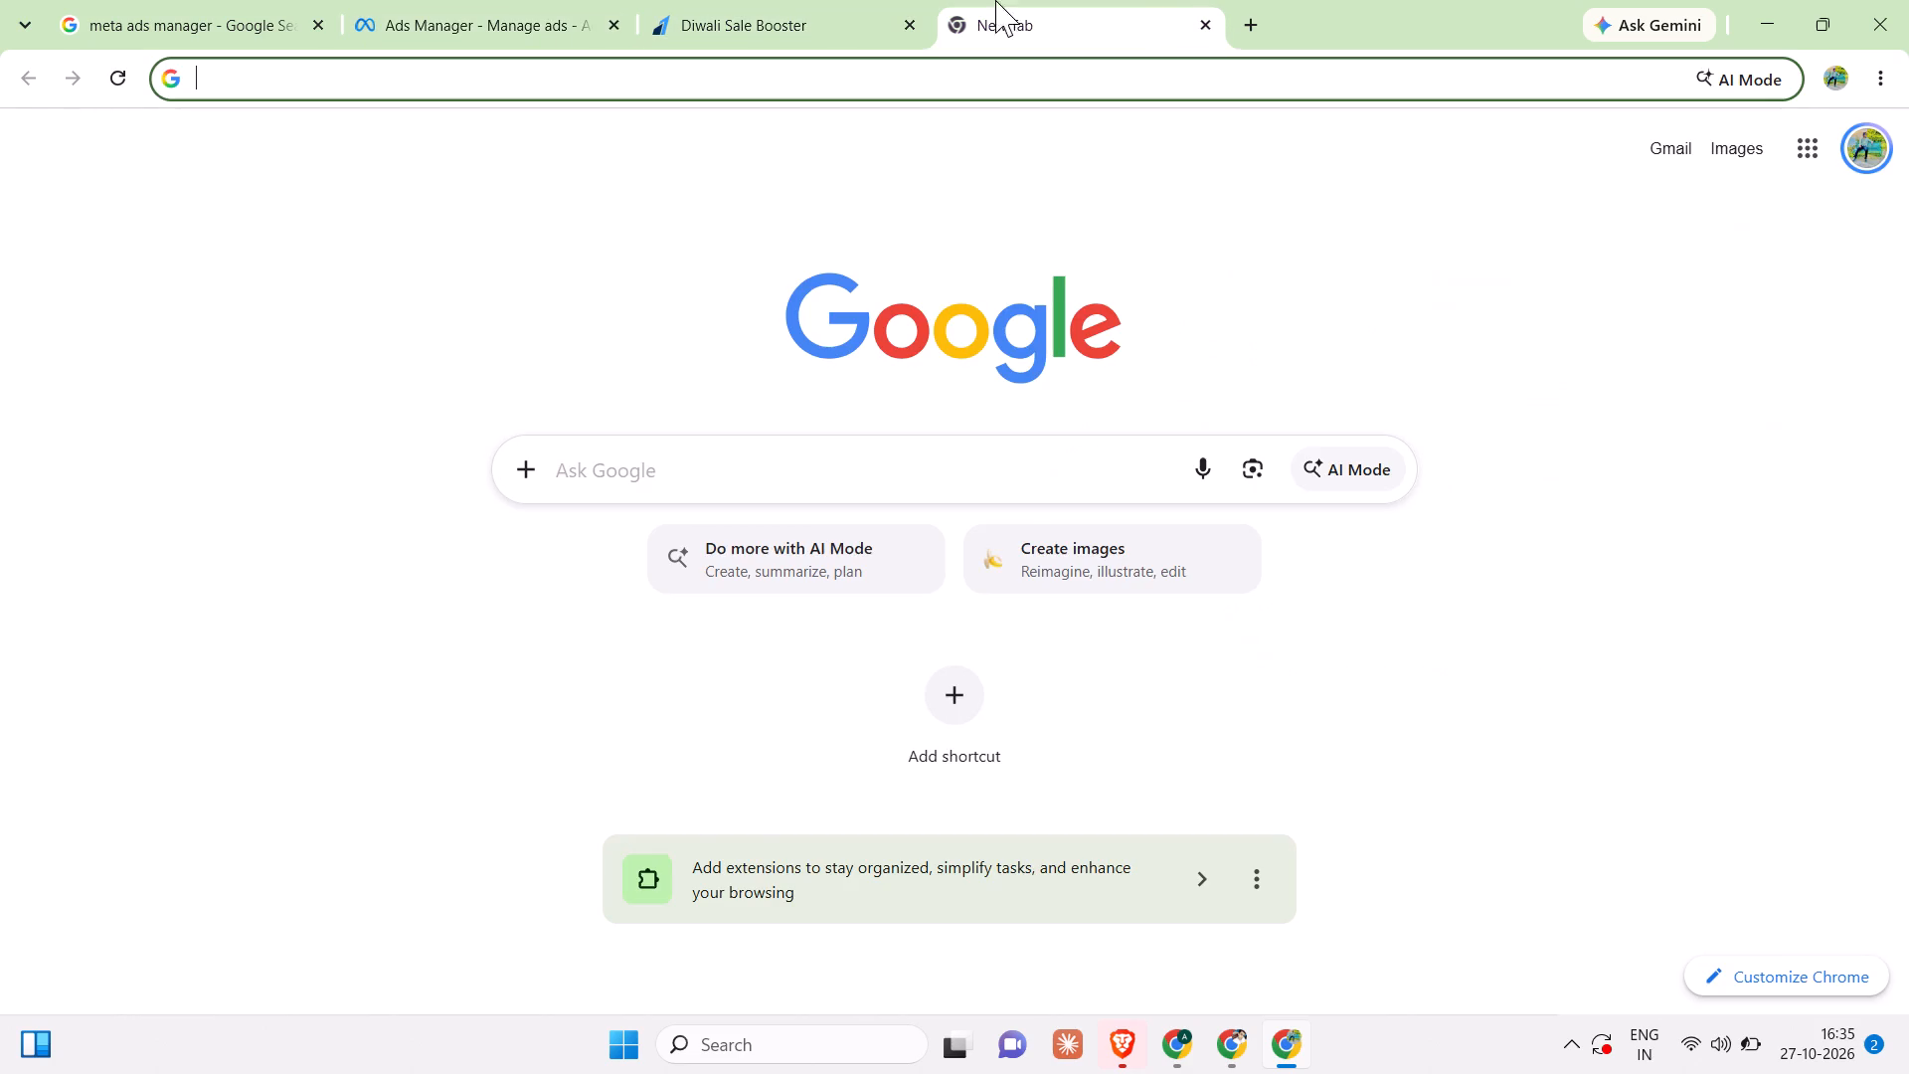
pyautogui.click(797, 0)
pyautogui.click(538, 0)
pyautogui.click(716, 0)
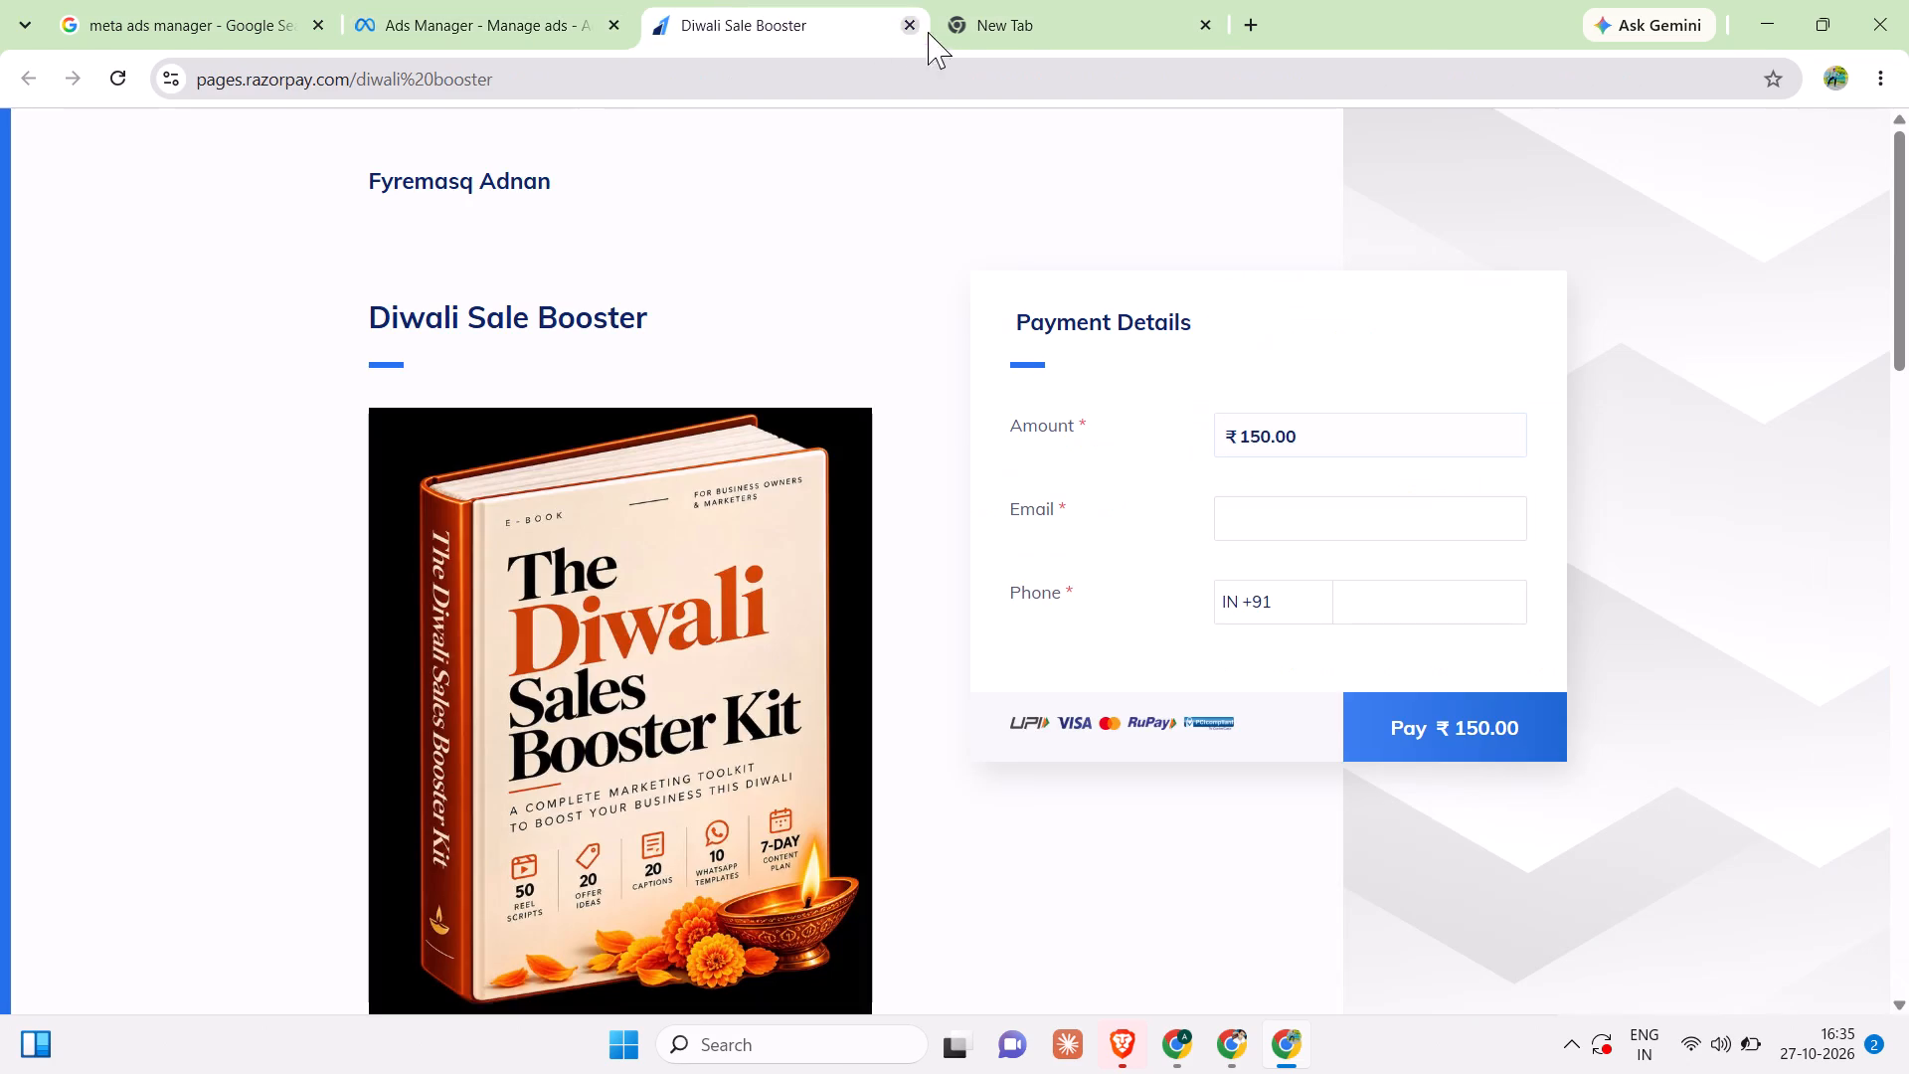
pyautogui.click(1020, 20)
# Look over the Diwali Sale Booster payment page and its product images on Razorpay.
pyautogui.click(781, 0)
pyautogui.scroll(-1, 1034, 511)
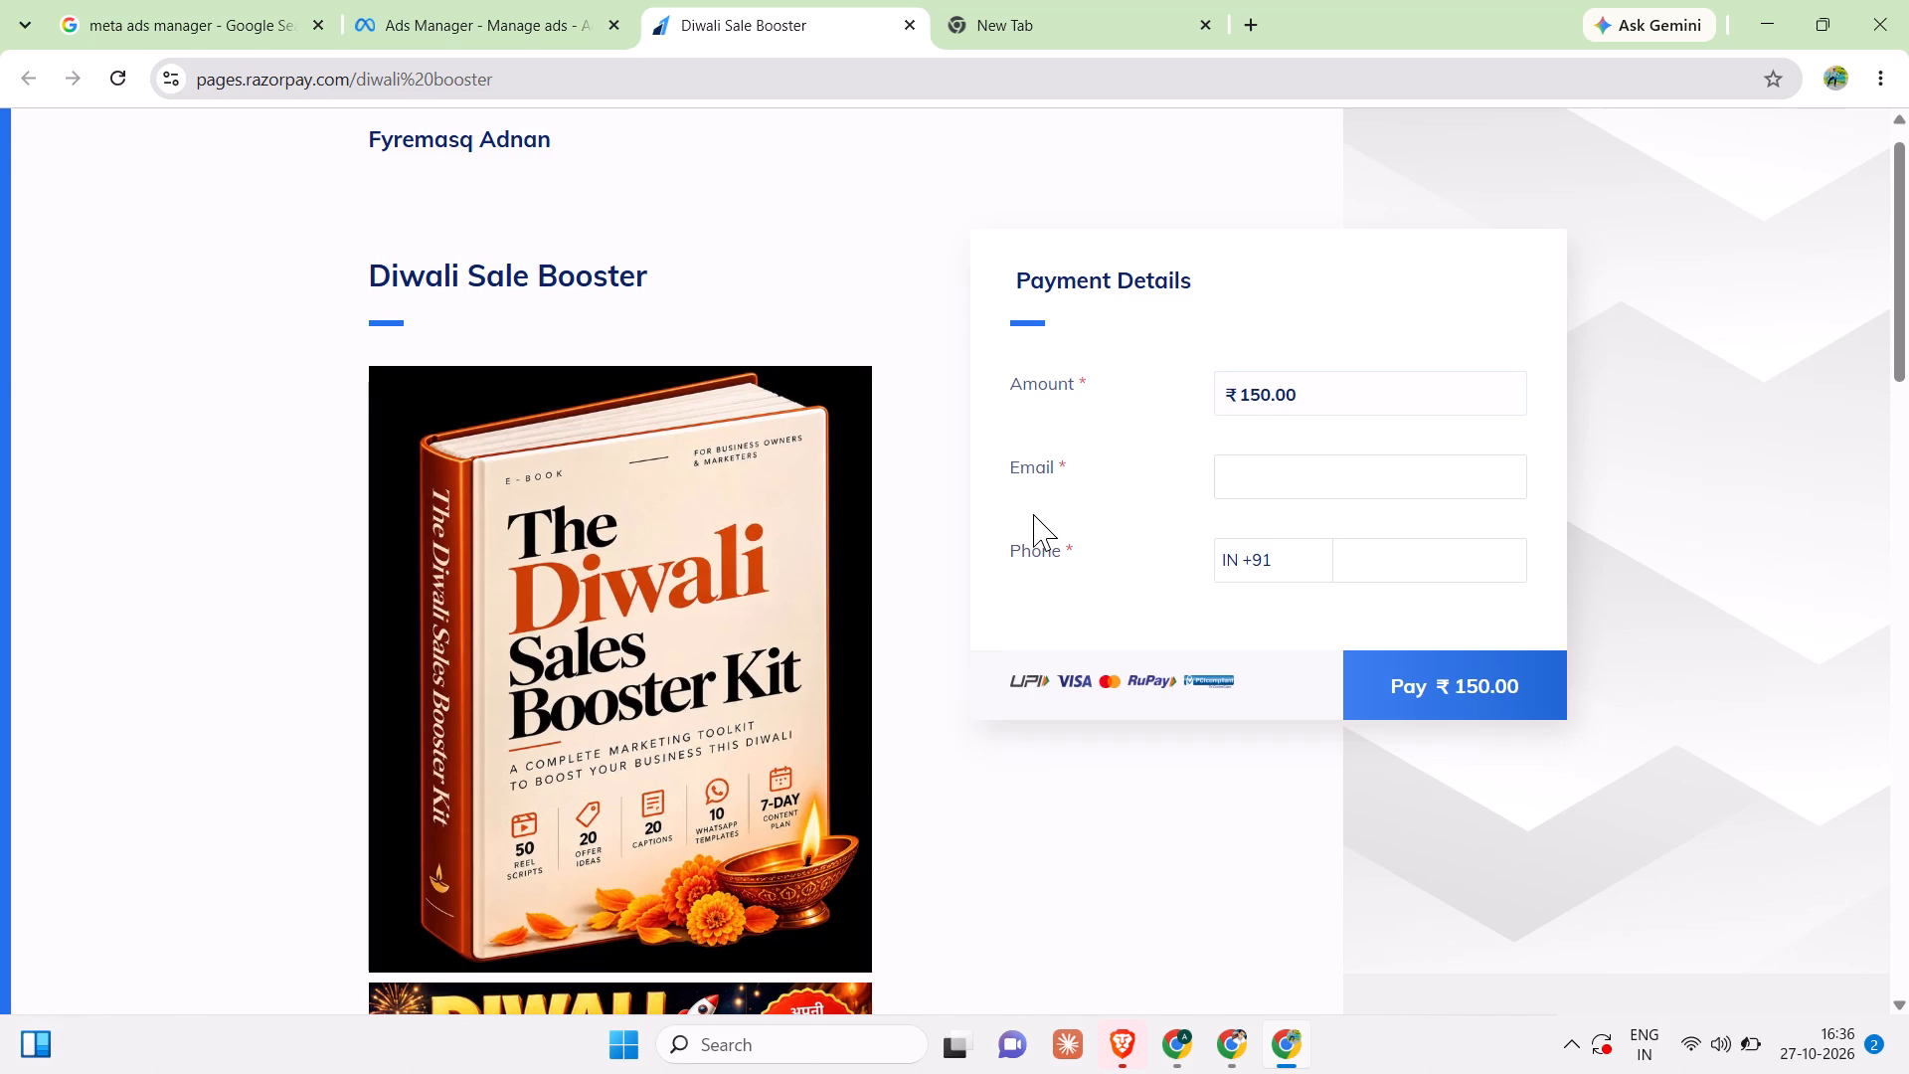
pyautogui.scroll(-12, 953, 673)
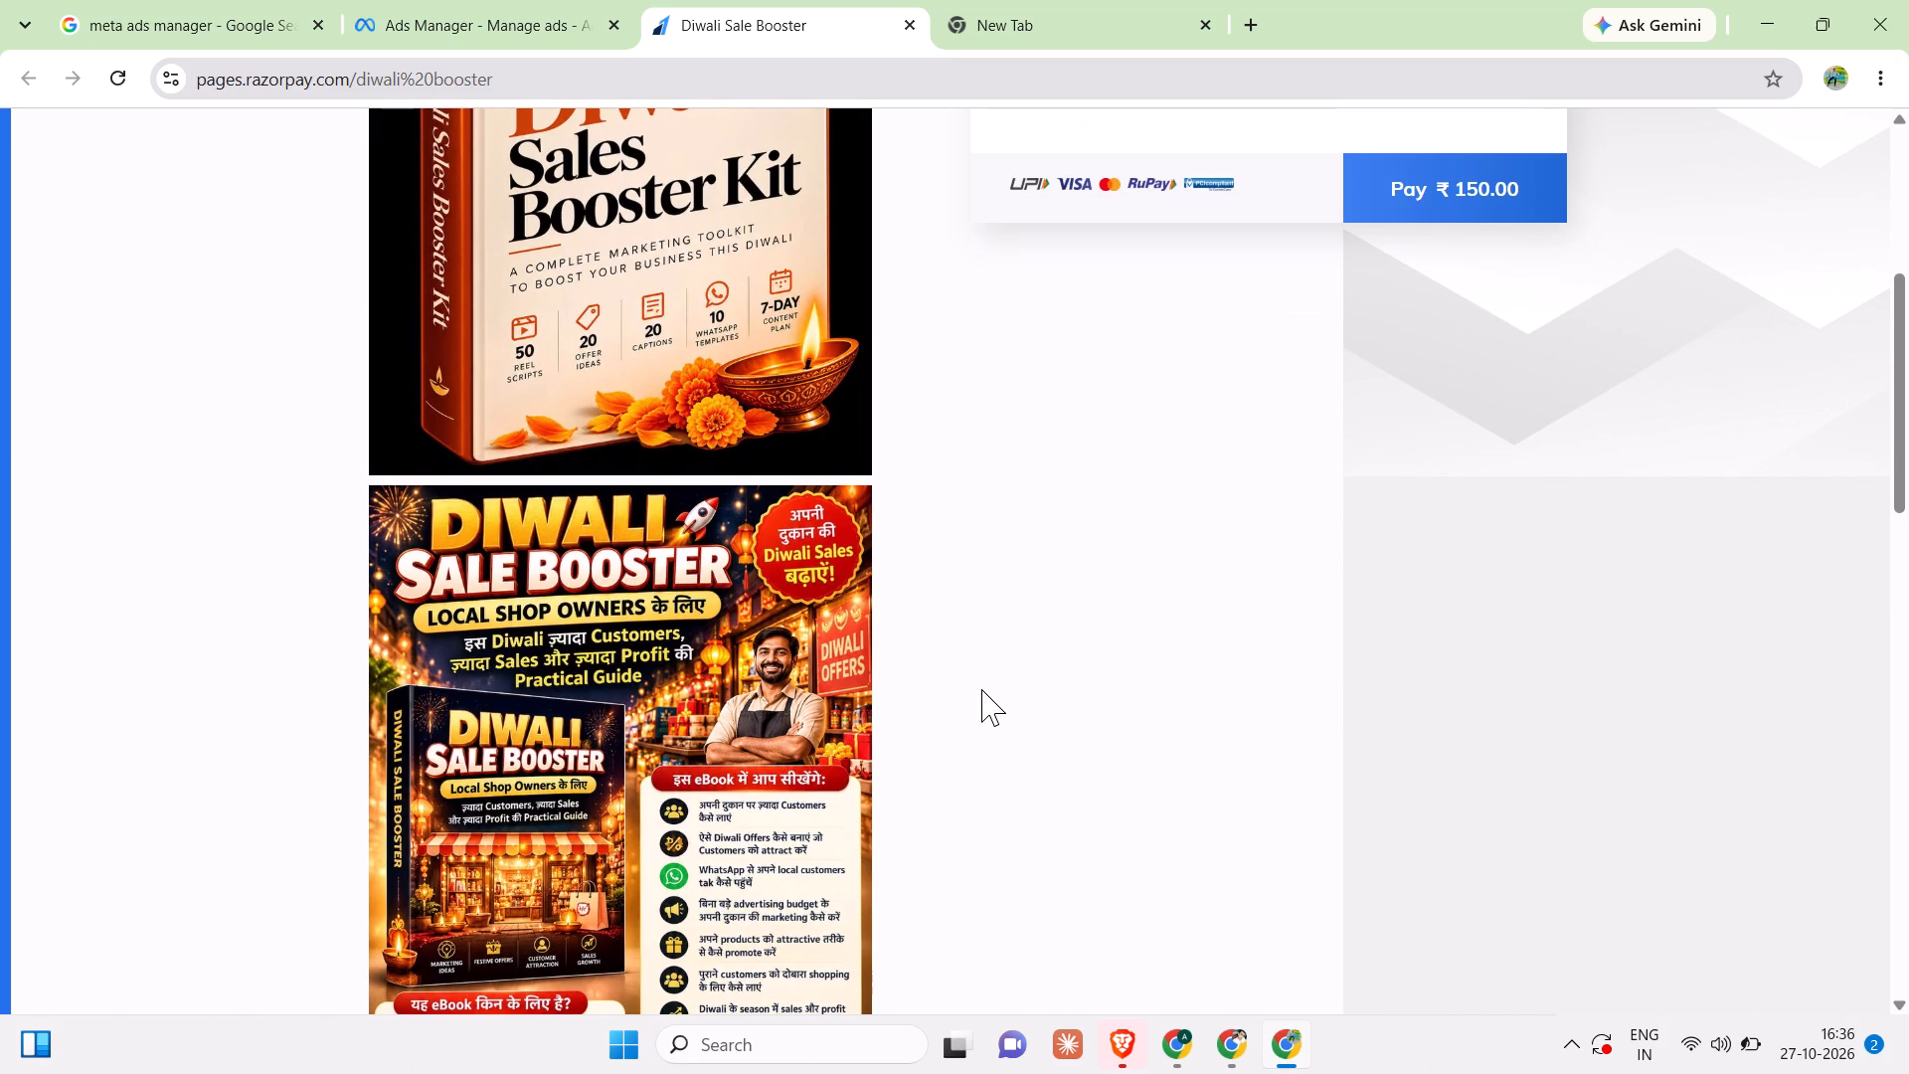
pyautogui.scroll(-4, 1079, 746)
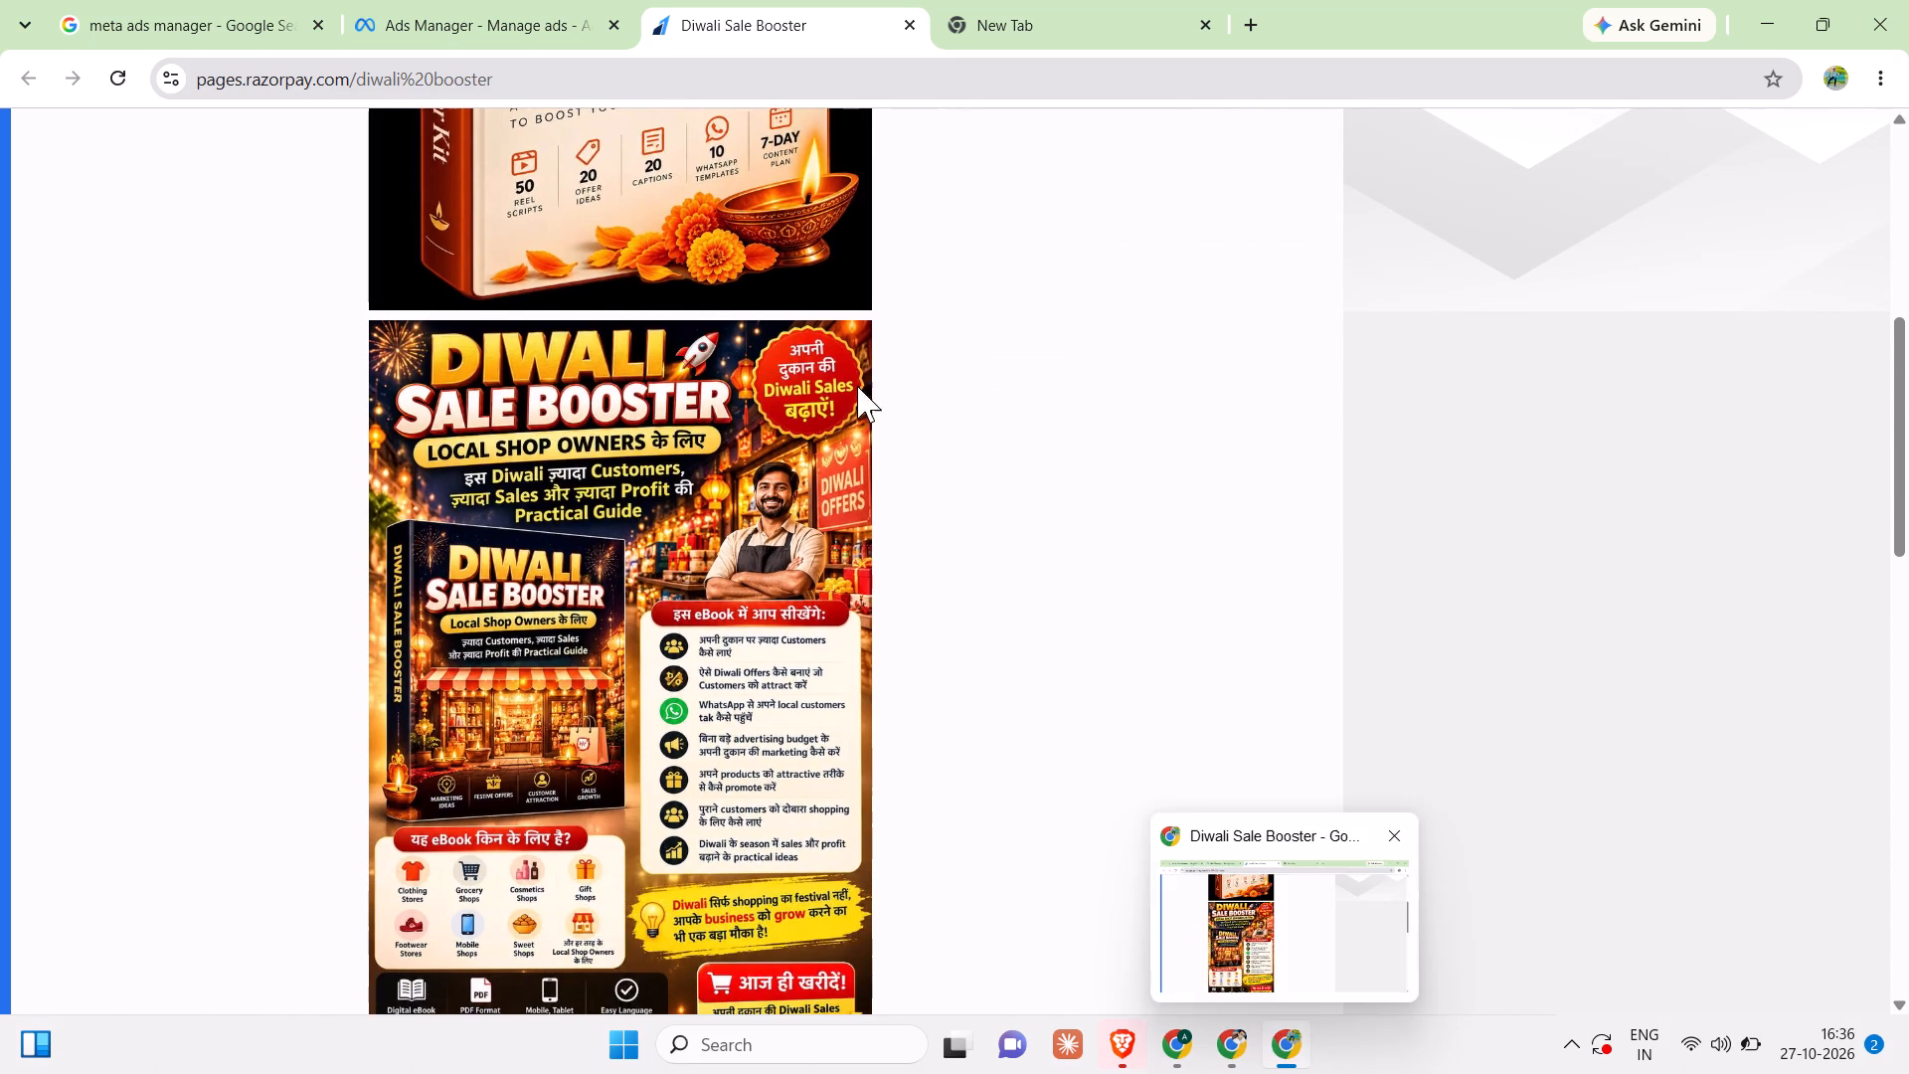
# Go back to Ads Manager and close the dw ad's editor to return to the ads list.
pyautogui.click(446, 0)
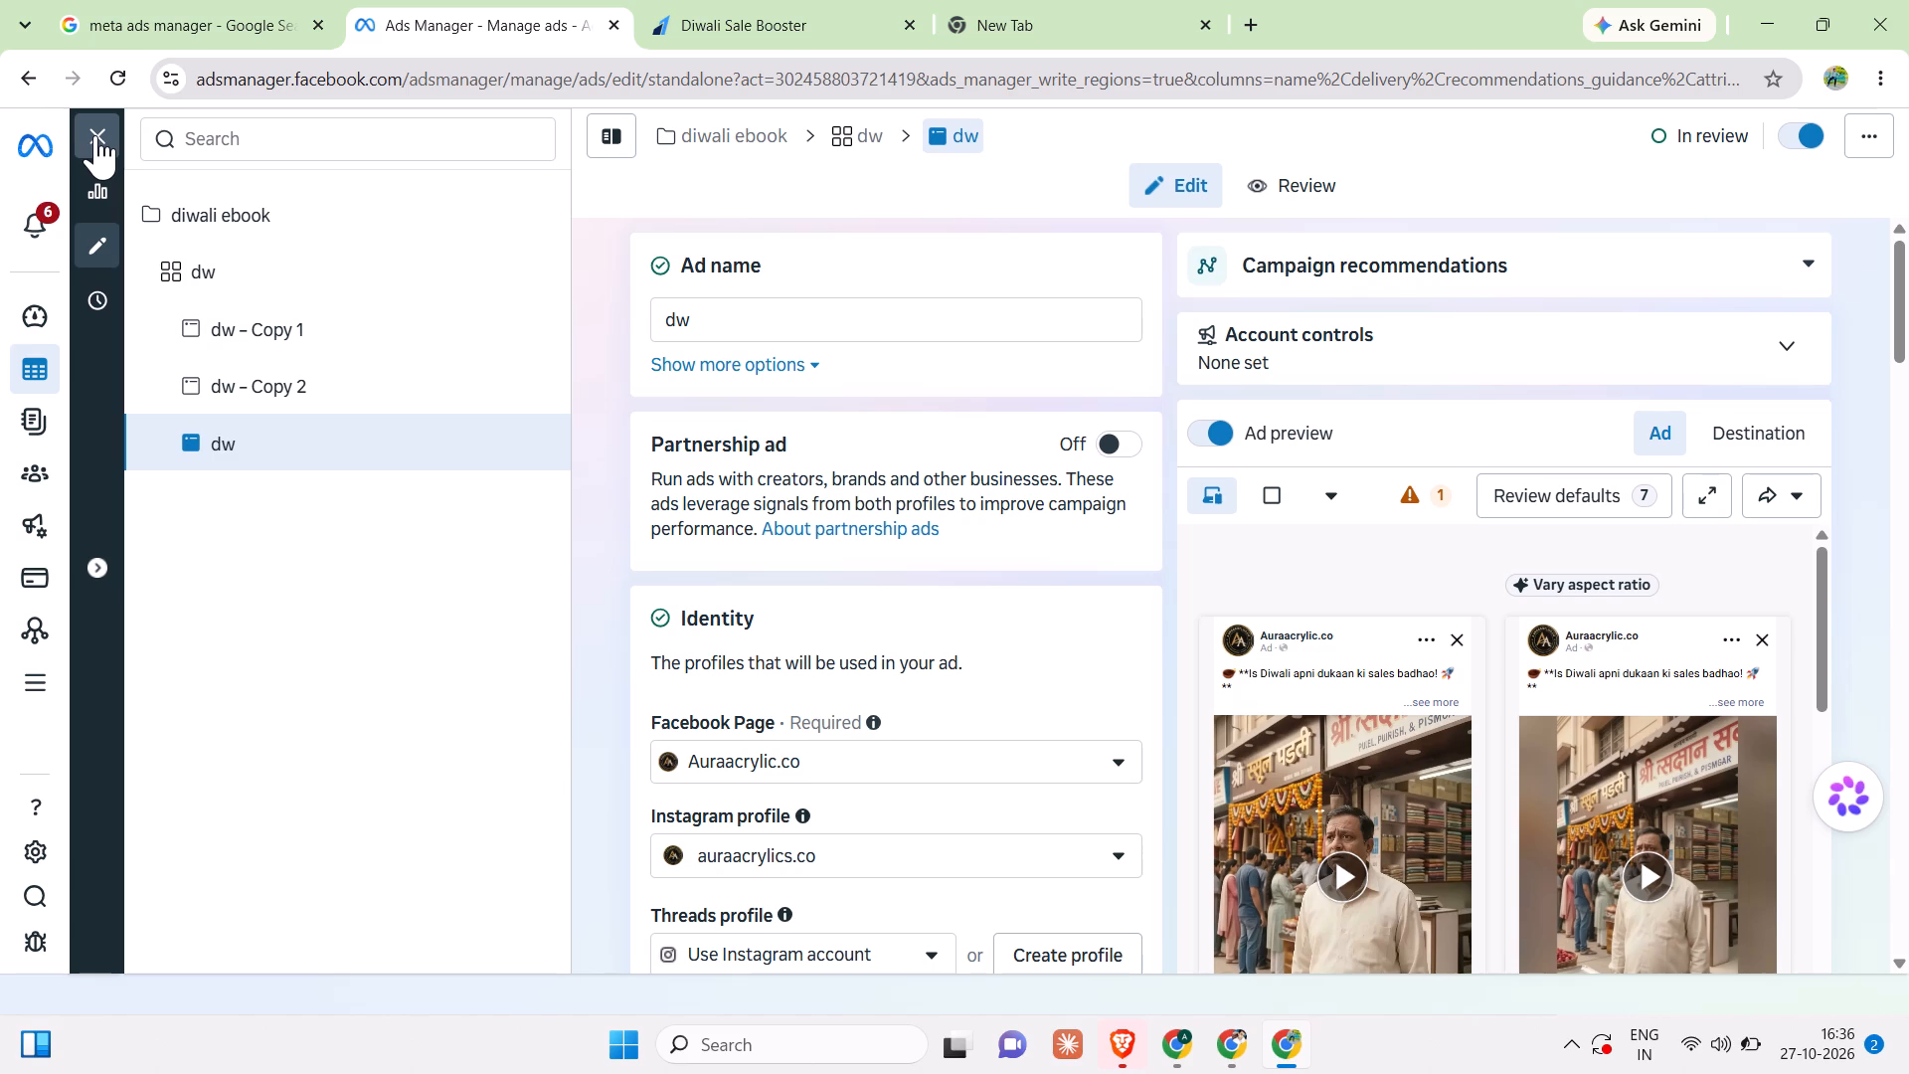
pyautogui.click(95, 135)
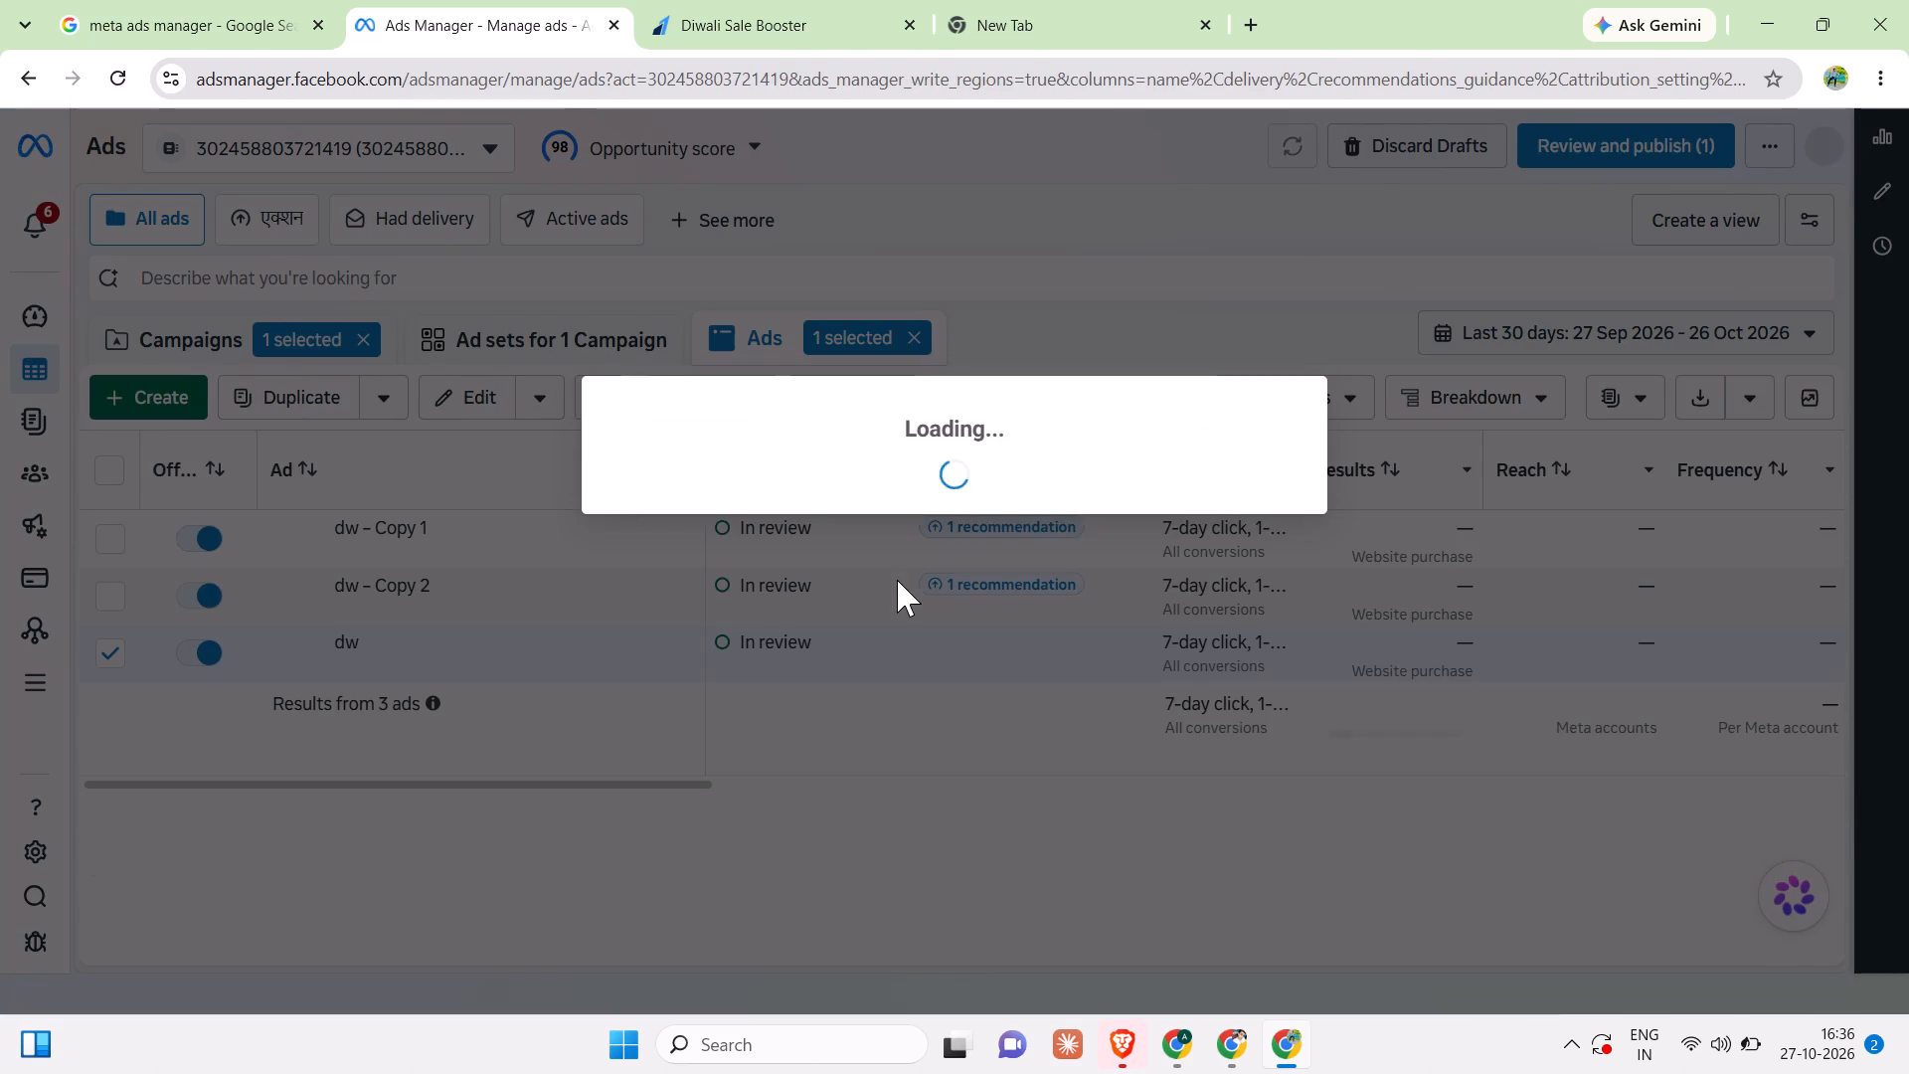
pyautogui.click(920, 809)
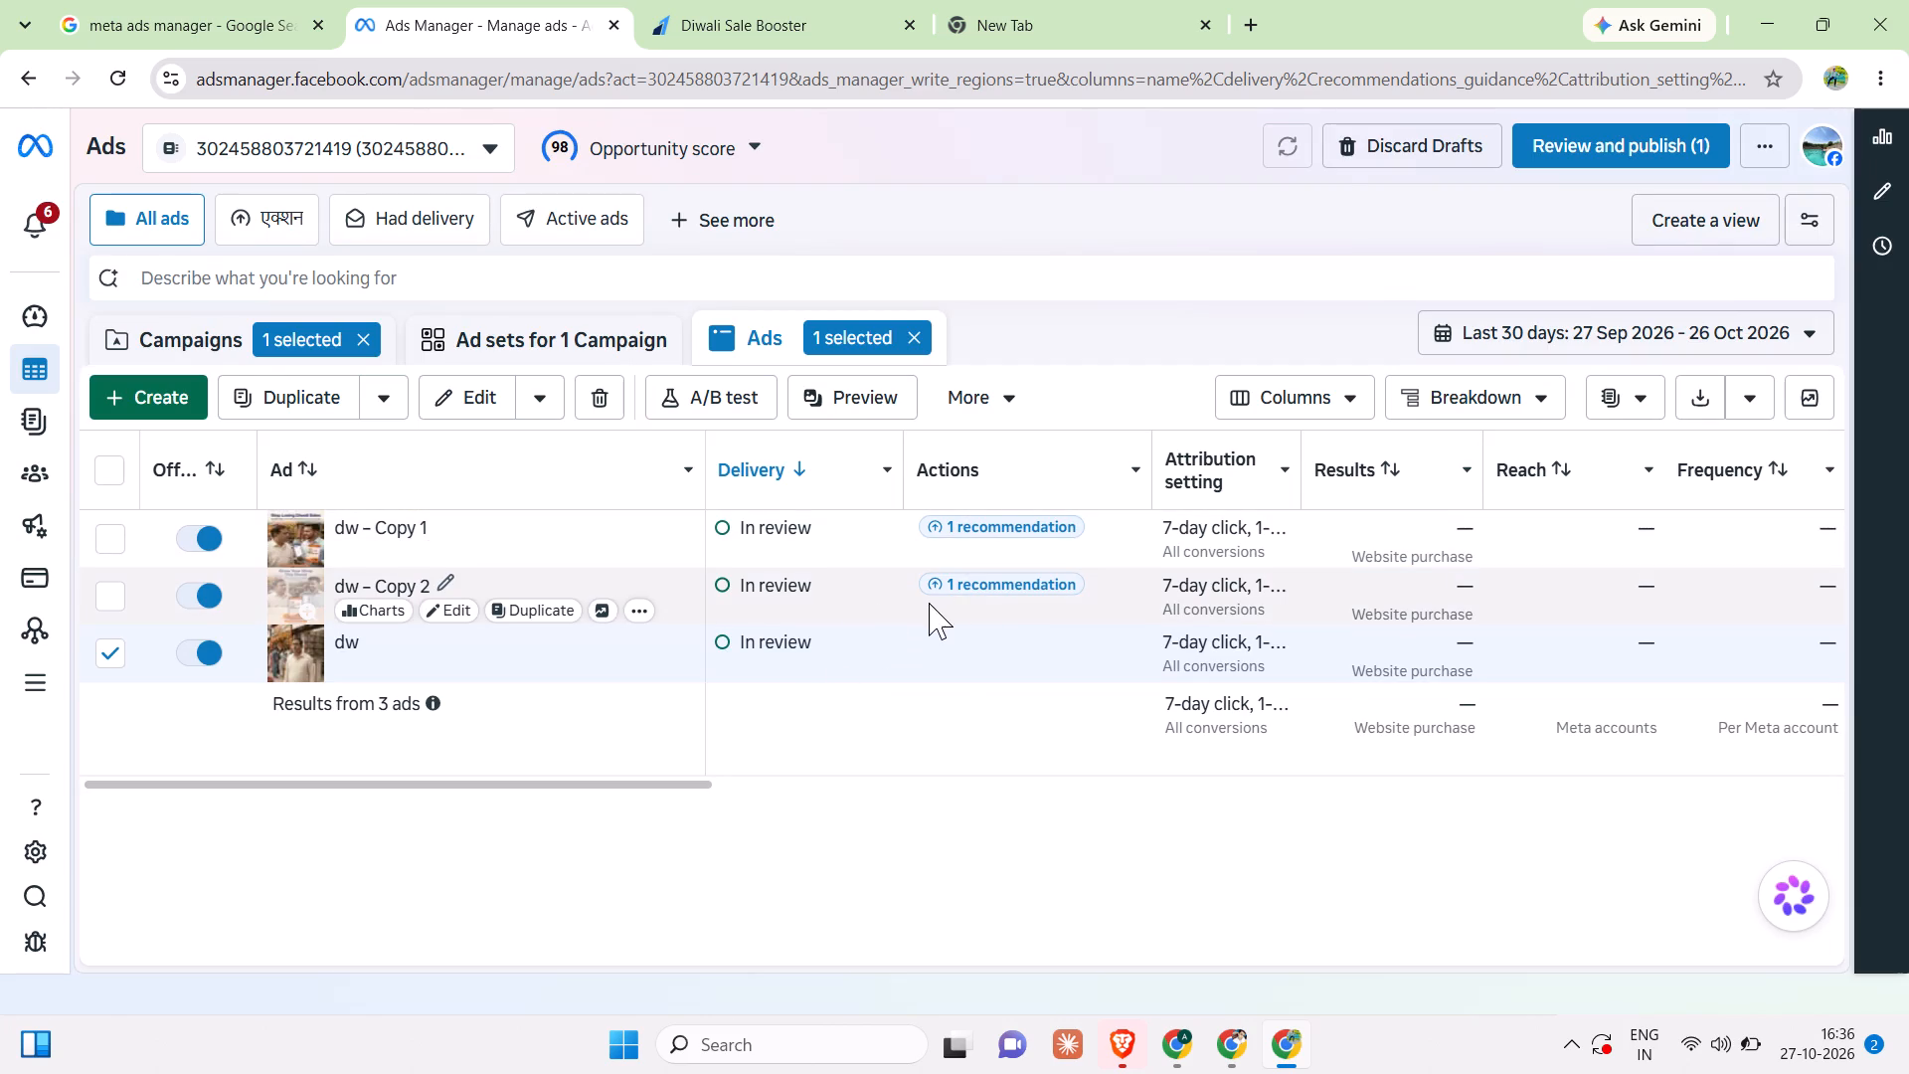
# Turn off the dw – Copy 1 ad.
pyautogui.click(191, 525)
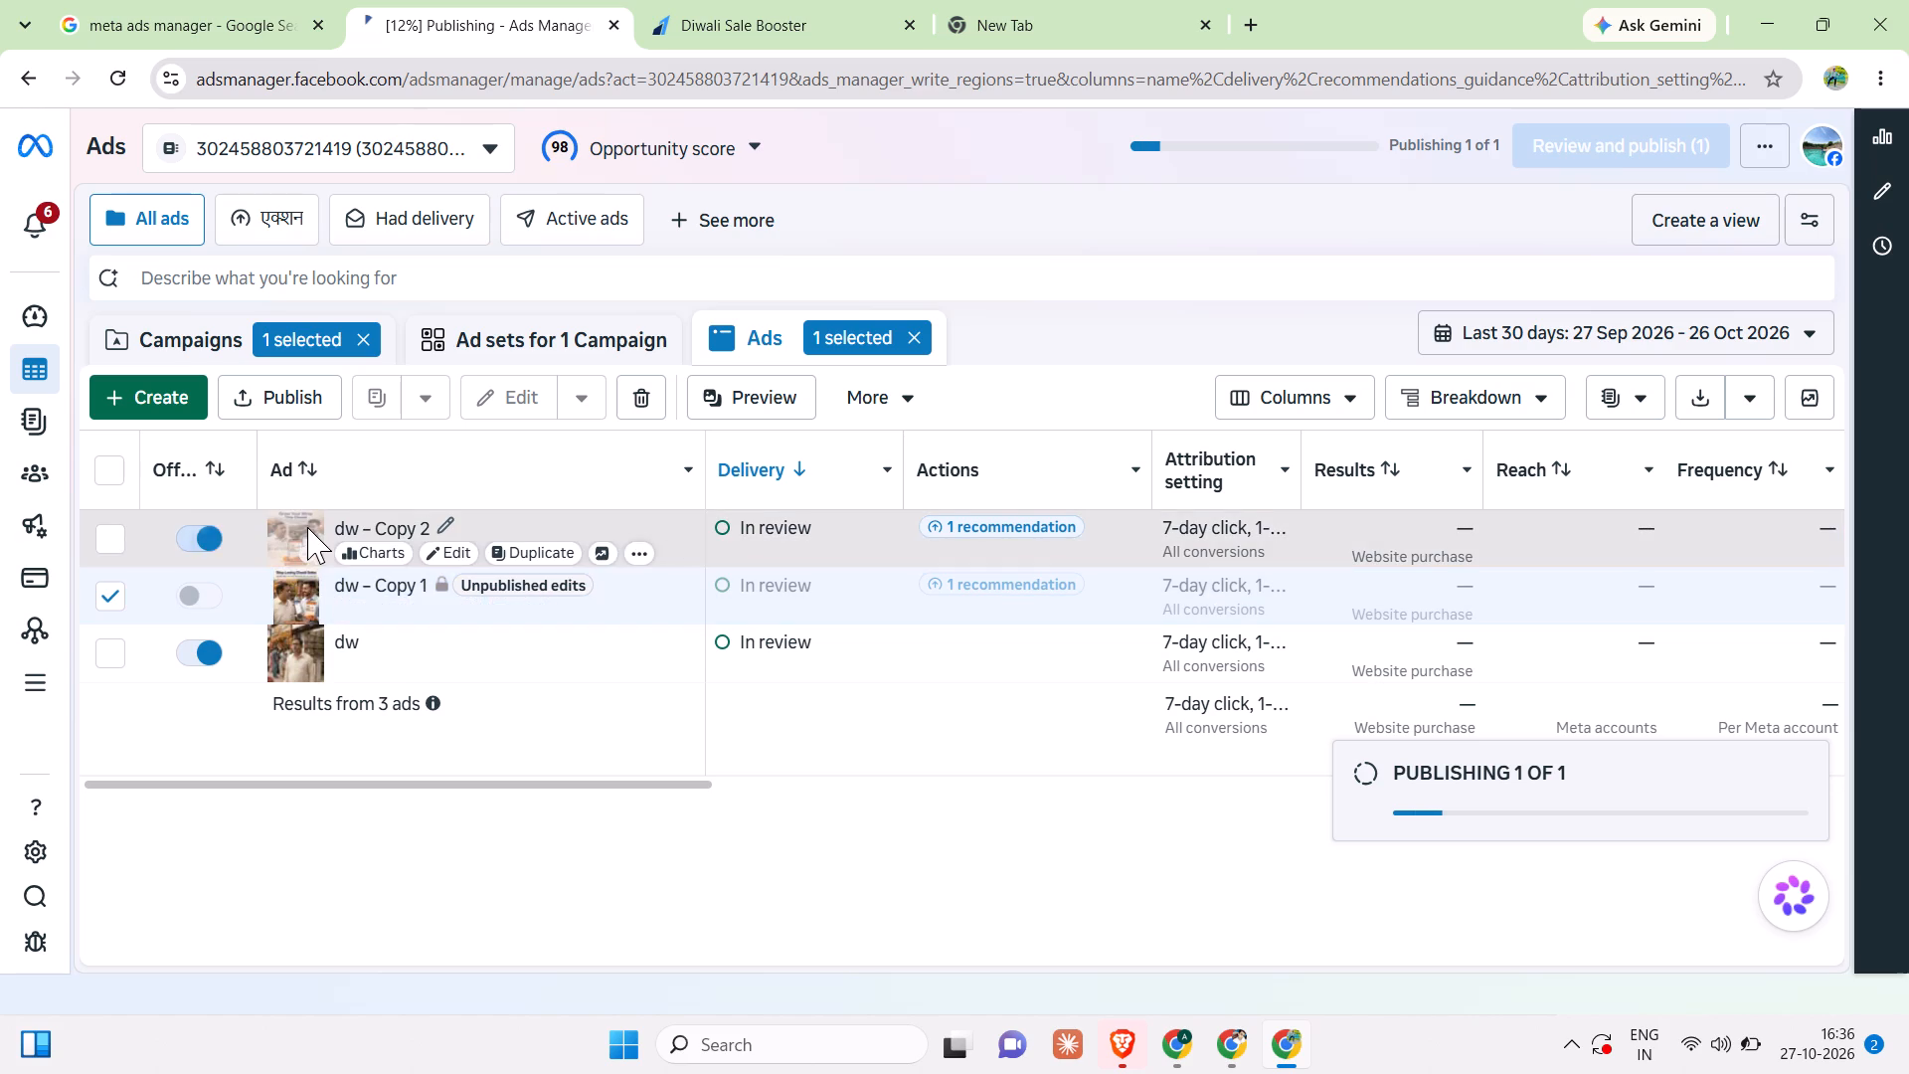
# Examine the full preview of the "Stop Losing Diwali Sales" image ad, including its bottom caption and link, then close it.
pyautogui.click(299, 525)
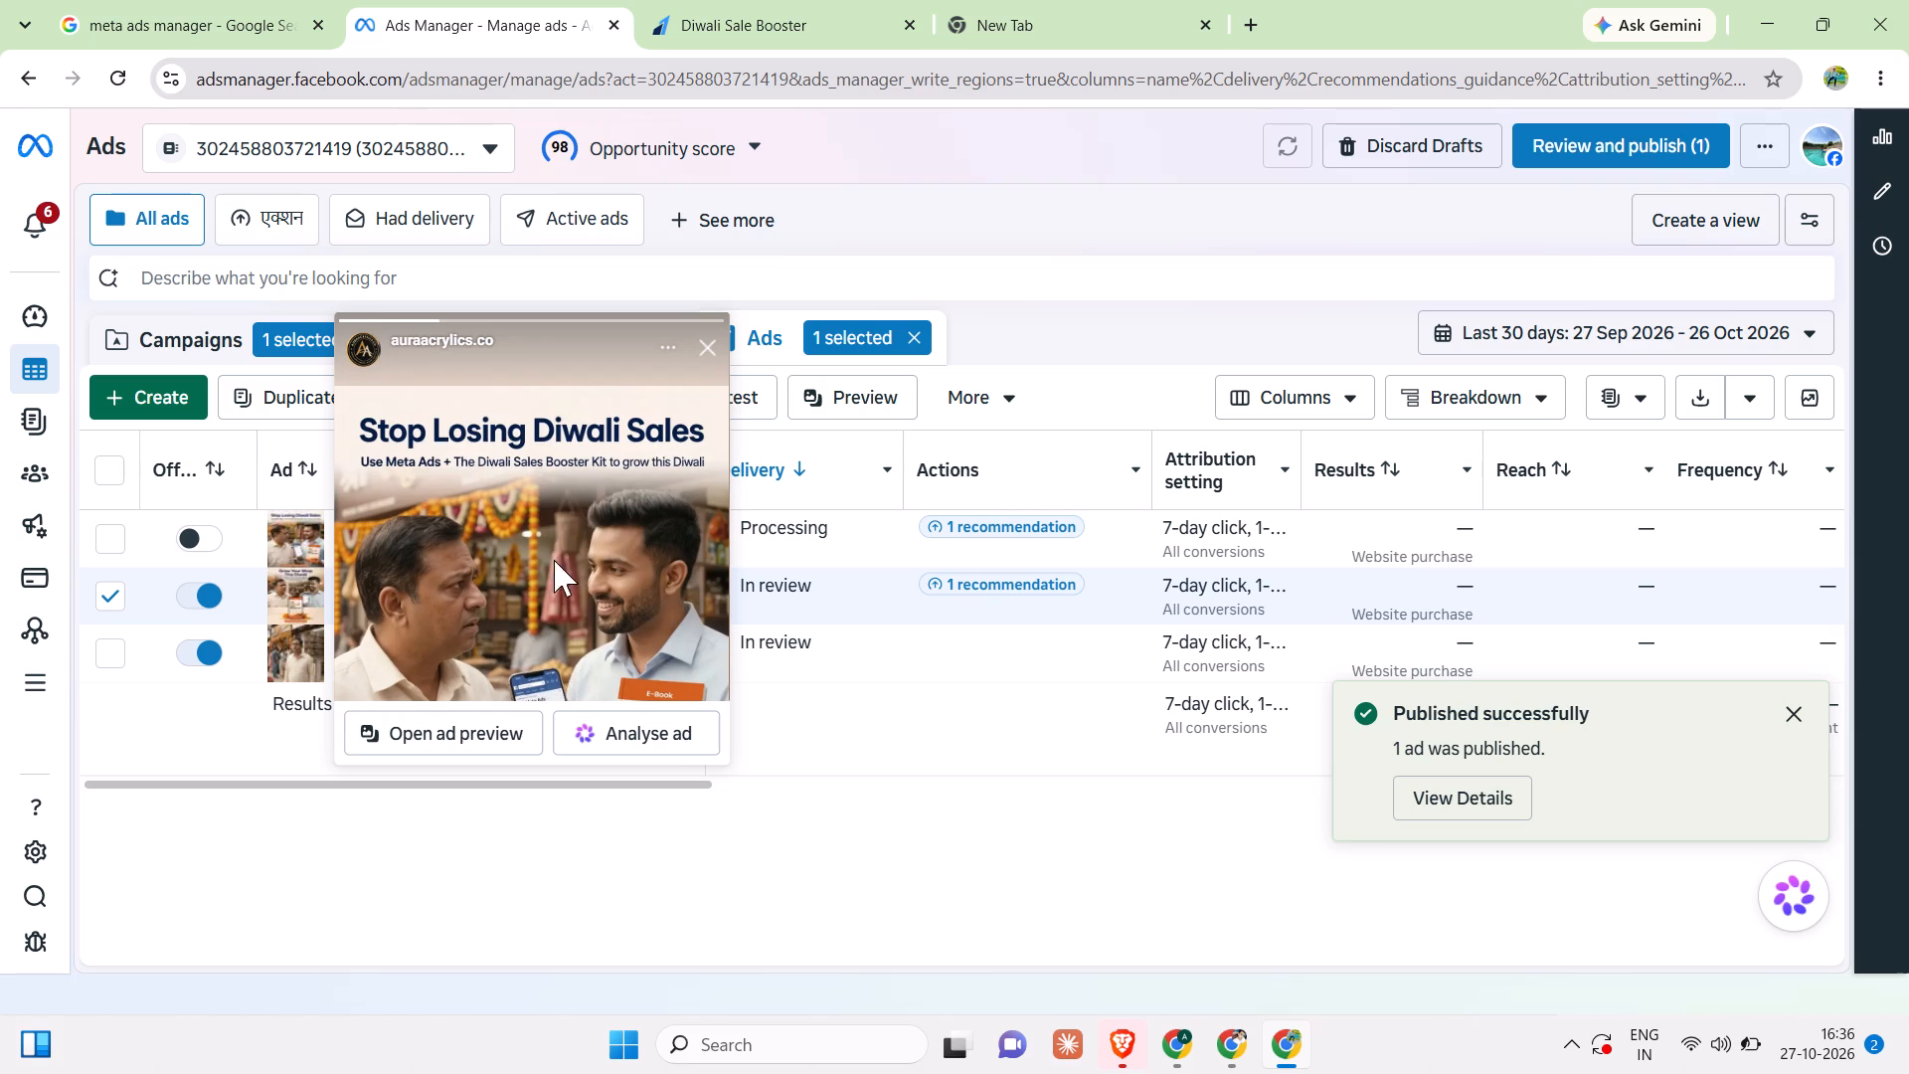
pyautogui.scroll(-7, 568, 560)
pyautogui.scroll(7, 568, 562)
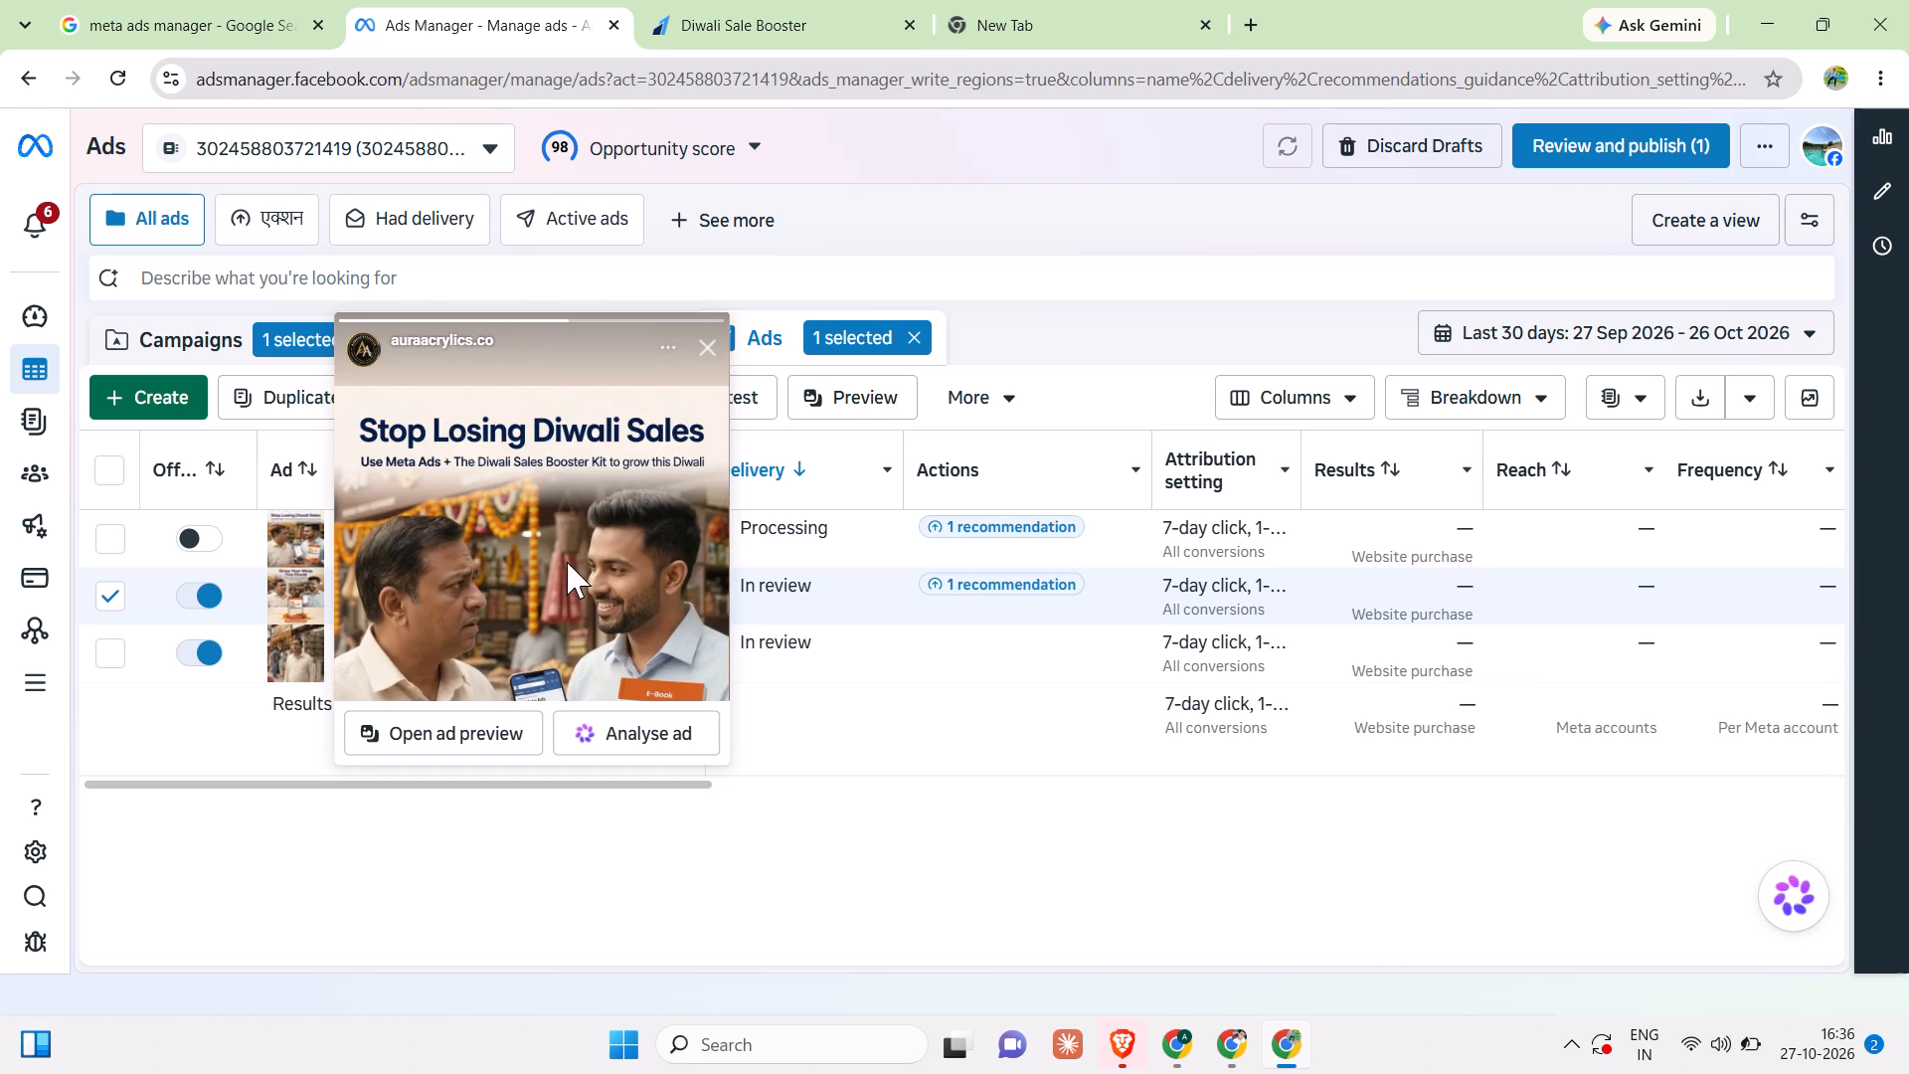
pyautogui.scroll(-10, 567, 562)
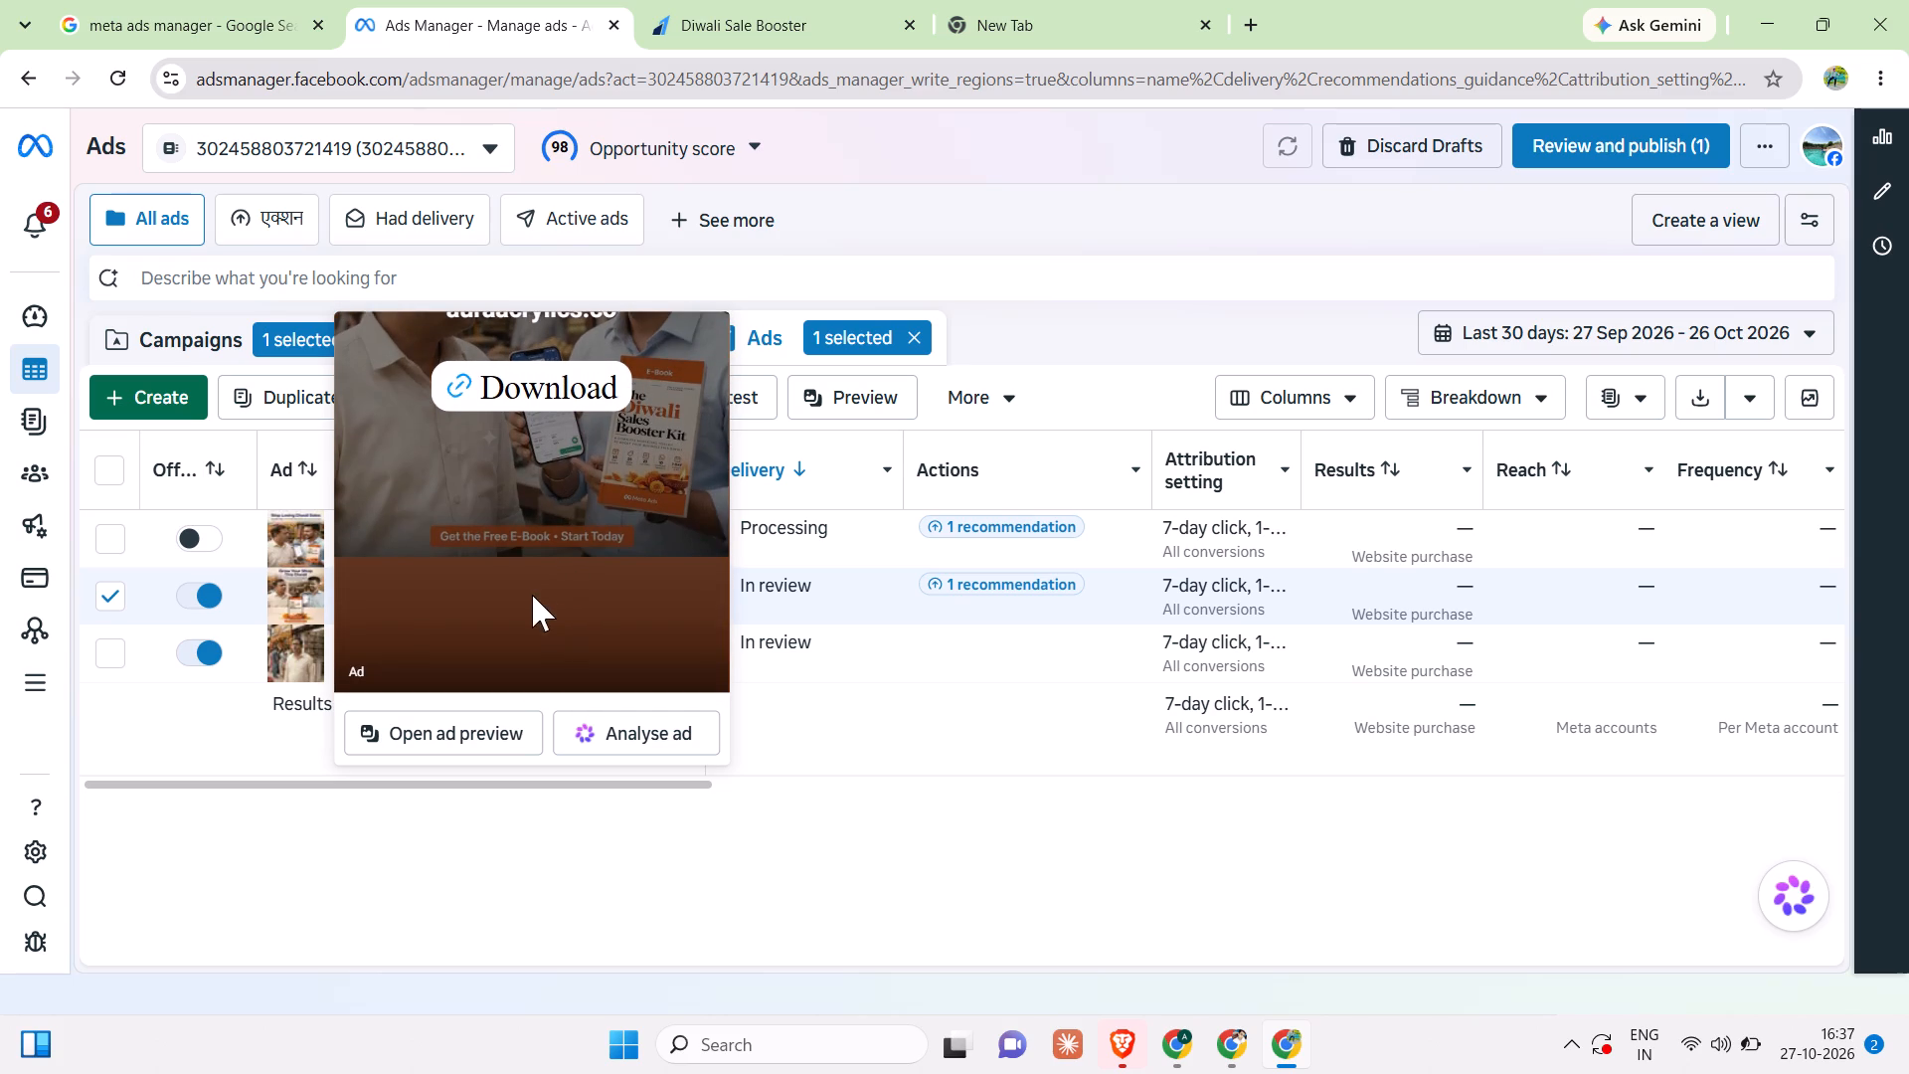
pyautogui.scroll(-1, 547, 472)
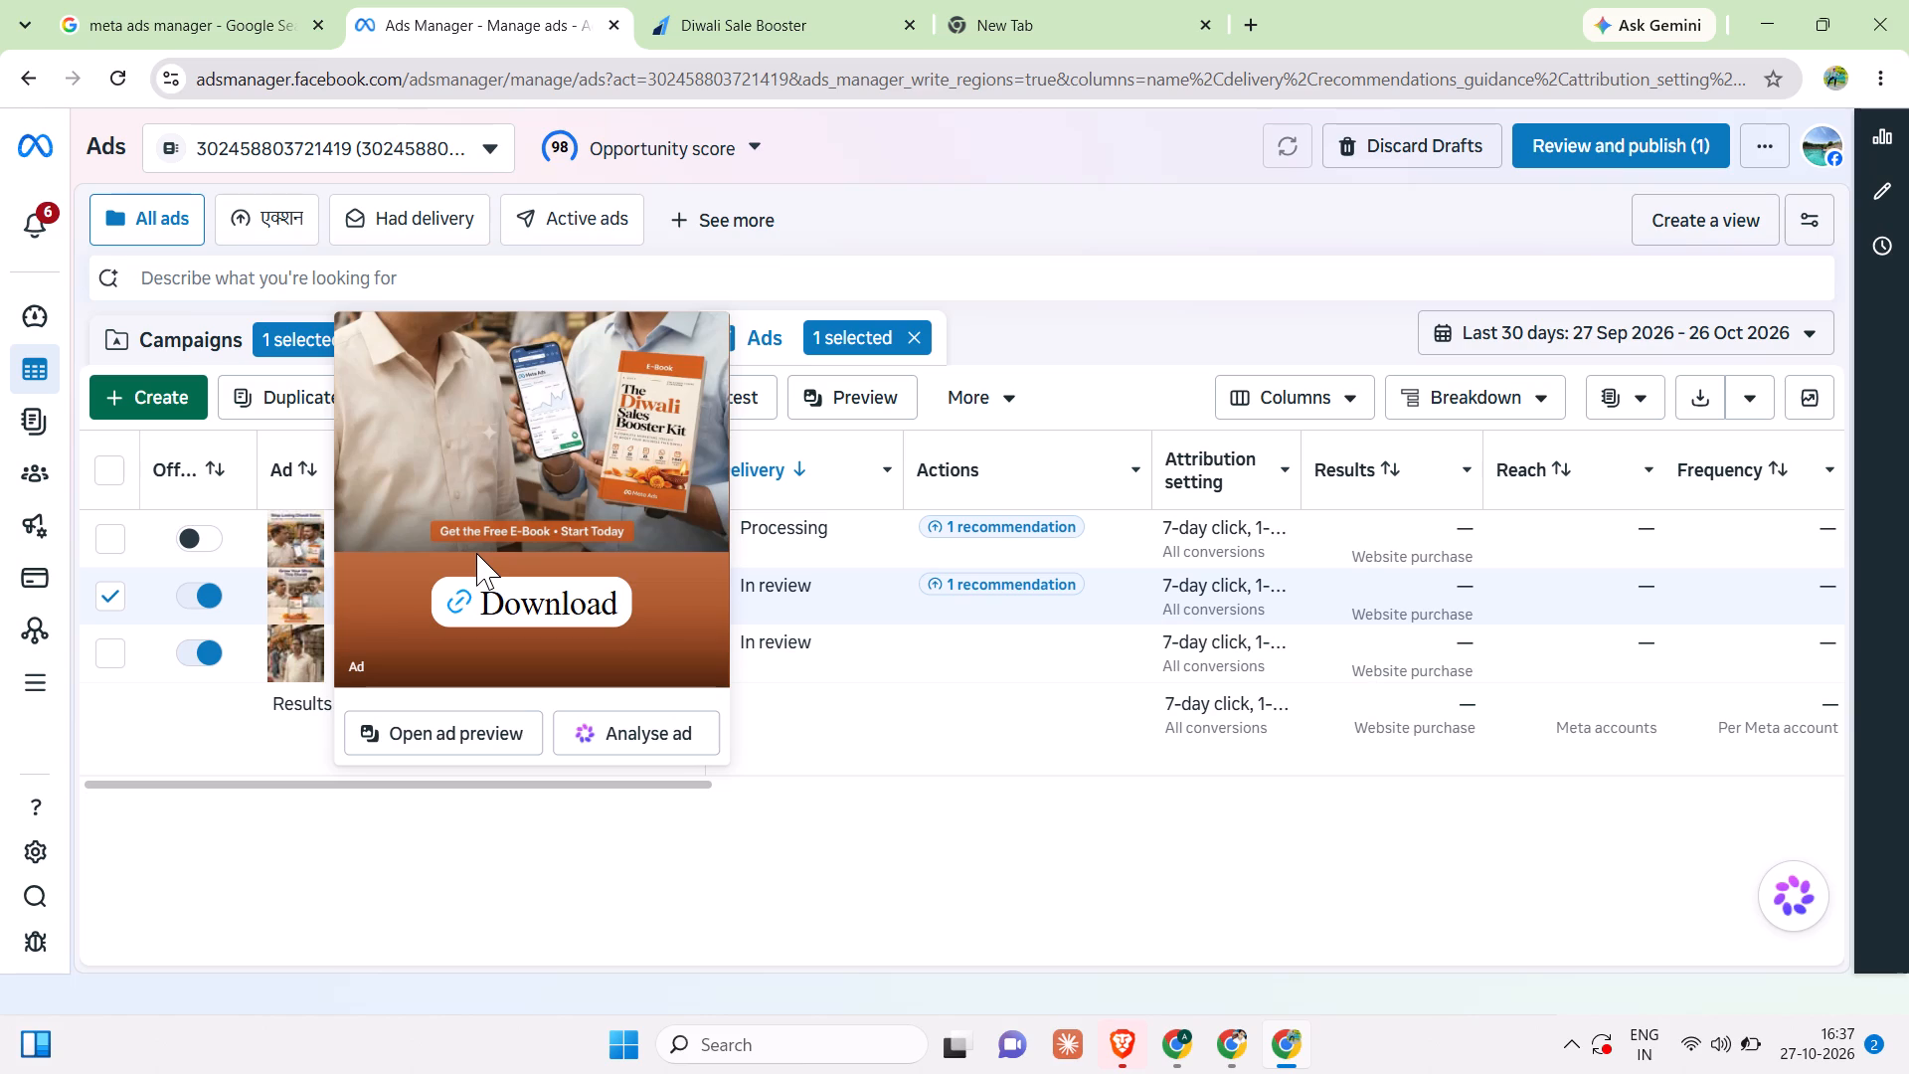
pyautogui.scroll(11, 476, 553)
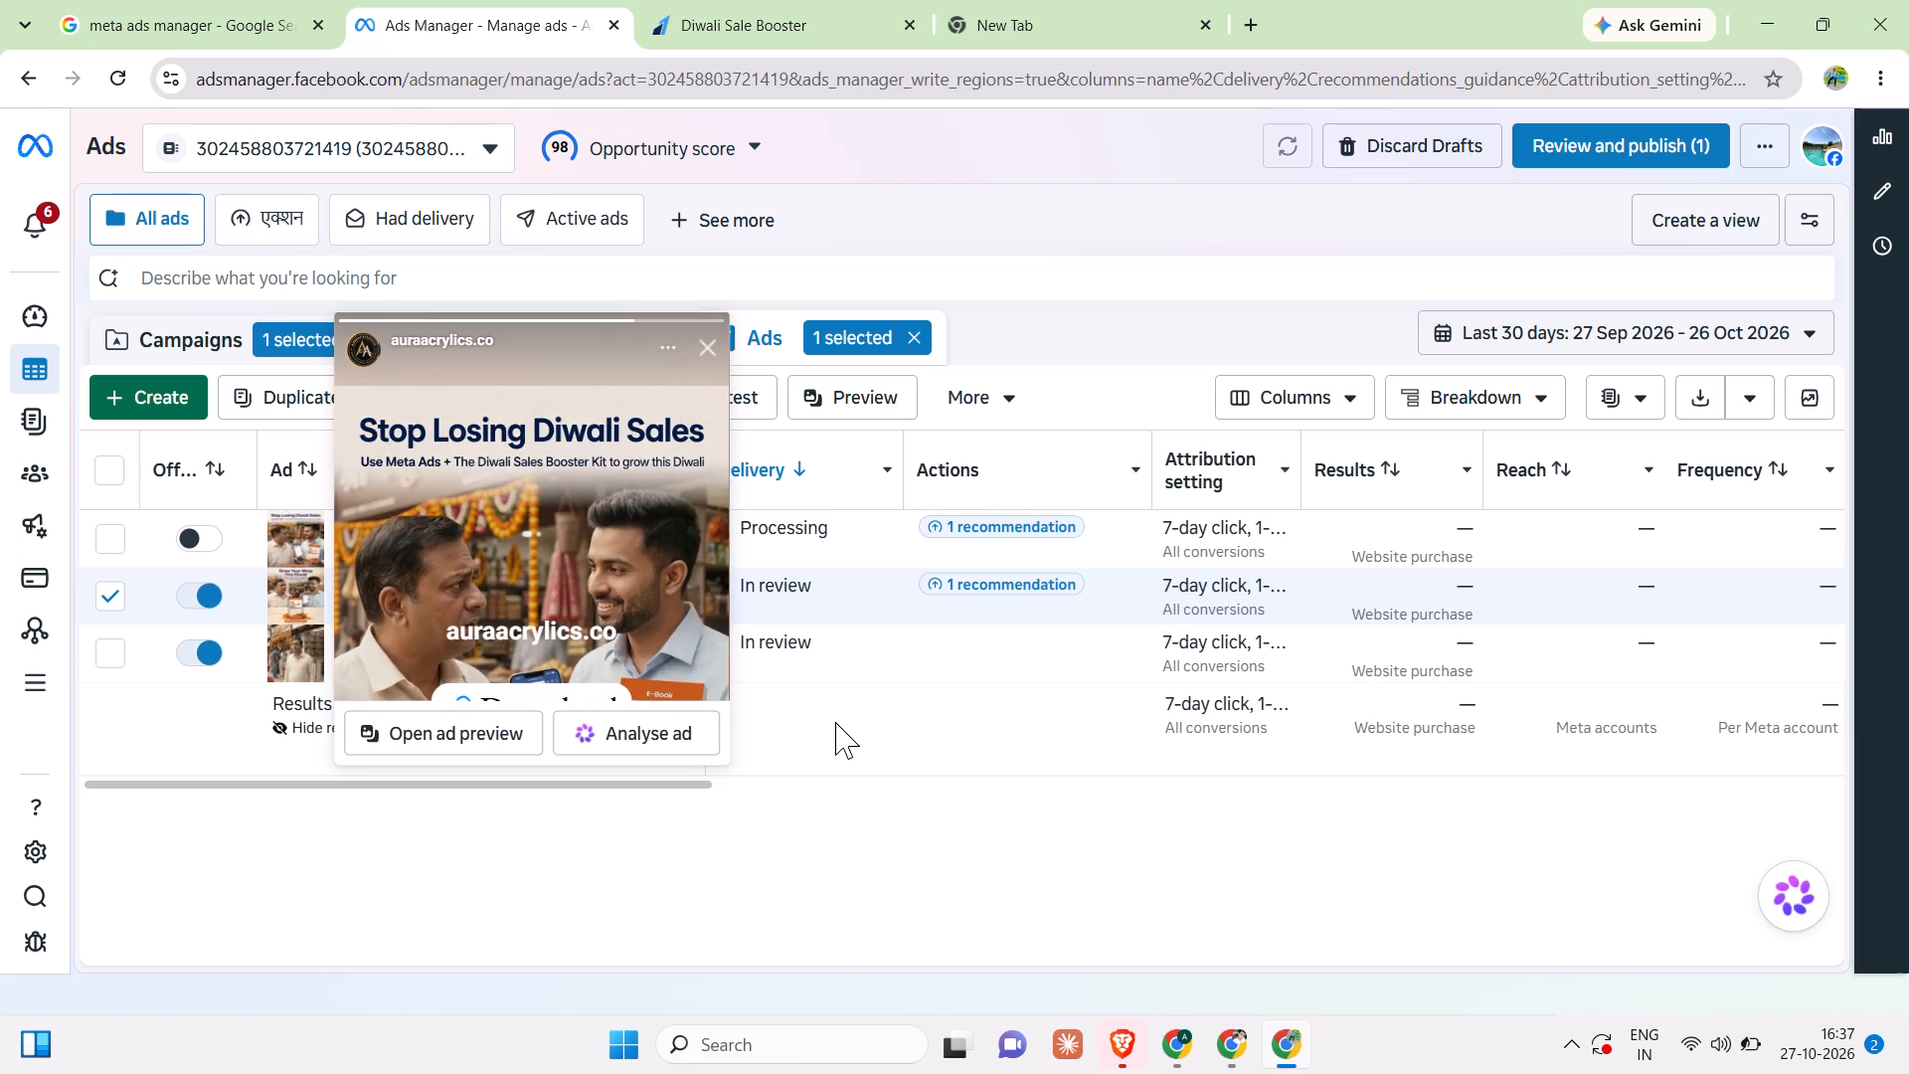
pyautogui.click(835, 722)
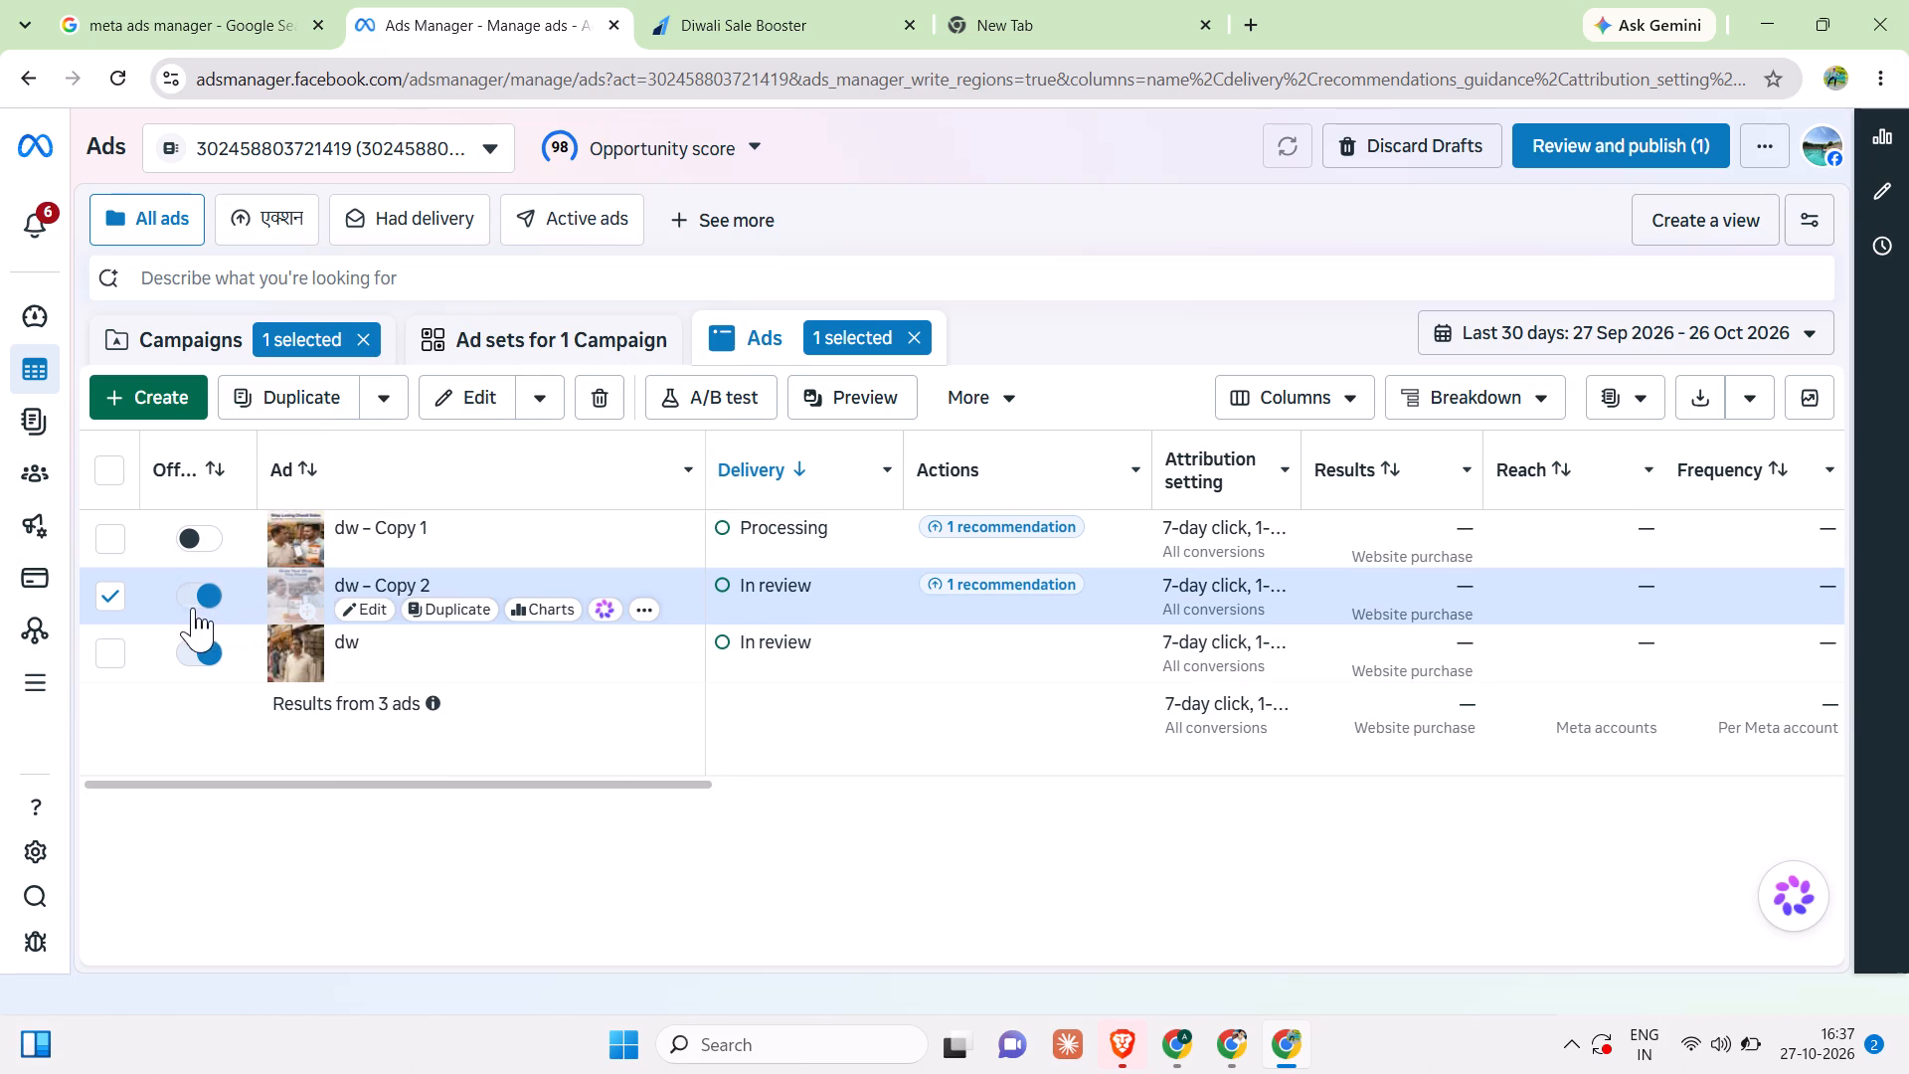